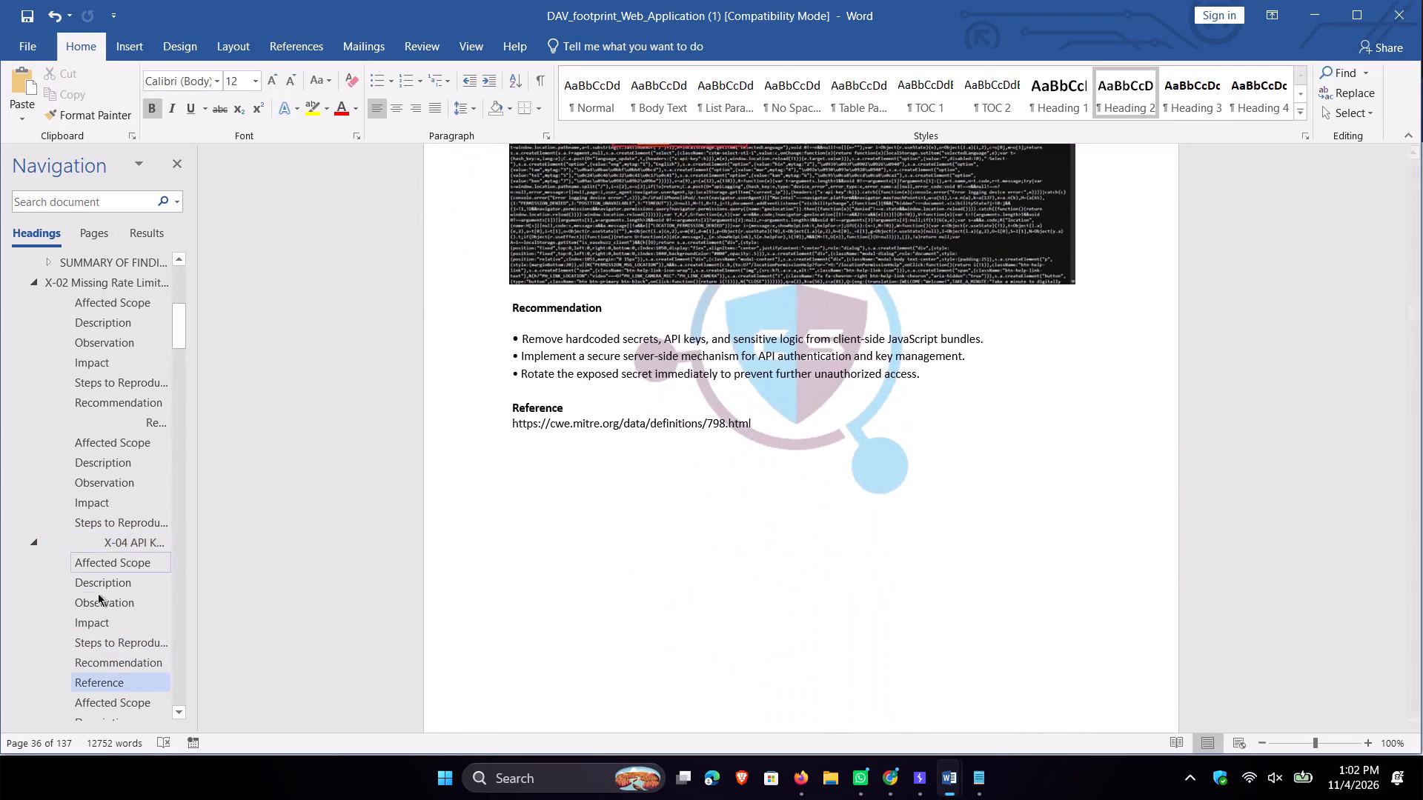
Go to the Recommendation on page 40 and place the cursor at the end of its first bullet, after "bundles.".
{"action": "scroll", "coordinate": [119, 621], "scroll_direction": "down", "scroll_amount": 3}
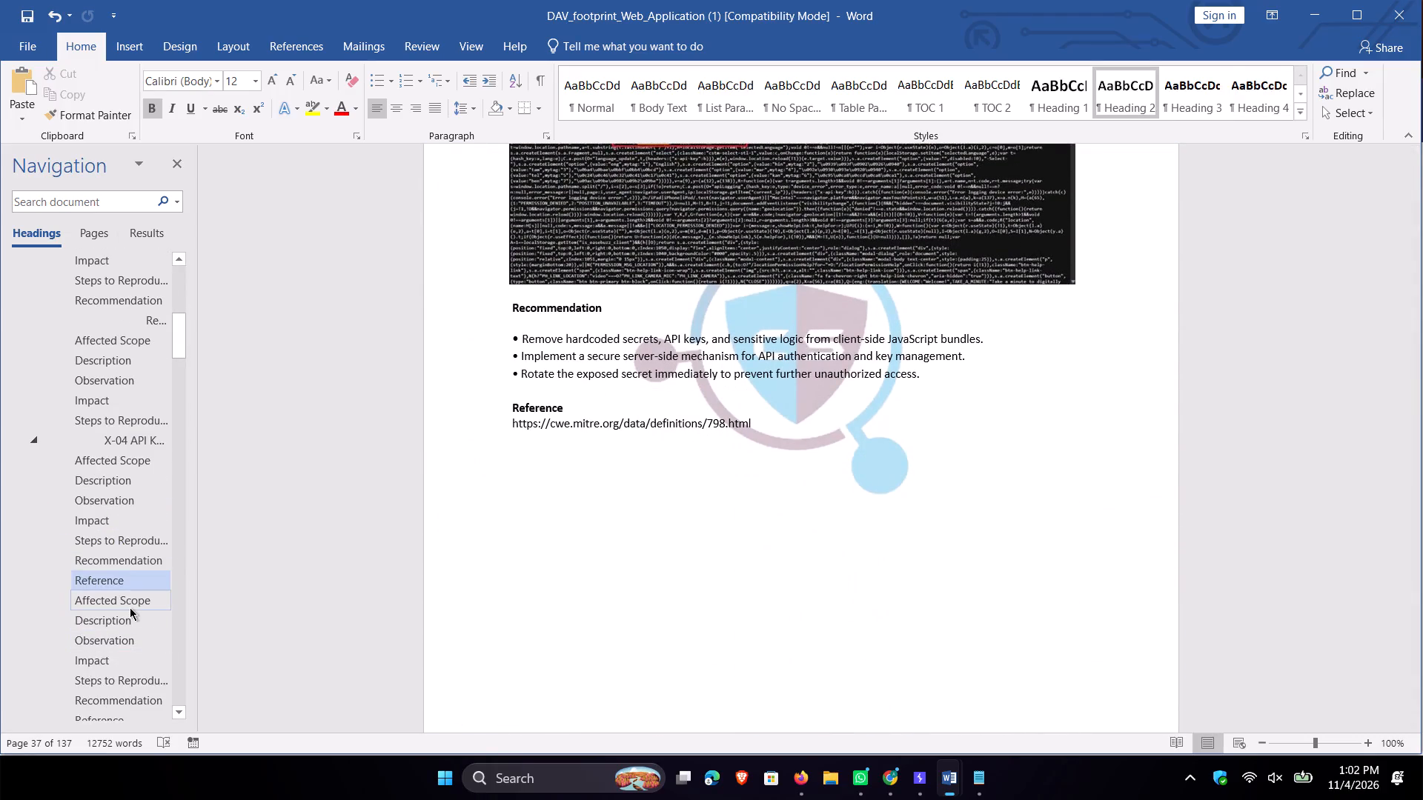
{"action": "left_click", "coordinate": [130, 607]}
{"action": "scroll", "coordinate": [655, 461], "scroll_direction": "up", "scroll_amount": 2}
{"action": "scroll", "coordinate": [655, 461], "scroll_direction": "down", "scroll_amount": 20}
{"action": "scroll", "coordinate": [655, 461], "scroll_direction": "down", "scroll_amount": 1}
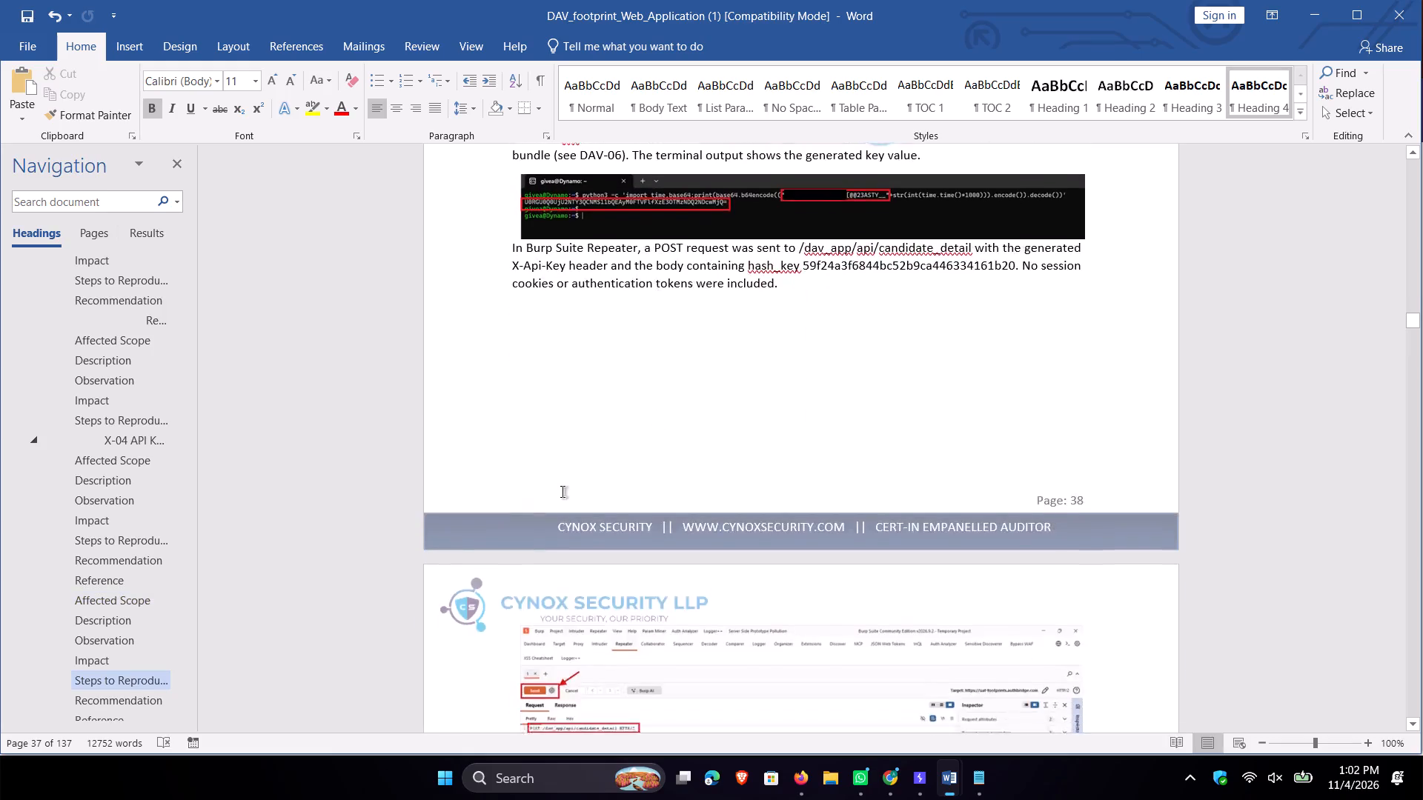
{"action": "scroll", "coordinate": [563, 492], "scroll_direction": "down", "scroll_amount": 13}
{"action": "scroll", "coordinate": [612, 481], "scroll_direction": "down", "scroll_amount": 16}
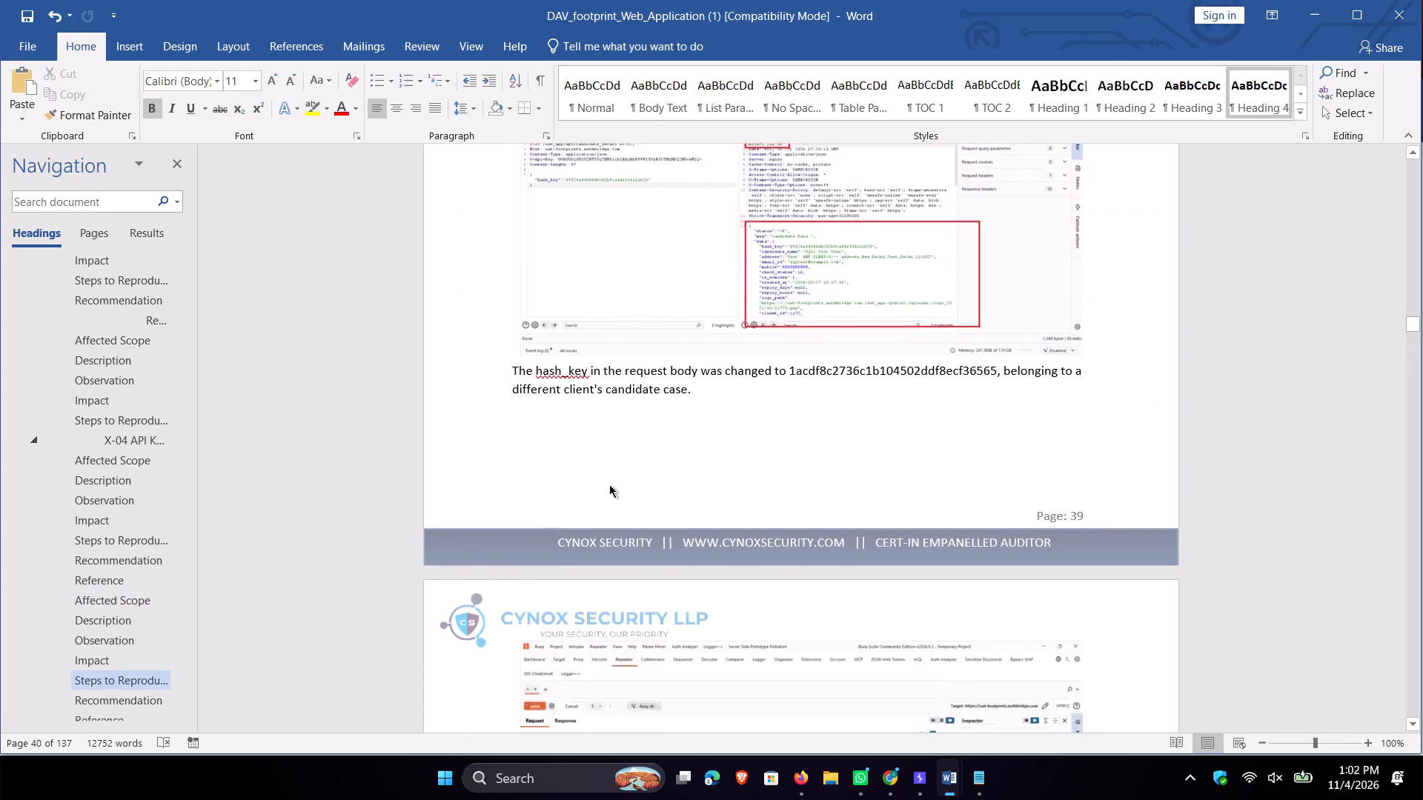
{"action": "scroll", "coordinate": [609, 484], "scroll_direction": "down", "scroll_amount": 20}
{"action": "scroll", "coordinate": [609, 484], "scroll_direction": "down", "scroll_amount": 13}
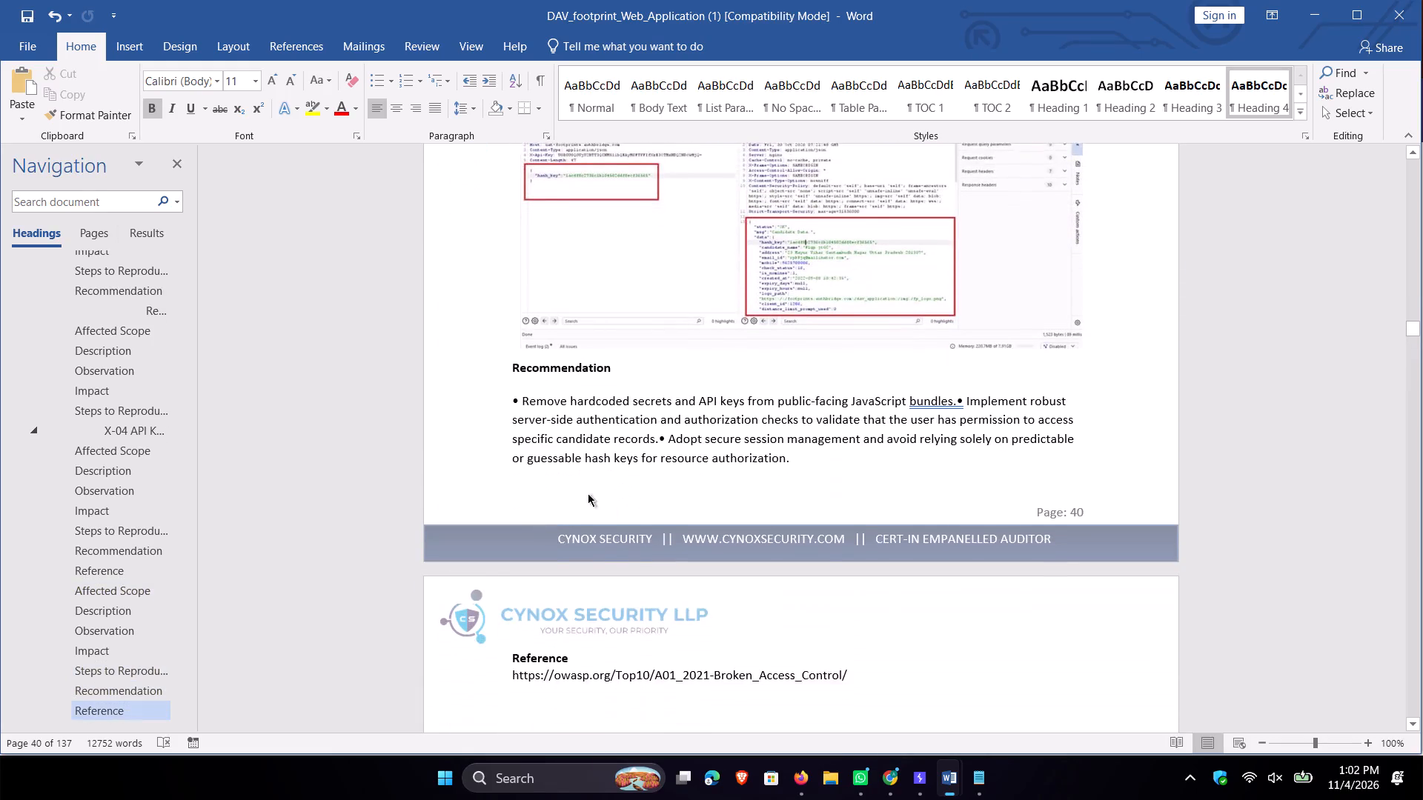
{"action": "left_click", "coordinate": [957, 390]}
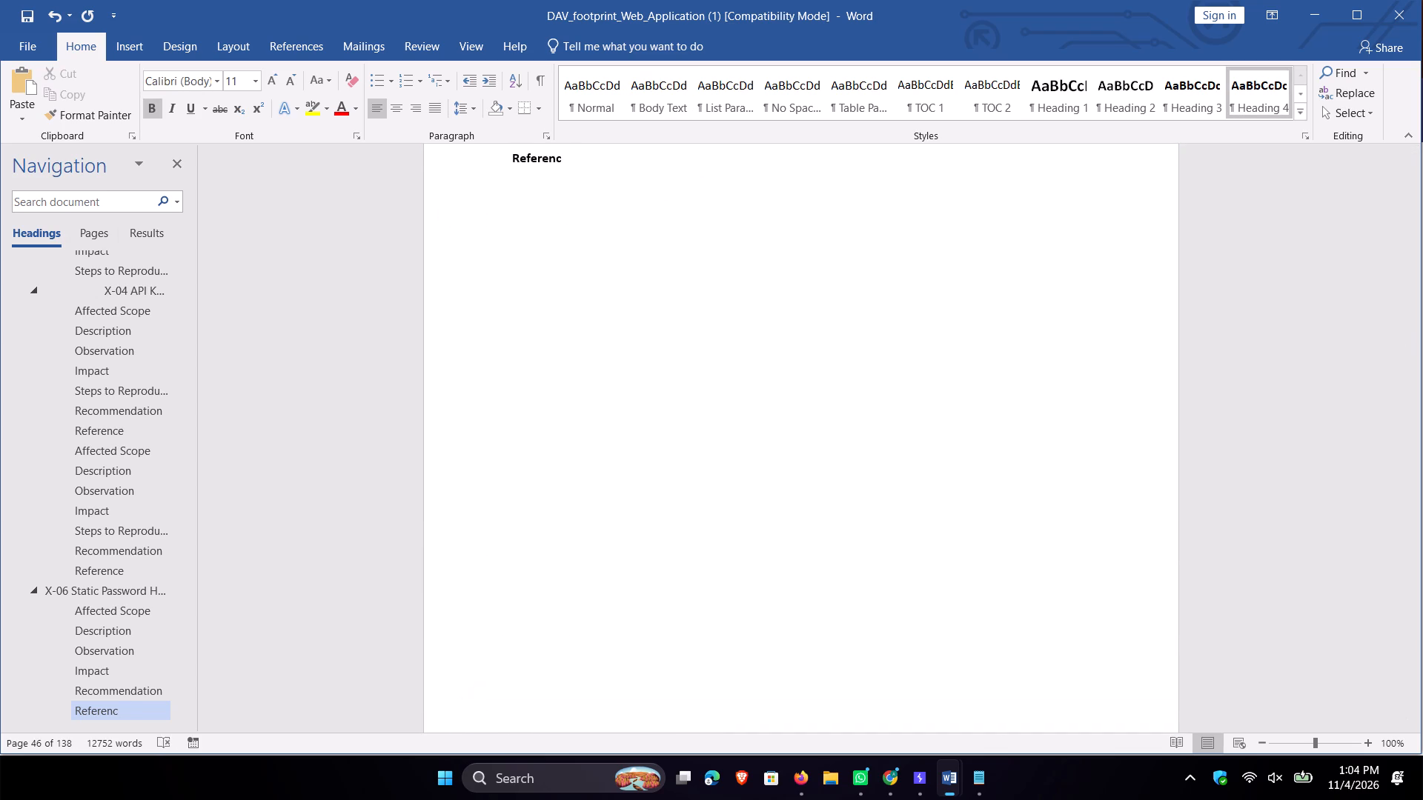
Undo the recent edits around the X-06 Reference heading and its link, back to the last Recommendation bullet.
{"action": "scroll", "coordinate": [512, 595], "scroll_direction": "down", "scroll_amount": 17}
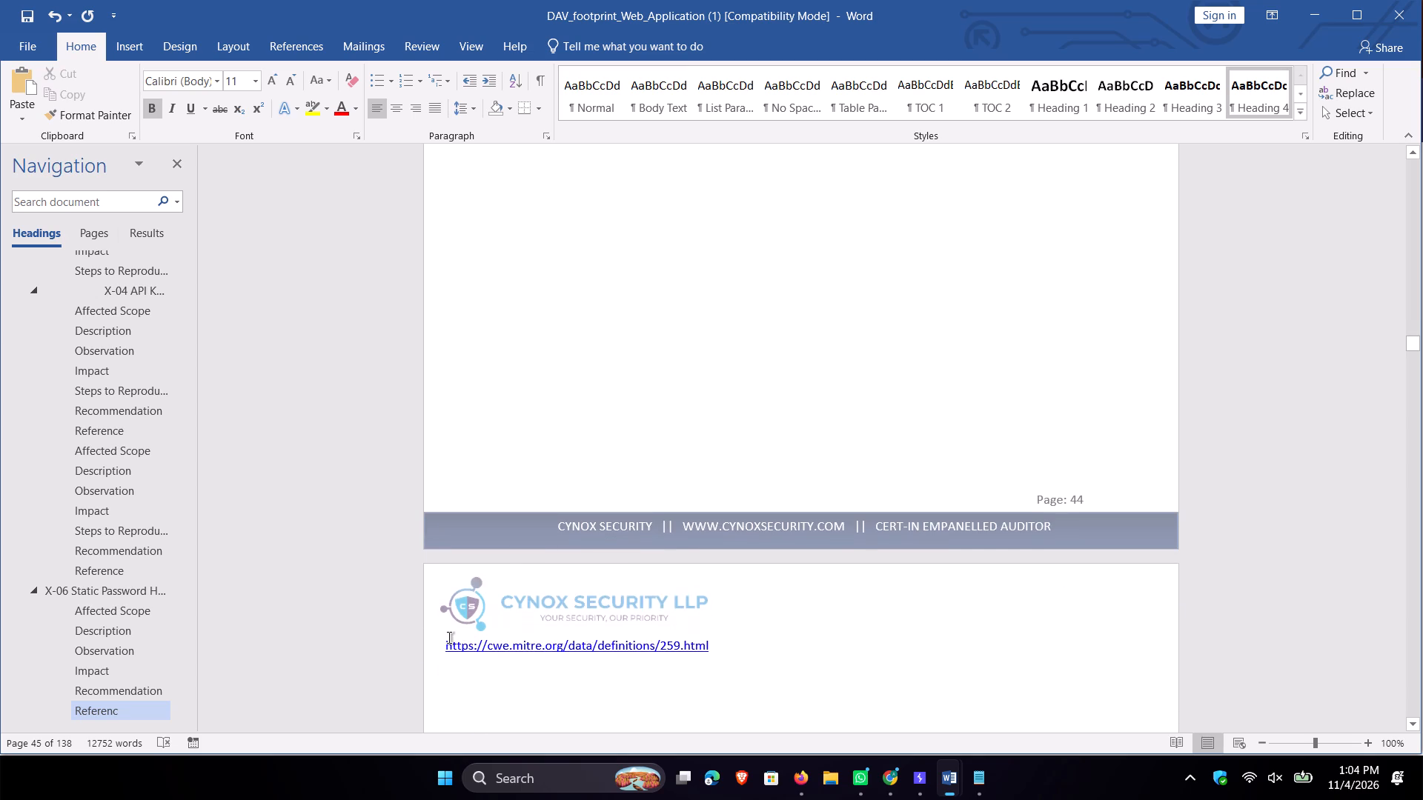
{"action": "left_click", "coordinate": [446, 643]}
{"action": "key", "text": "BackSpace"}
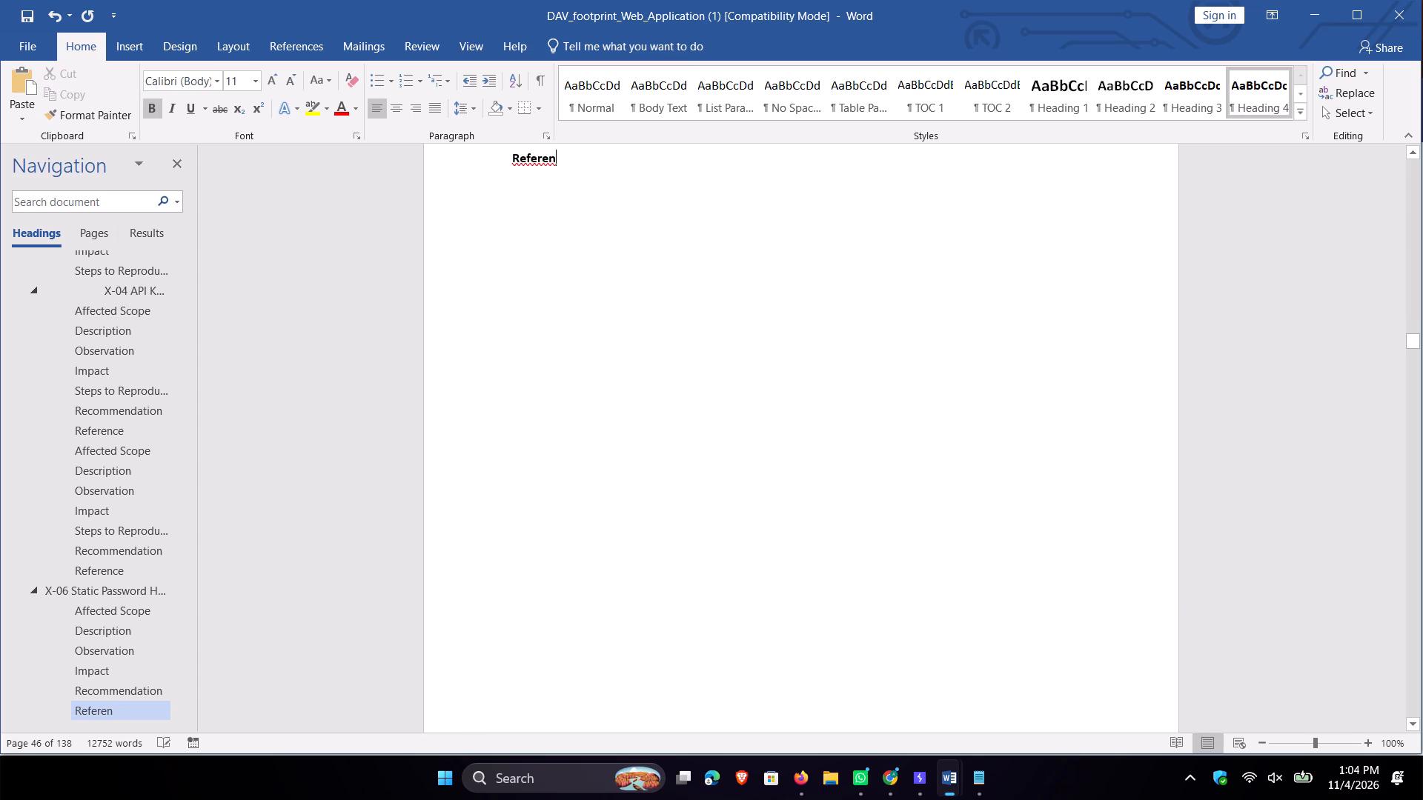
{"action": "scroll", "coordinate": [509, 646], "scroll_direction": "up", "scroll_amount": 3}
{"action": "key", "text": "ctrl+z"}
{"action": "key", "text": "ctrl+z"}
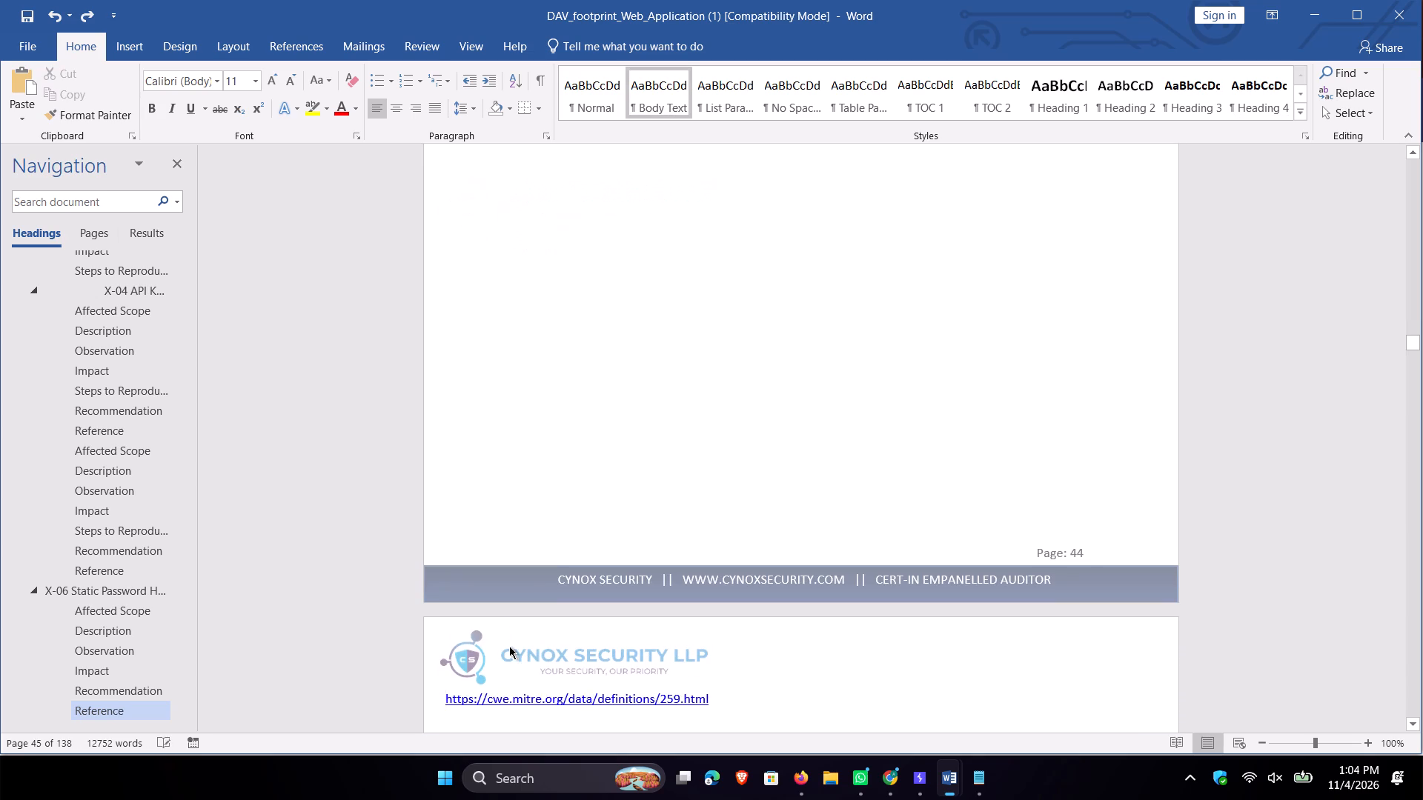
{"action": "key", "text": "ctrl+z"}
{"action": "key", "text": "ctrl+z"}
{"action": "key", "text": "ctrl+z"}
{"action": "key", "text": "ctrl+z"}
{"action": "key", "text": "ctrl+z"}
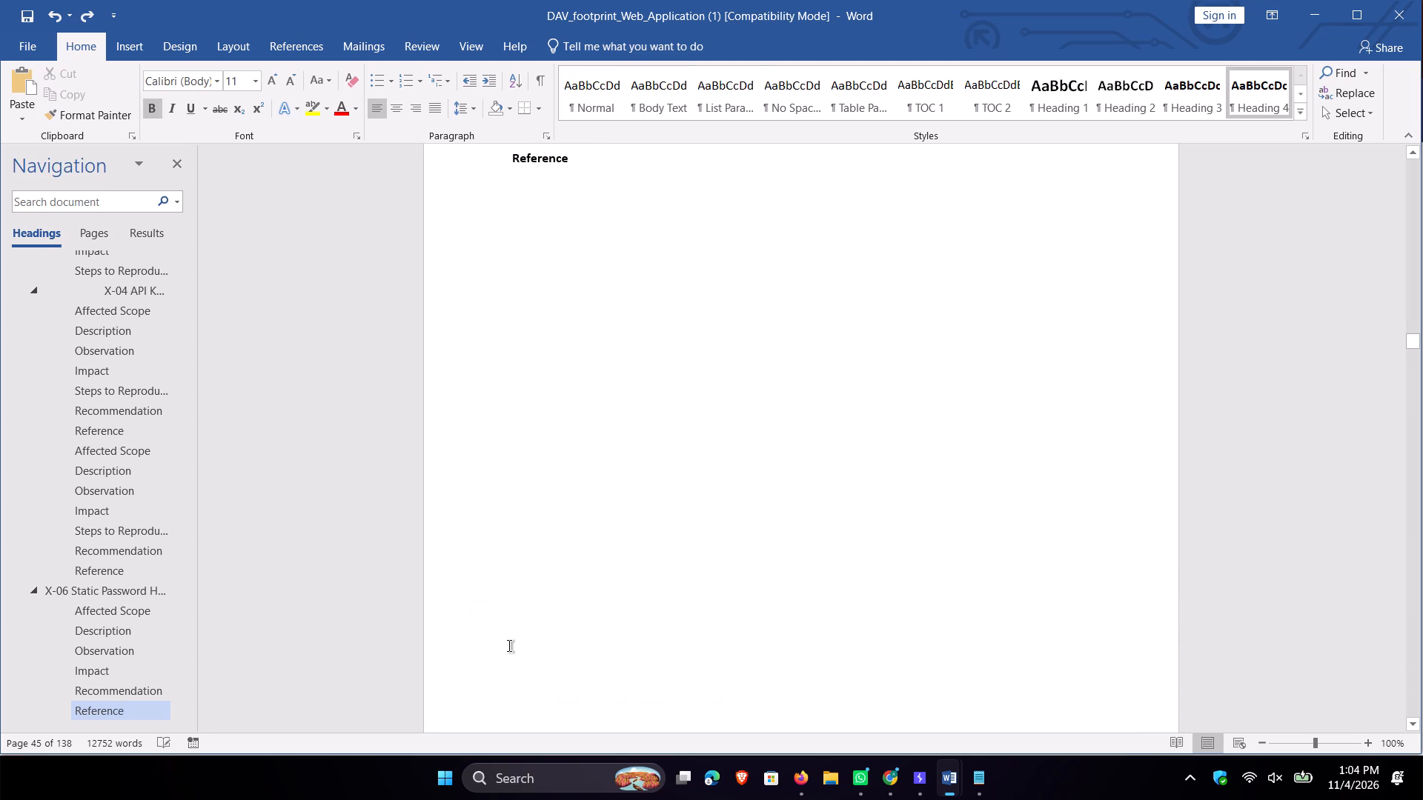
{"action": "key", "text": "ctrl+z"}
{"action": "key", "text": "ctrl+z"}
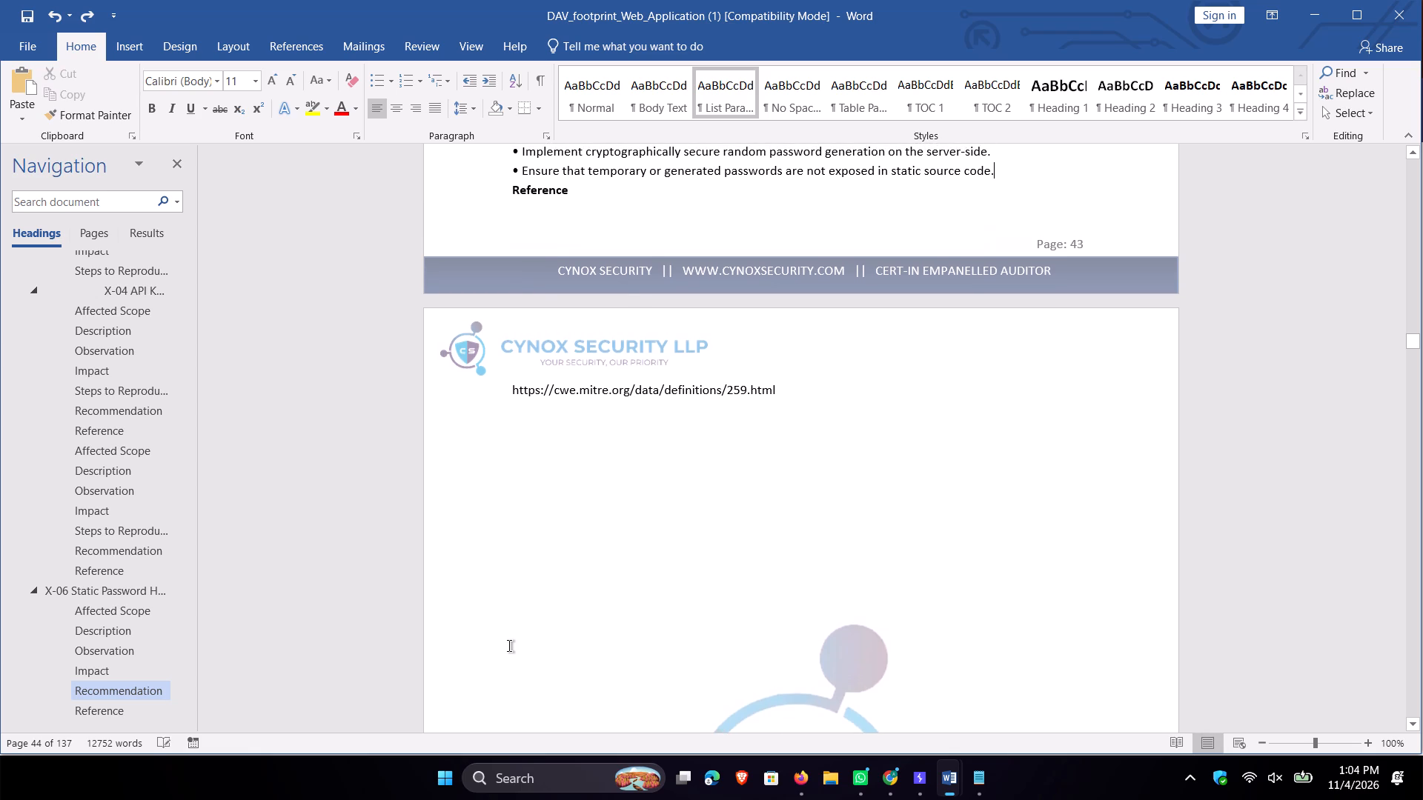
Insert a blank line between the last X-06 Recommendation bullet and the Reference heading, and remove the stray space after that heading.
{"action": "key", "text": "Return"}
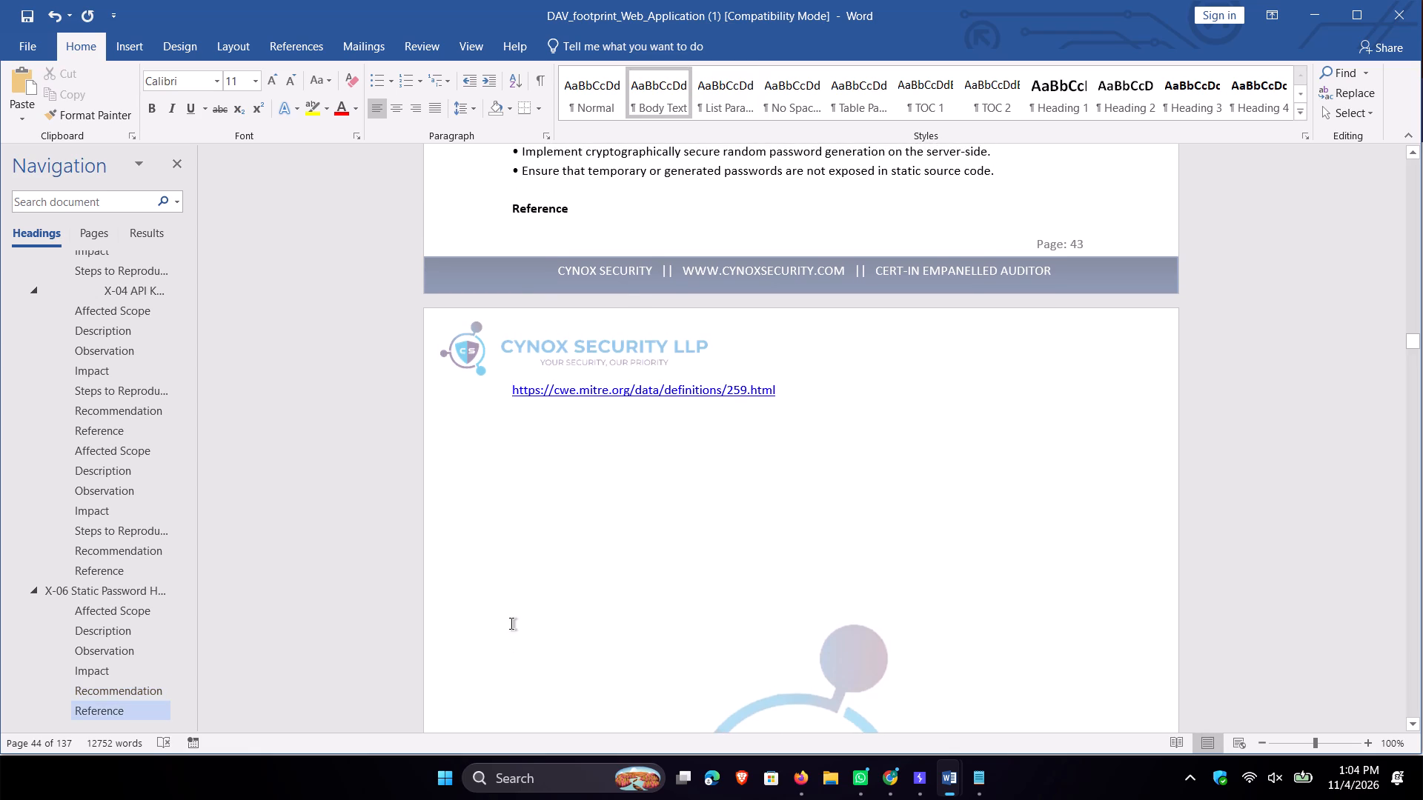
{"action": "key", "text": "BackSpace"}
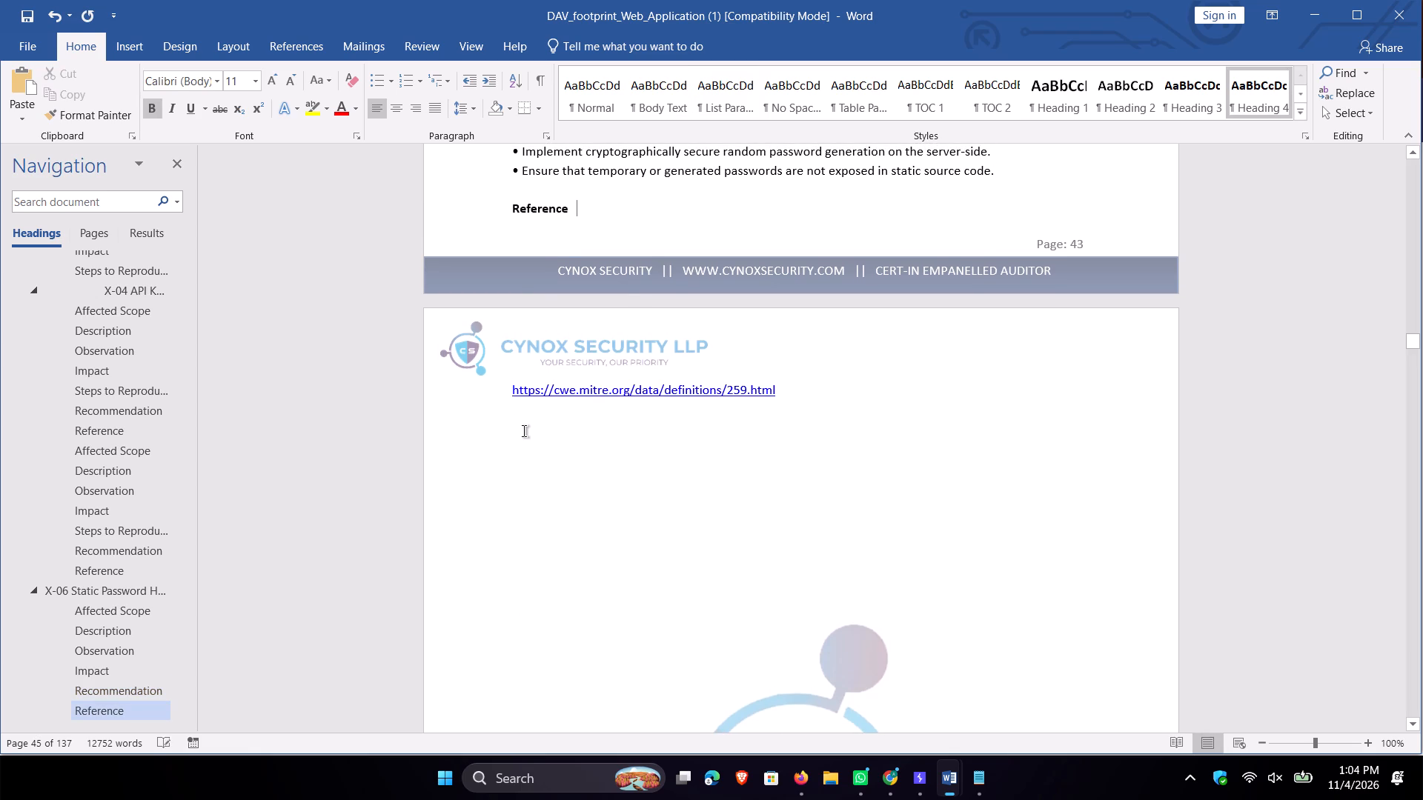
{"action": "key", "text": "BackSpace"}
{"action": "left_click", "coordinate": [630, 455]}
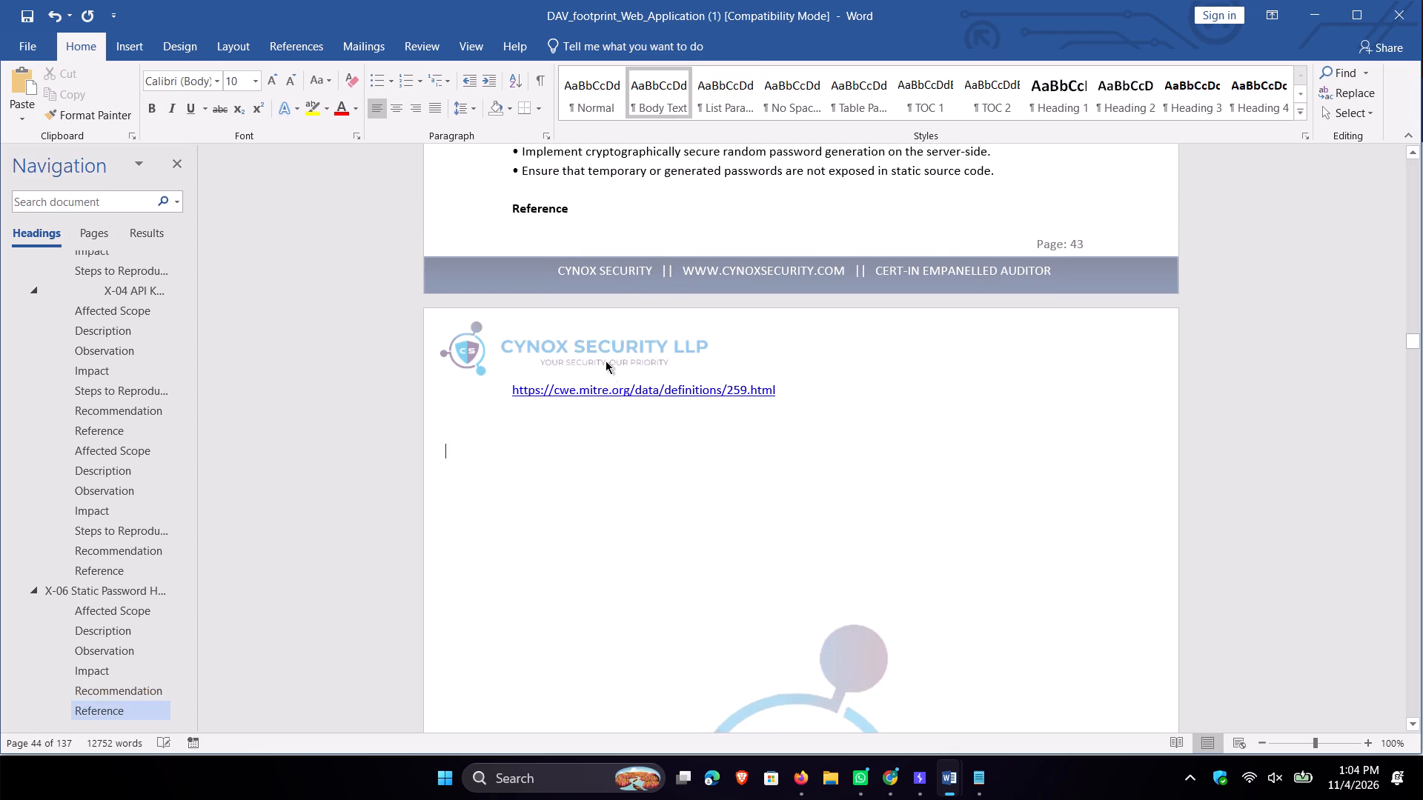
Delete the extra blank lines above the X-07 Server-Side Source Code heading.
{"action": "scroll", "coordinate": [642, 447], "scroll_direction": "down", "scroll_amount": 8}
{"action": "scroll", "coordinate": [677, 432], "scroll_direction": "up", "scroll_amount": 6}
{"action": "scroll", "coordinate": [678, 432], "scroll_direction": "down", "scroll_amount": 10}
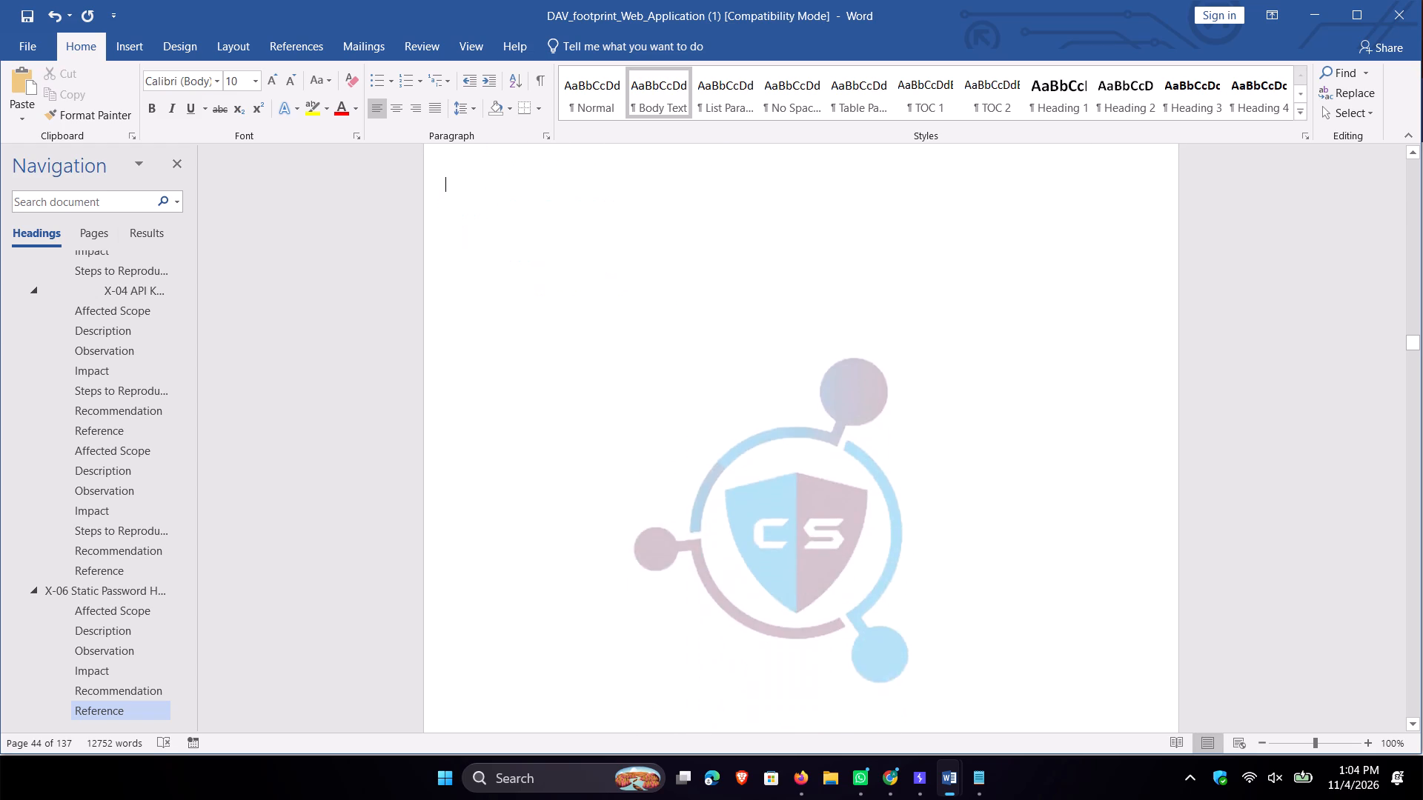
{"action": "scroll", "coordinate": [668, 440], "scroll_direction": "down", "scroll_amount": 10}
{"action": "scroll", "coordinate": [939, 538], "scroll_direction": "down", "scroll_amount": 8}
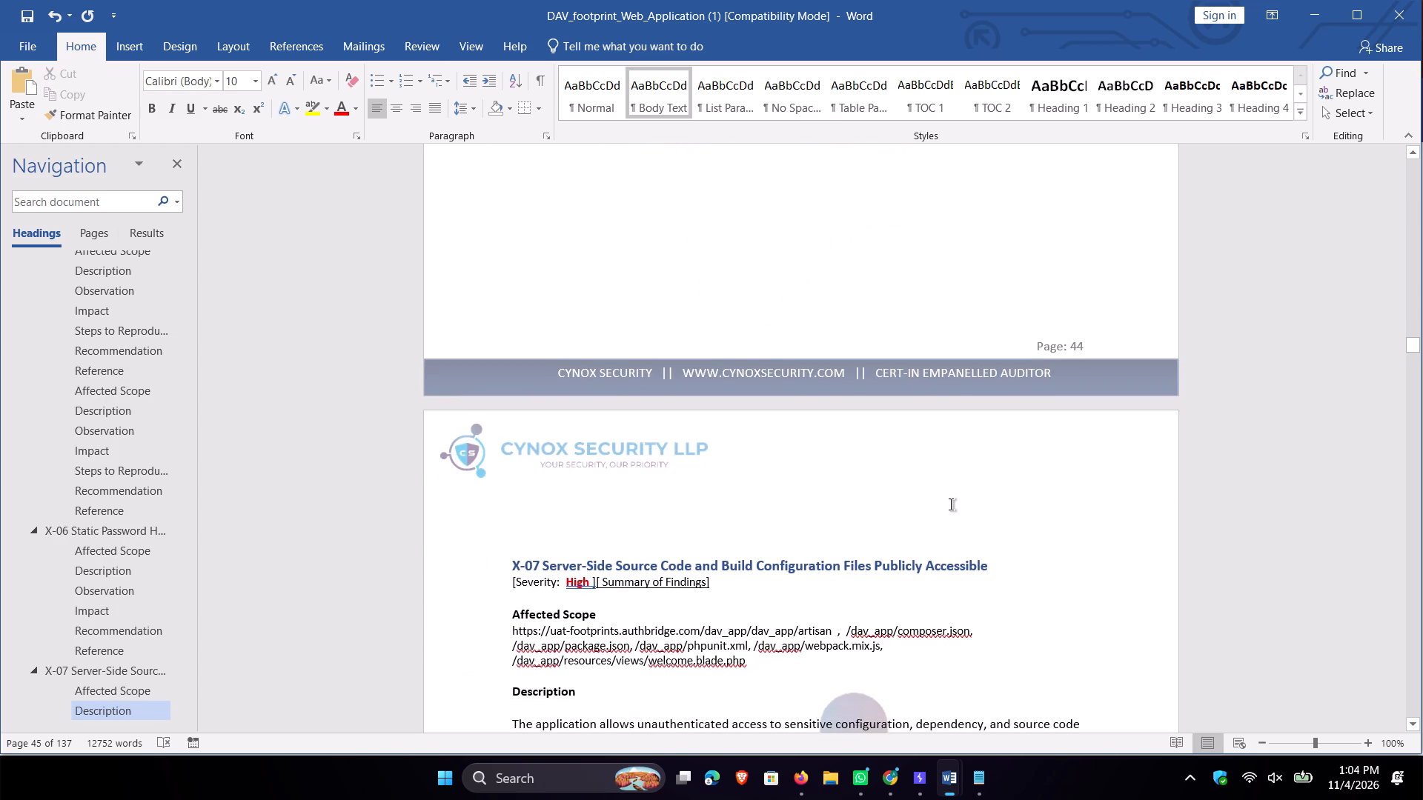
{"action": "scroll", "coordinate": [1032, 437], "scroll_direction": "down", "scroll_amount": 2}
{"action": "scroll", "coordinate": [1013, 441], "scroll_direction": "up", "scroll_amount": 4}
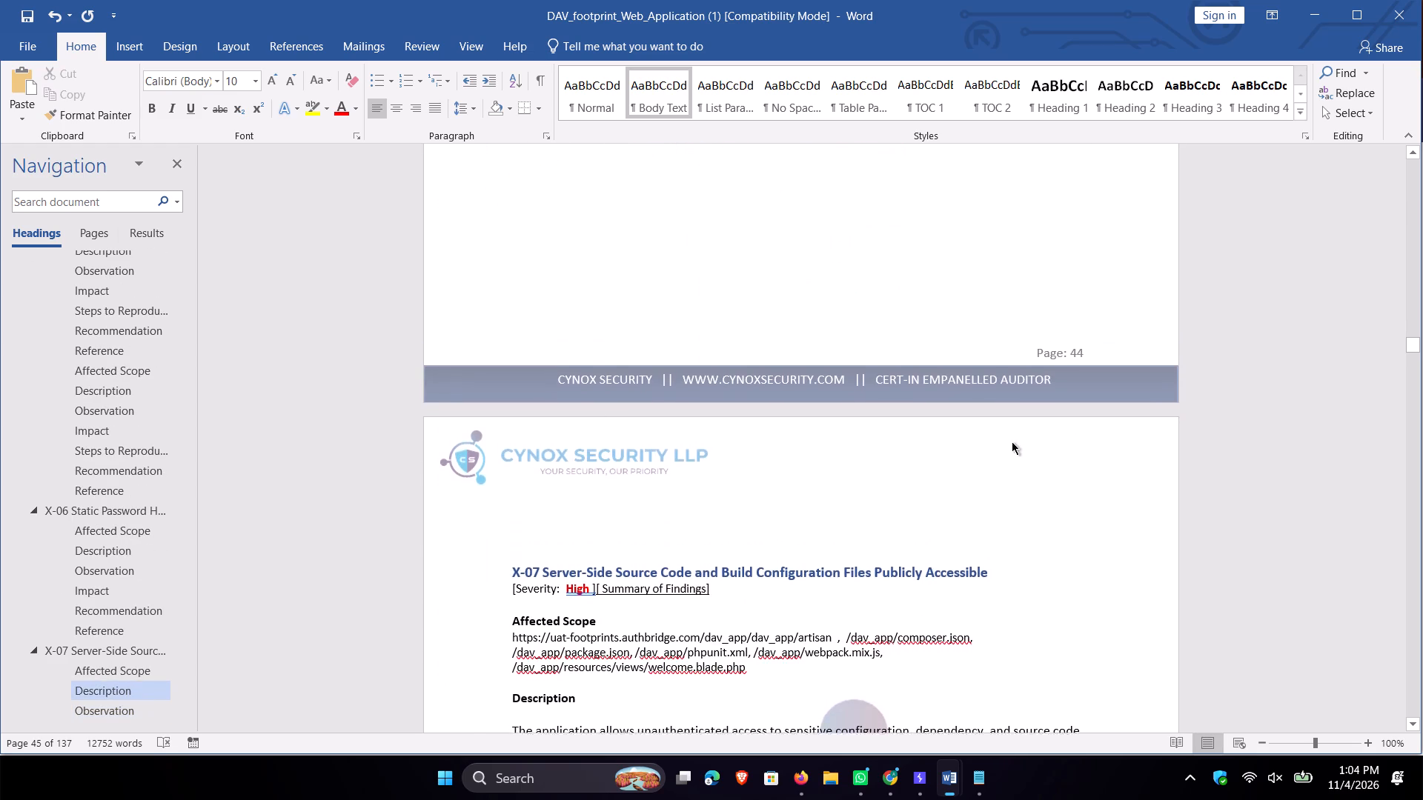
{"action": "scroll", "coordinate": [1012, 443], "scroll_direction": "up", "scroll_amount": 20}
{"action": "scroll", "coordinate": [1012, 443], "scroll_direction": "up", "scroll_amount": 11}
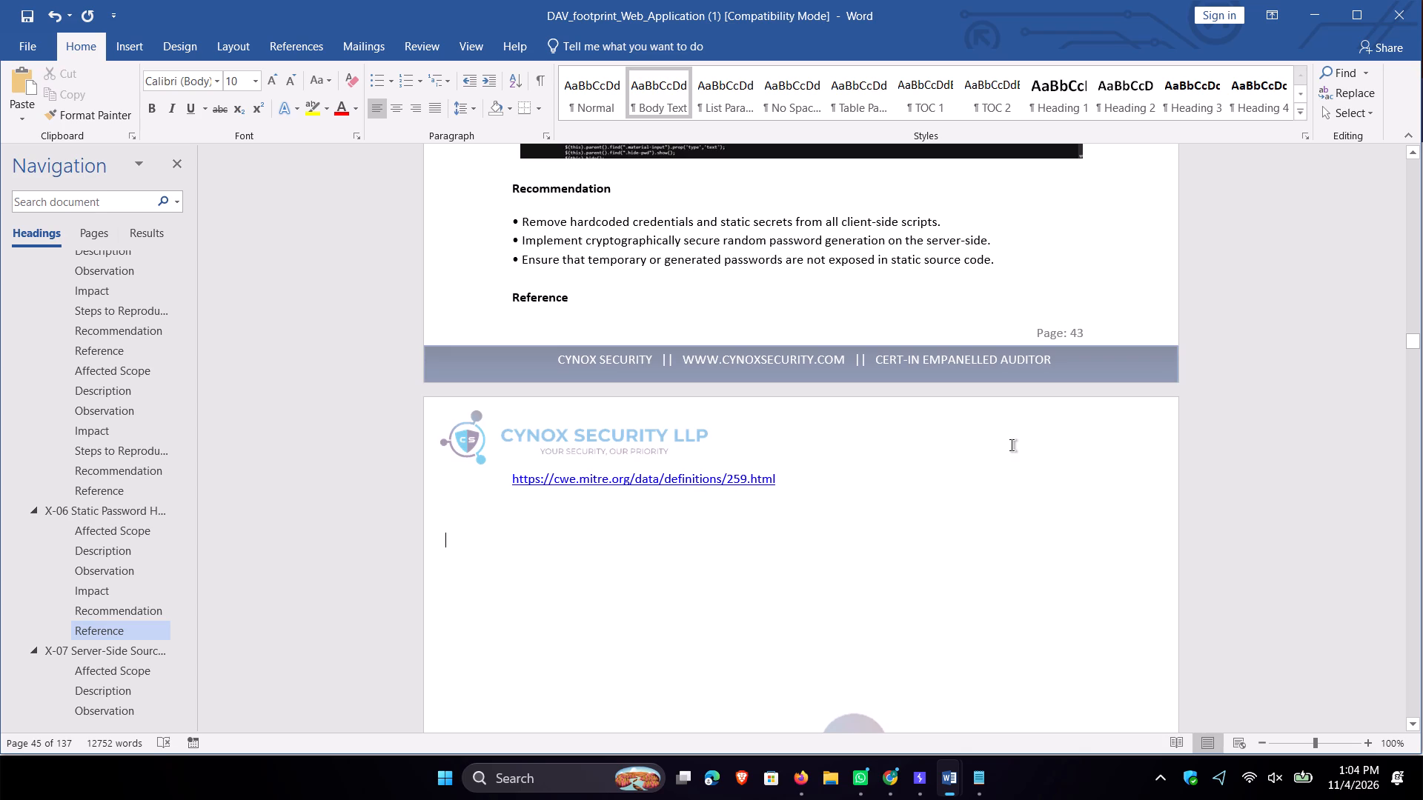
{"action": "scroll", "coordinate": [1012, 444], "scroll_direction": "down", "scroll_amount": 7}
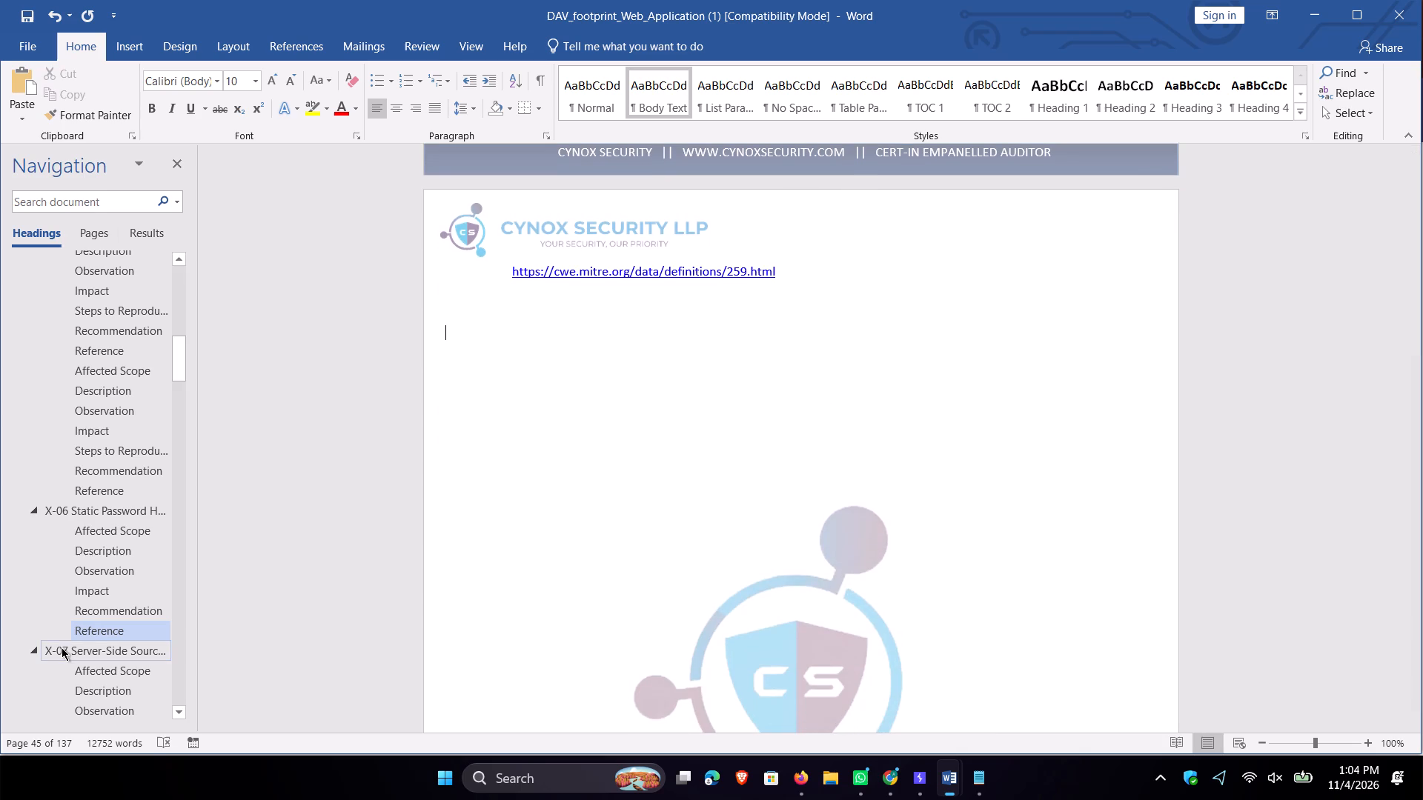
{"action": "left_click", "coordinate": [62, 647]}
{"action": "scroll", "coordinate": [691, 407], "scroll_direction": "up", "scroll_amount": 5}
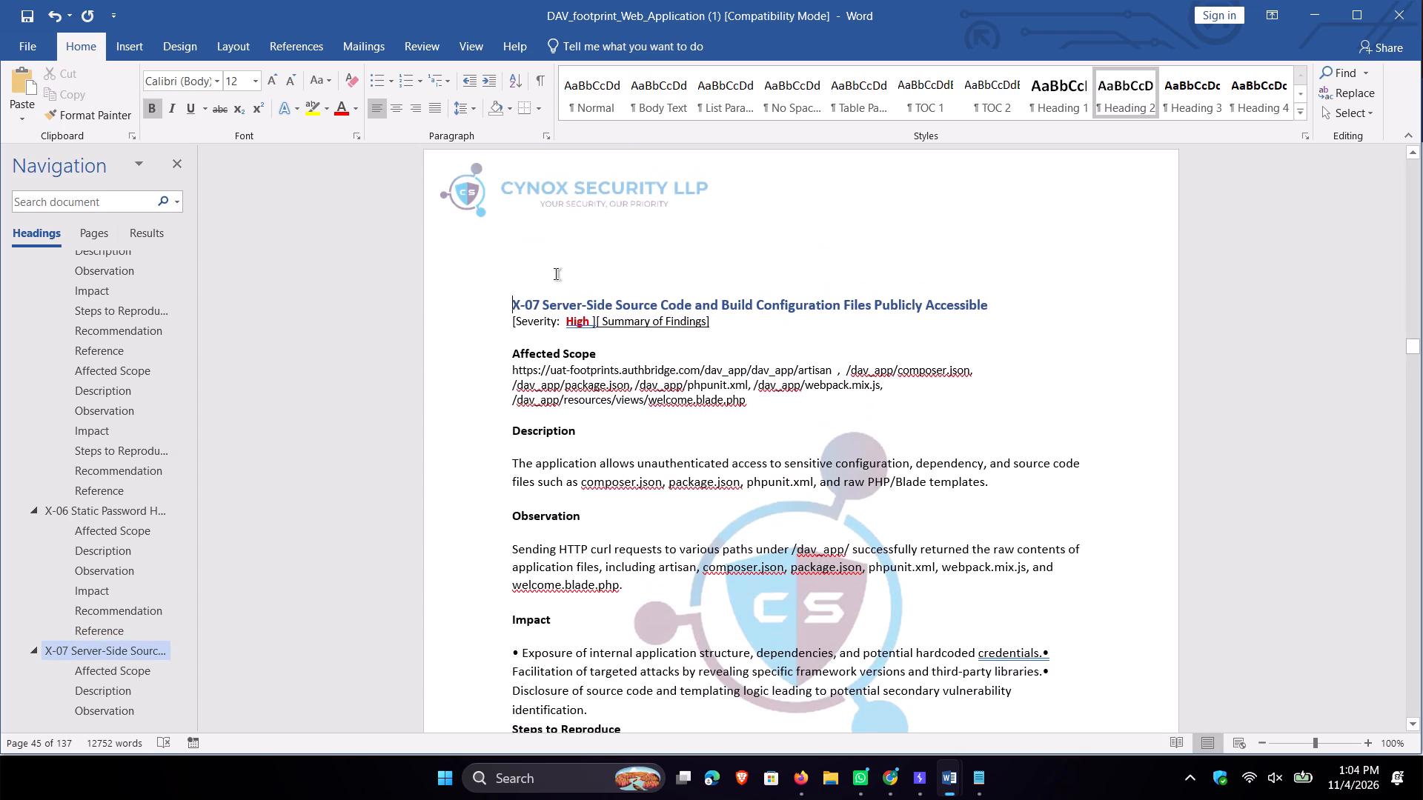
{"action": "left_click", "coordinate": [556, 274]}
{"action": "key", "text": "BackSpace"}
{"action": "key", "text": "BackSpace"}
{"action": "key", "text": "BackSpace"}
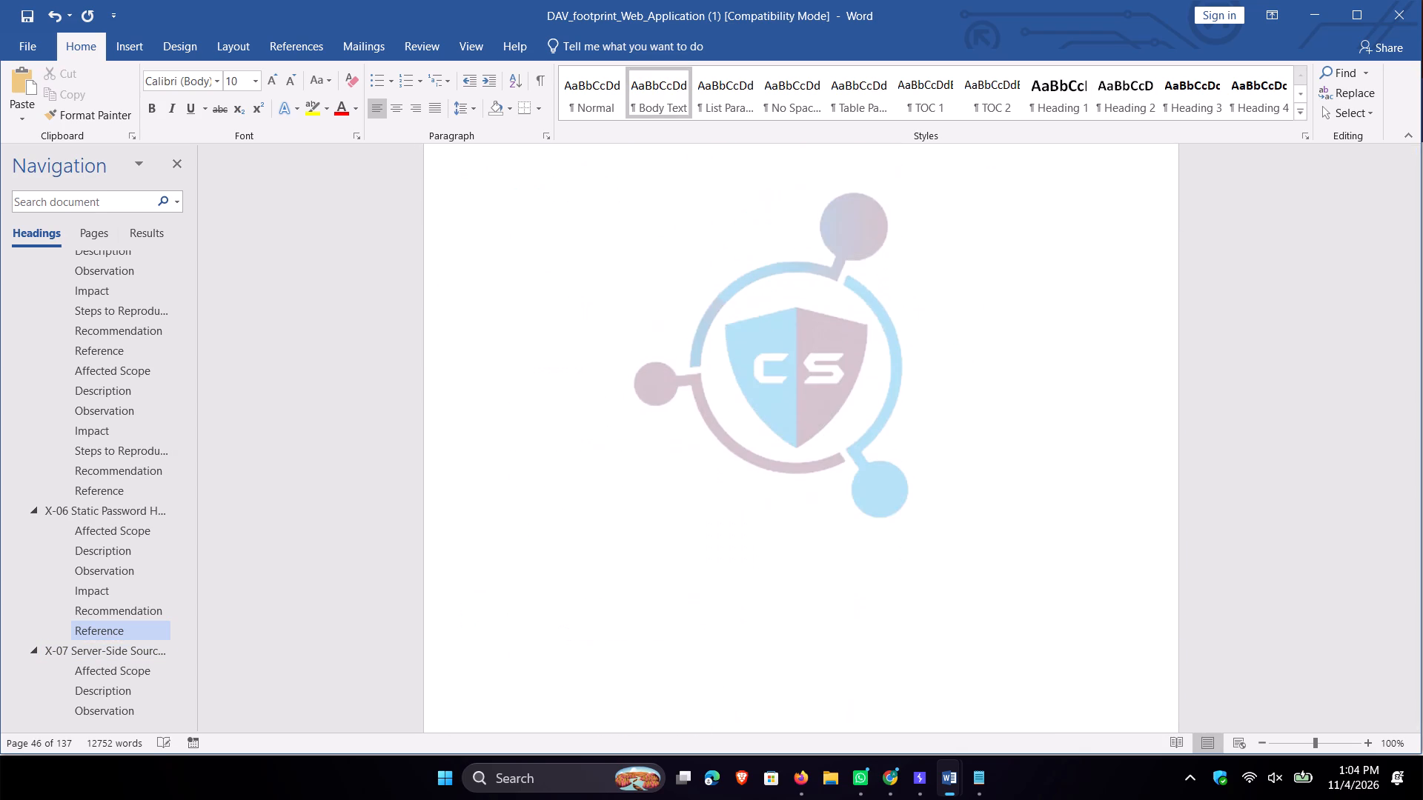
Split the run-together X-07 Impact text so each of the three bullets starts on its own line, without a duplicate bullet mark.
{"action": "scroll", "coordinate": [566, 270], "scroll_direction": "down", "scroll_amount": 17}
{"action": "scroll", "coordinate": [568, 296], "scroll_direction": "down", "scroll_amount": 5}
{"action": "scroll", "coordinate": [572, 355], "scroll_direction": "down", "scroll_amount": 5}
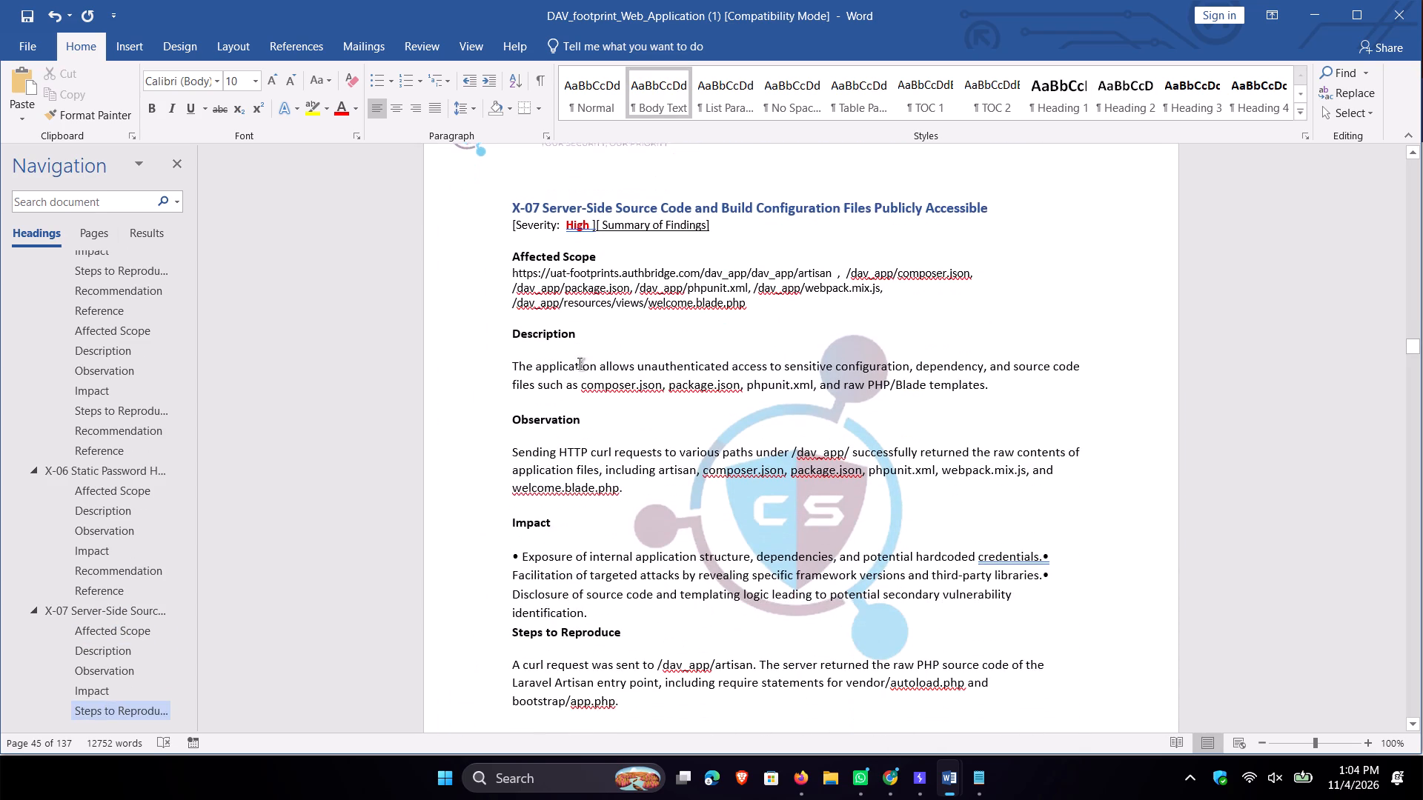
{"action": "scroll", "coordinate": [880, 404], "scroll_direction": "down", "scroll_amount": 2}
{"action": "scroll", "coordinate": [785, 448], "scroll_direction": "down", "scroll_amount": 1}
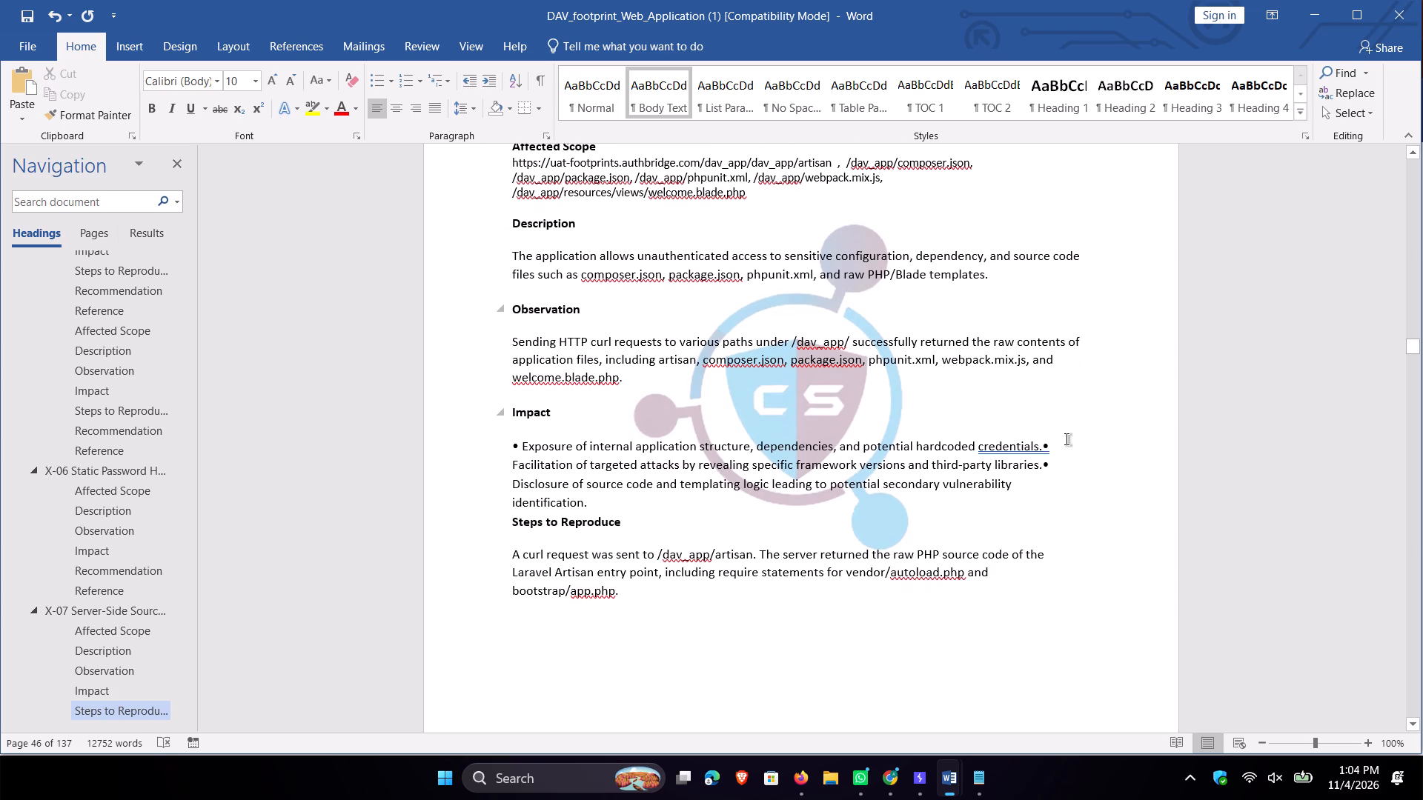
{"action": "left_click", "coordinate": [1041, 450]}
{"action": "key", "text": "Return"}
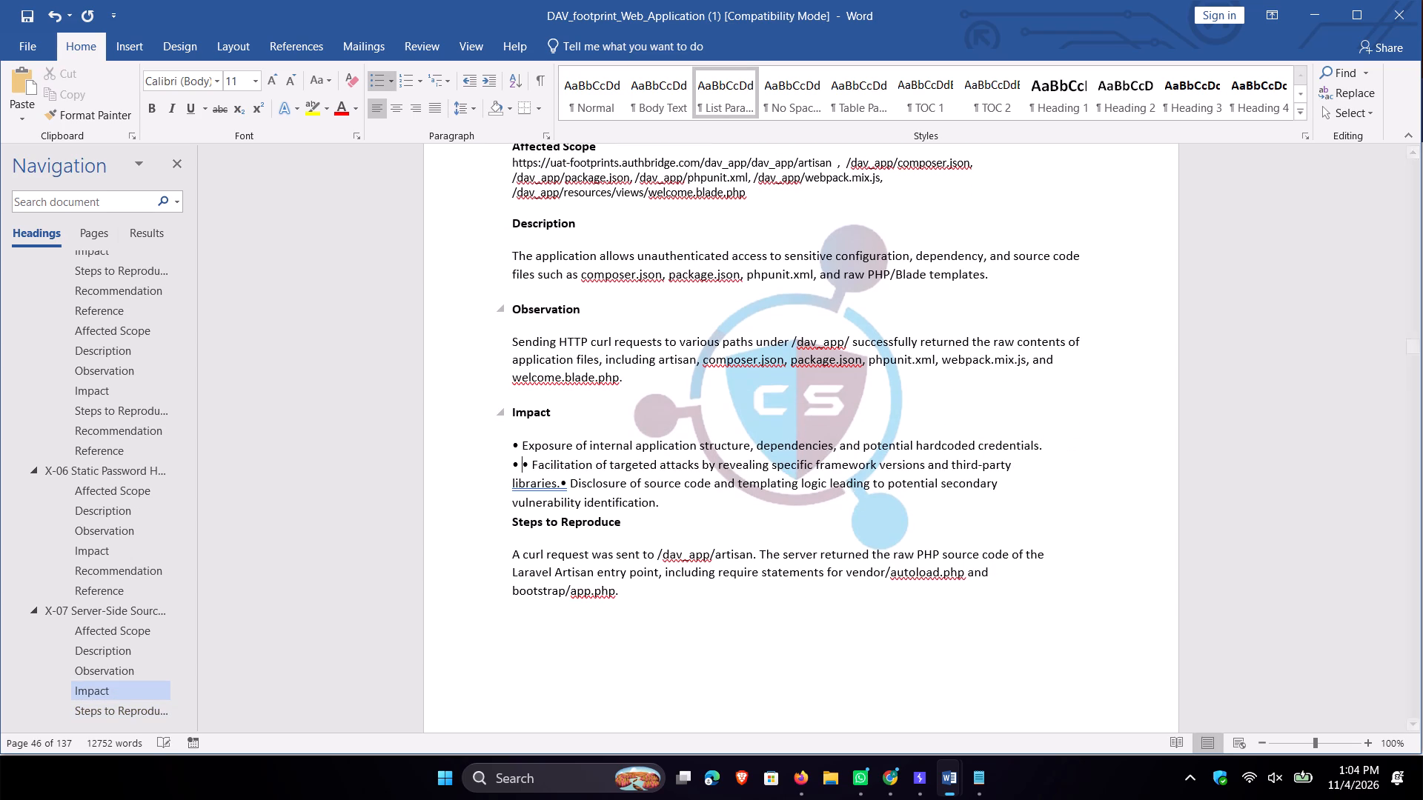
{"action": "key", "text": "BackSpace"}
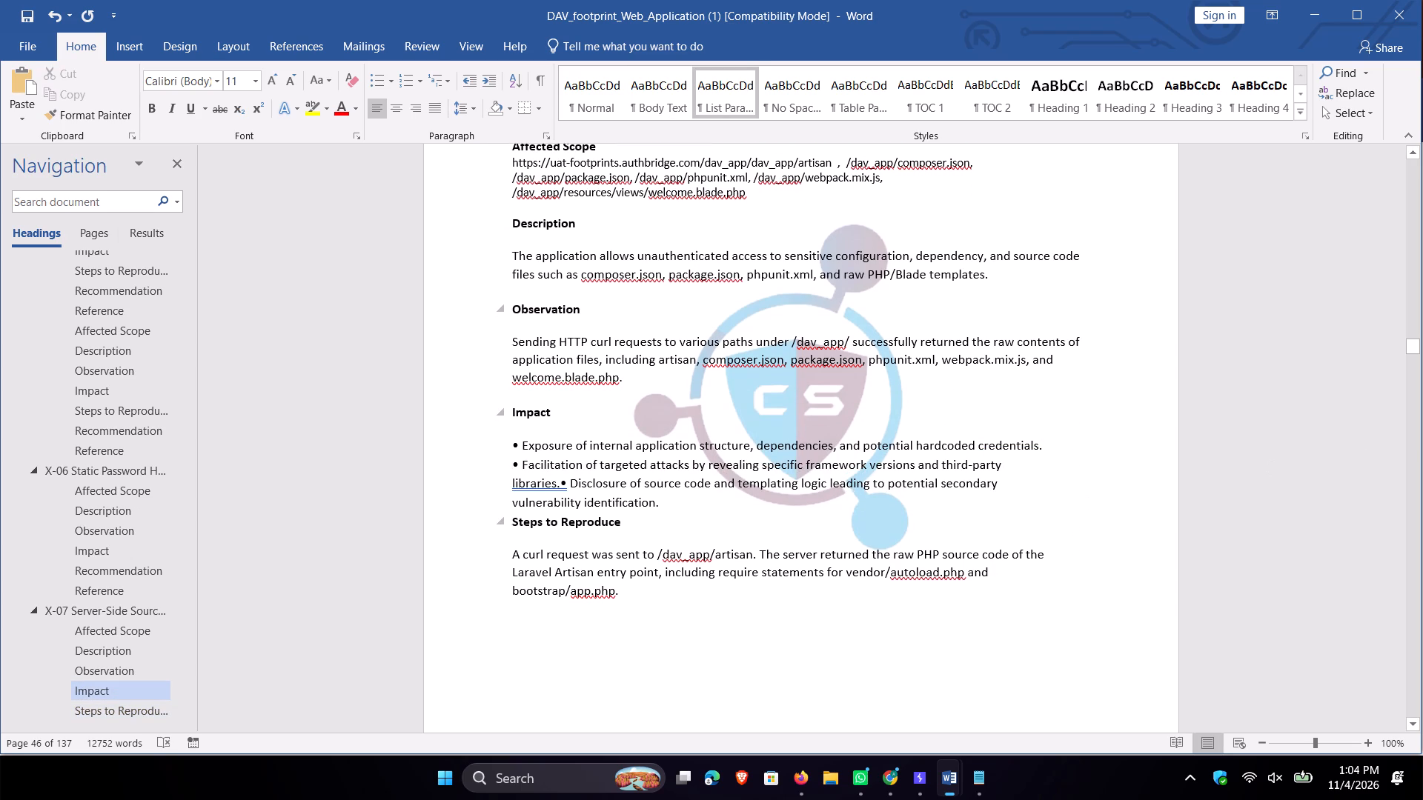
{"action": "left_click", "coordinate": [558, 482]}
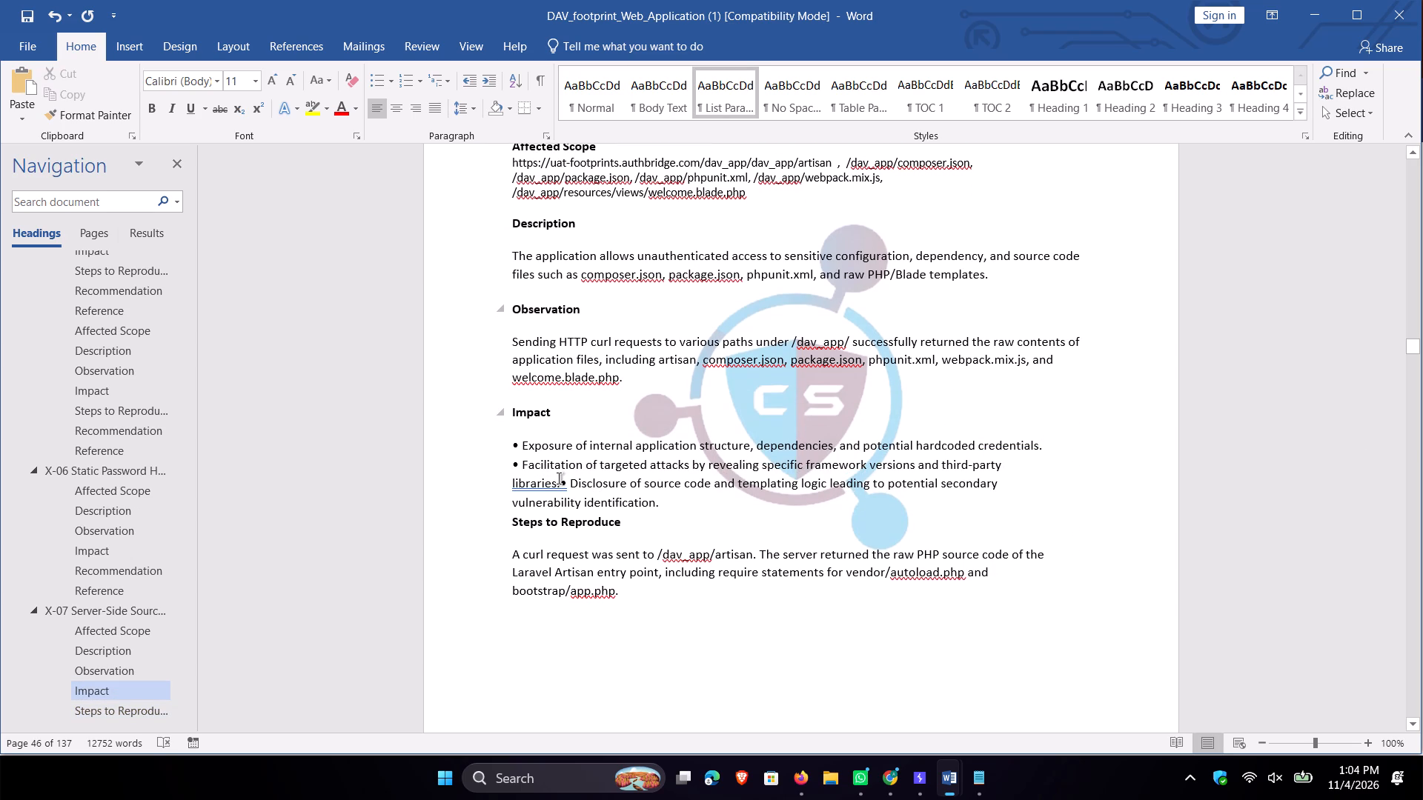
{"action": "left_click", "coordinate": [559, 486]}
{"action": "key", "text": "Return"}
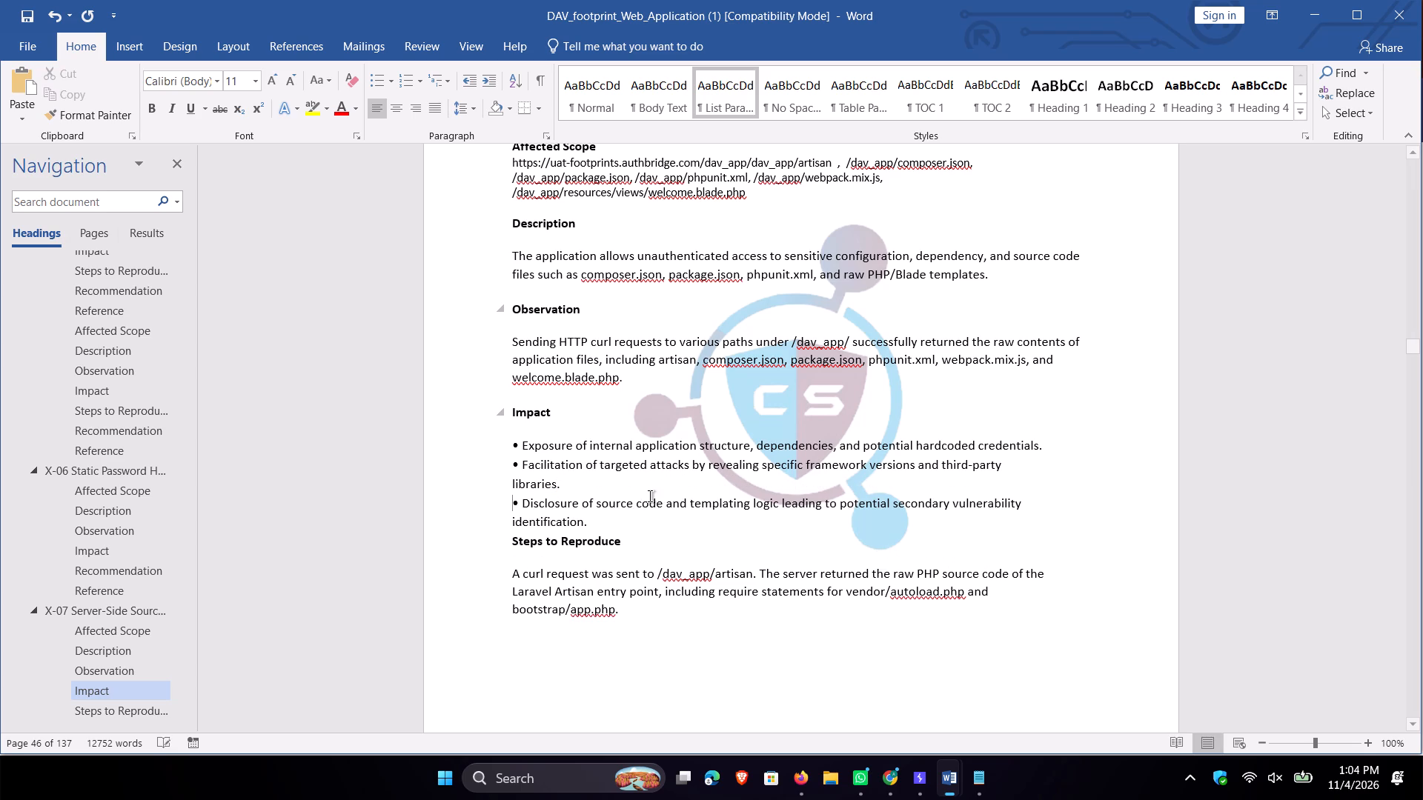
Insert a blank line between the last X-07 Impact bullet and the Steps to Reproduce heading.
{"action": "left_click", "coordinate": [636, 527]}
{"action": "left_click", "coordinate": [588, 521]}
{"action": "key", "text": "Return"}
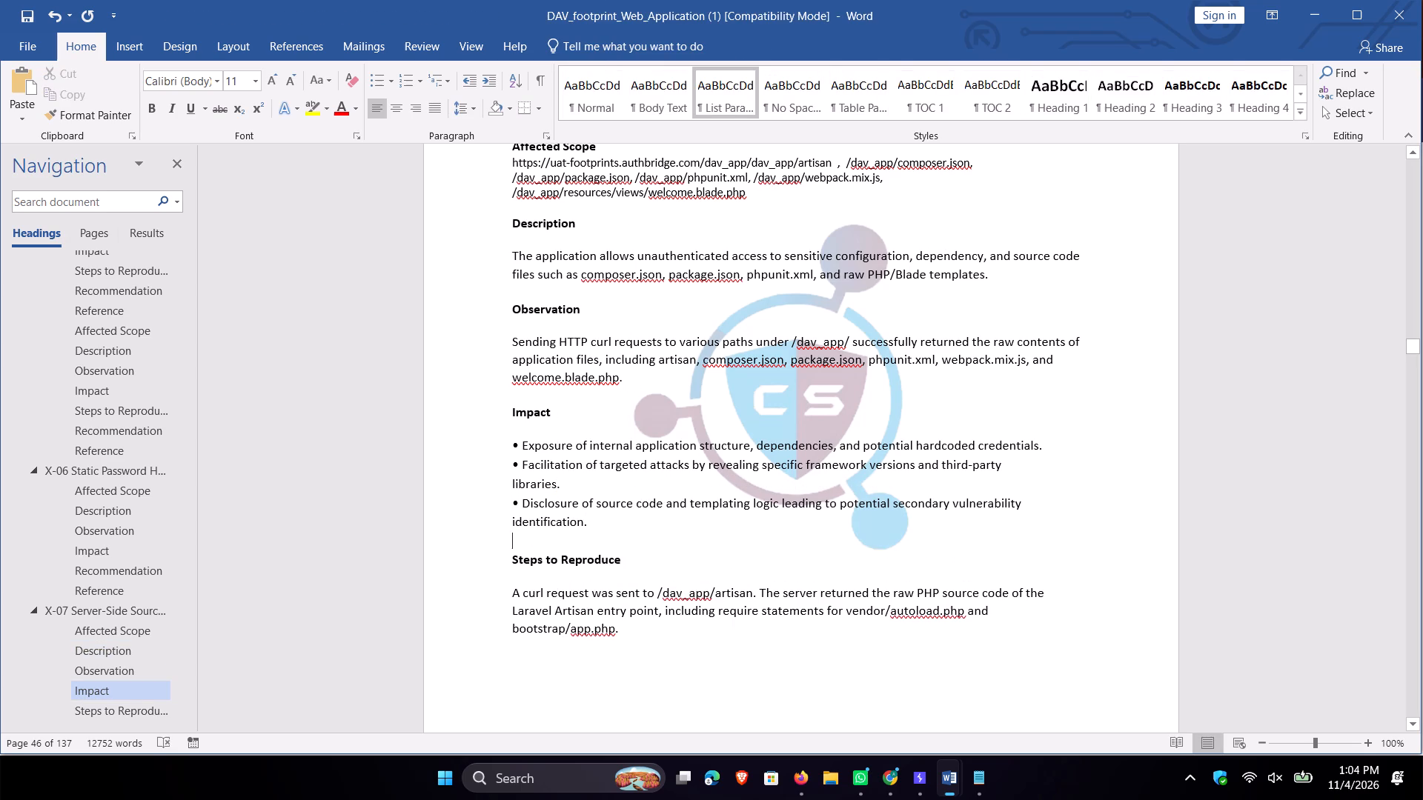
Split the run-together X-07 Recommendation text so each of the three bullets starts on its own line, without a duplicate bullet mark.
{"action": "scroll", "coordinate": [606, 327], "scroll_direction": "up", "scroll_amount": 4}
{"action": "scroll", "coordinate": [614, 319], "scroll_direction": "down", "scroll_amount": 8}
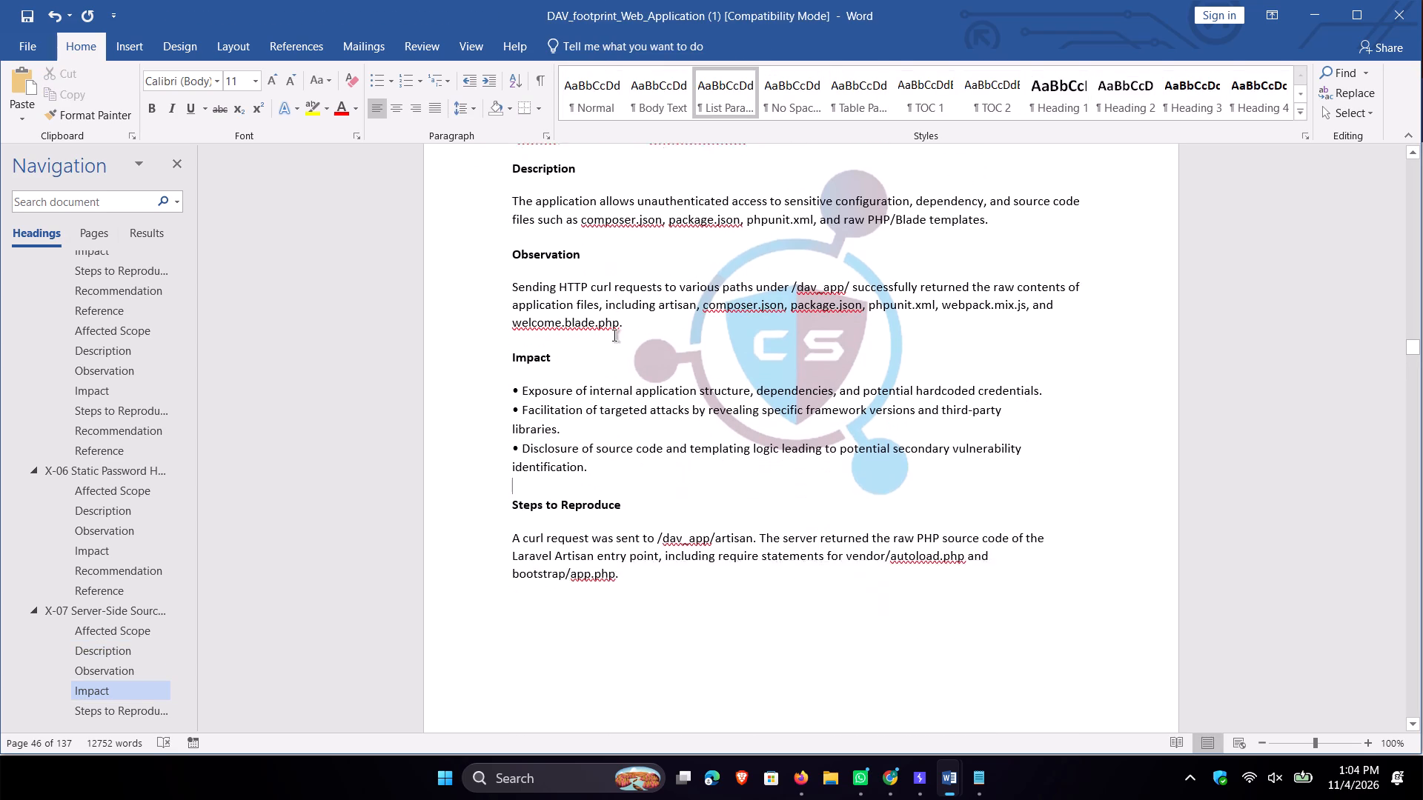
{"action": "scroll", "coordinate": [614, 336], "scroll_direction": "down", "scroll_amount": 3}
{"action": "scroll", "coordinate": [860, 408], "scroll_direction": "down", "scroll_amount": 20}
{"action": "scroll", "coordinate": [860, 408], "scroll_direction": "down", "scroll_amount": 9}
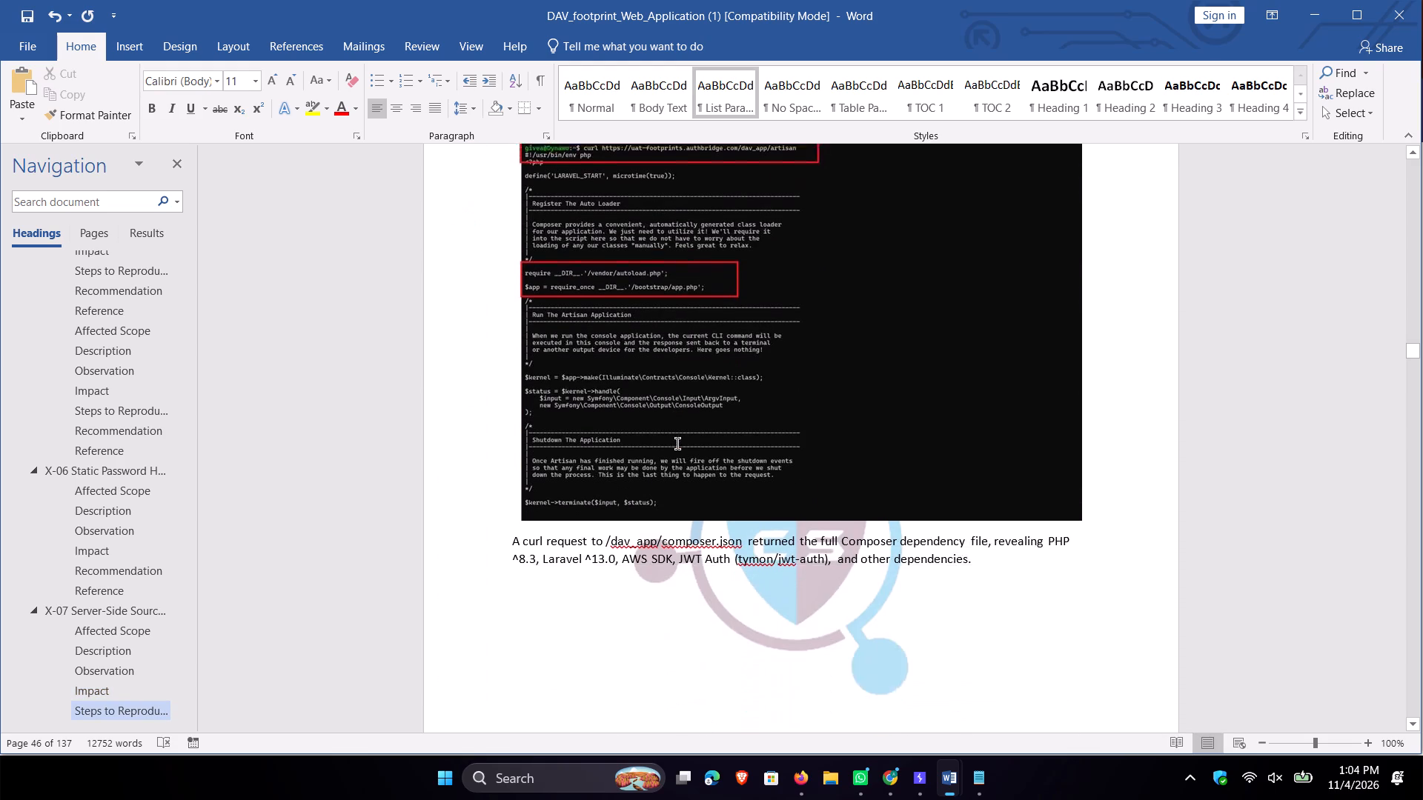
{"action": "scroll", "coordinate": [677, 444], "scroll_direction": "down", "scroll_amount": 20}
{"action": "scroll", "coordinate": [677, 444], "scroll_direction": "down", "scroll_amount": 20}
{"action": "scroll", "coordinate": [677, 444], "scroll_direction": "down", "scroll_amount": 1}
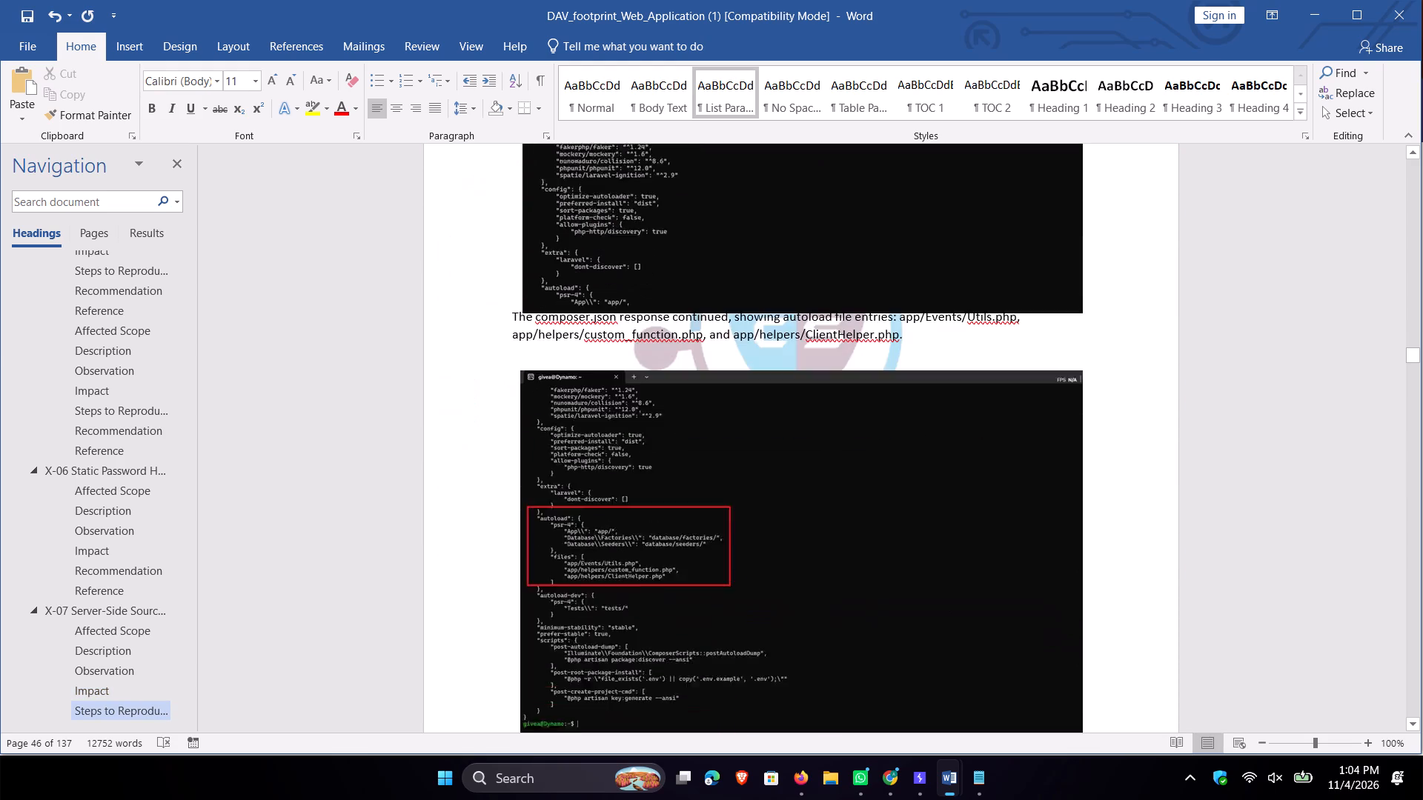
{"action": "scroll", "coordinate": [680, 449], "scroll_direction": "down", "scroll_amount": 14}
{"action": "scroll", "coordinate": [680, 445], "scroll_direction": "down", "scroll_amount": 16}
{"action": "scroll", "coordinate": [680, 440], "scroll_direction": "down", "scroll_amount": 8}
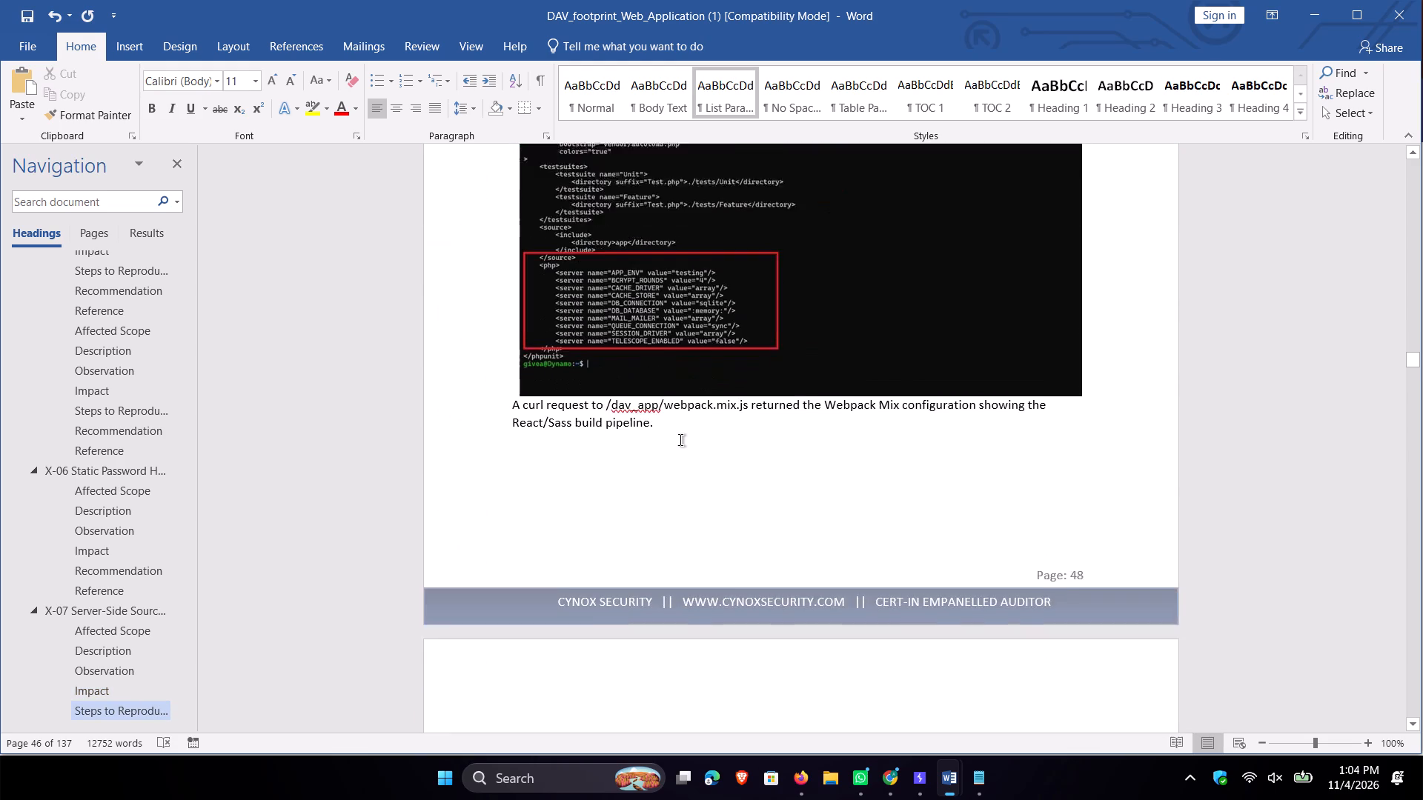
{"action": "scroll", "coordinate": [680, 440], "scroll_direction": "down", "scroll_amount": 15}
{"action": "scroll", "coordinate": [680, 440], "scroll_direction": "down", "scroll_amount": 20}
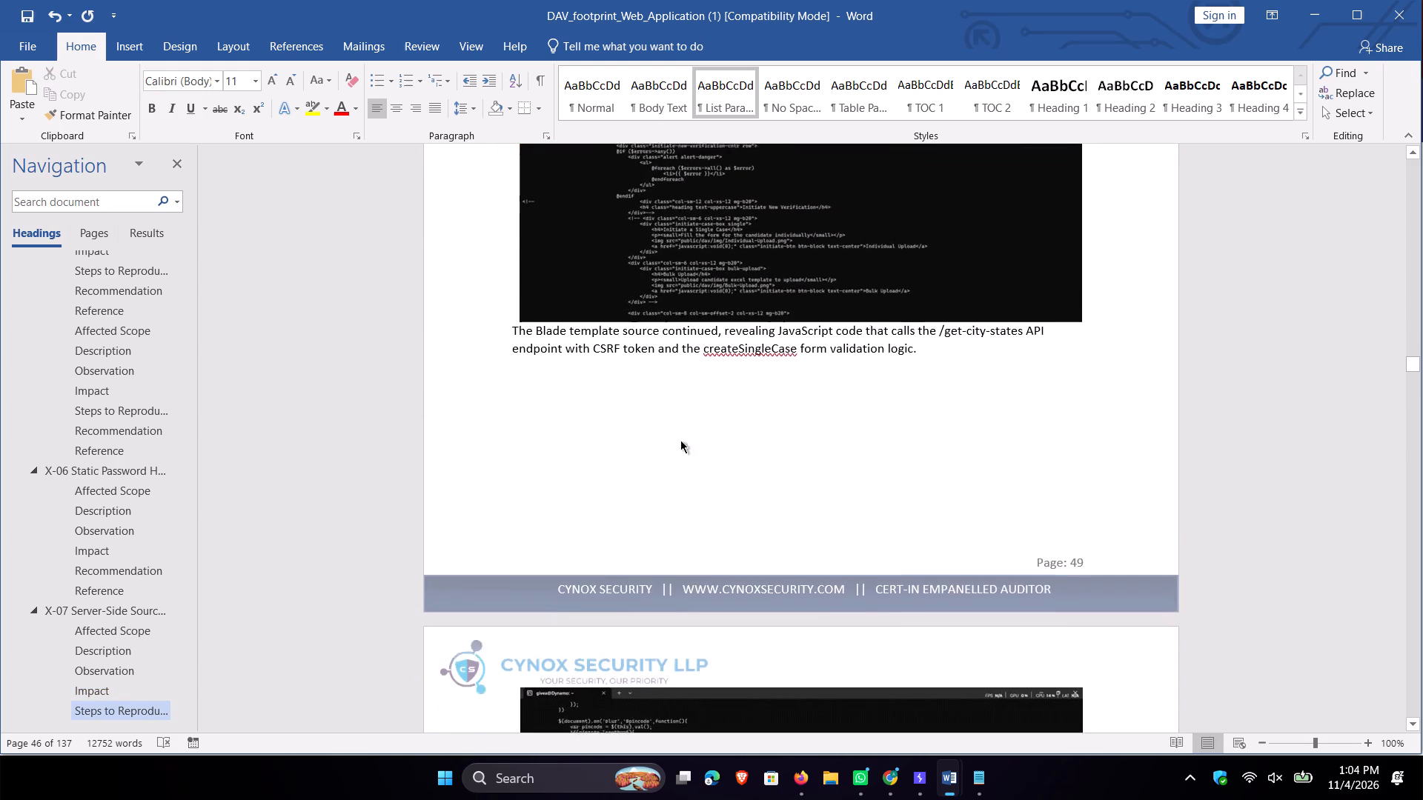
{"action": "scroll", "coordinate": [680, 440], "scroll_direction": "down", "scroll_amount": 3}
{"action": "scroll", "coordinate": [680, 440], "scroll_direction": "down", "scroll_amount": 20}
{"action": "scroll", "coordinate": [680, 440], "scroll_direction": "down", "scroll_amount": 11}
{"action": "scroll", "coordinate": [680, 430], "scroll_direction": "up", "scroll_amount": 2}
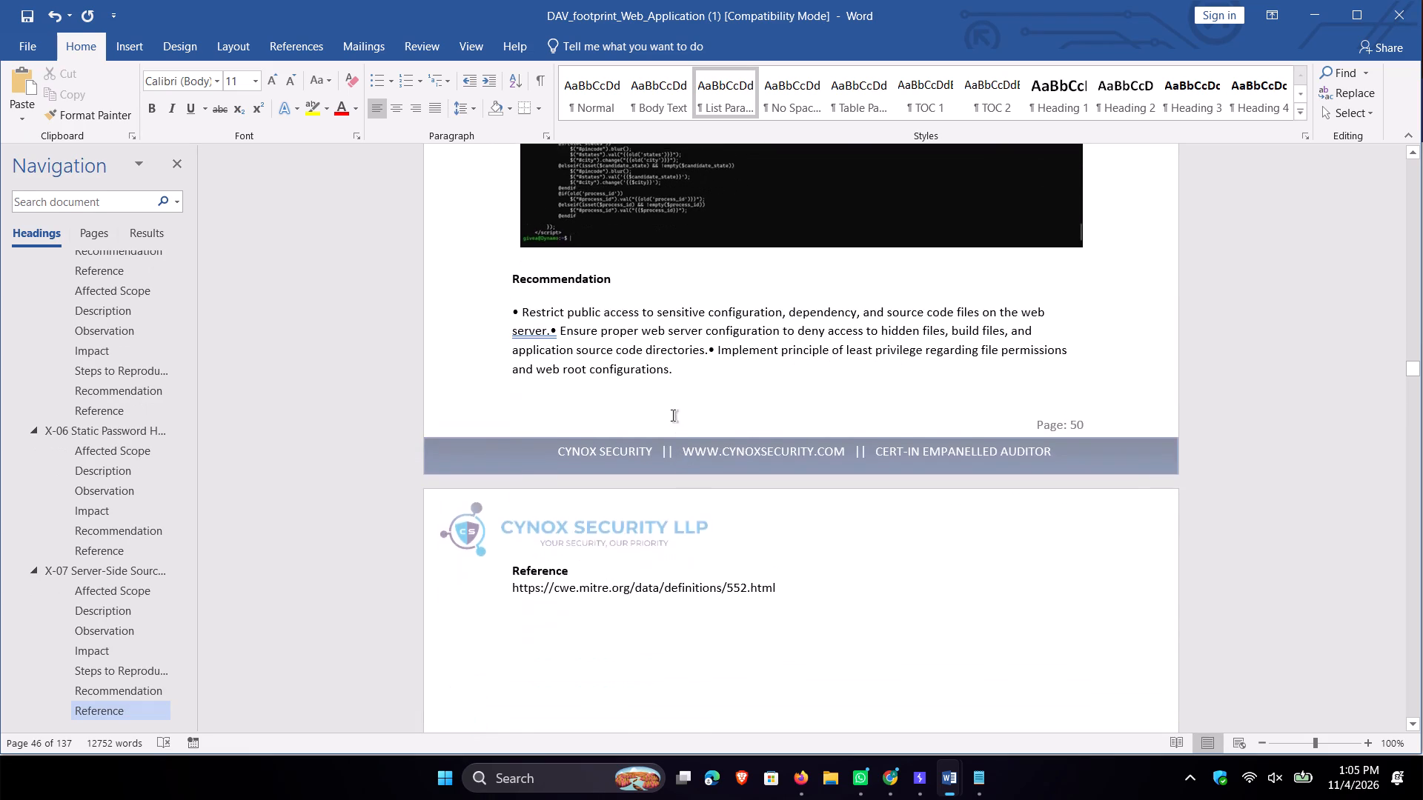
{"action": "left_click", "coordinate": [549, 379]}
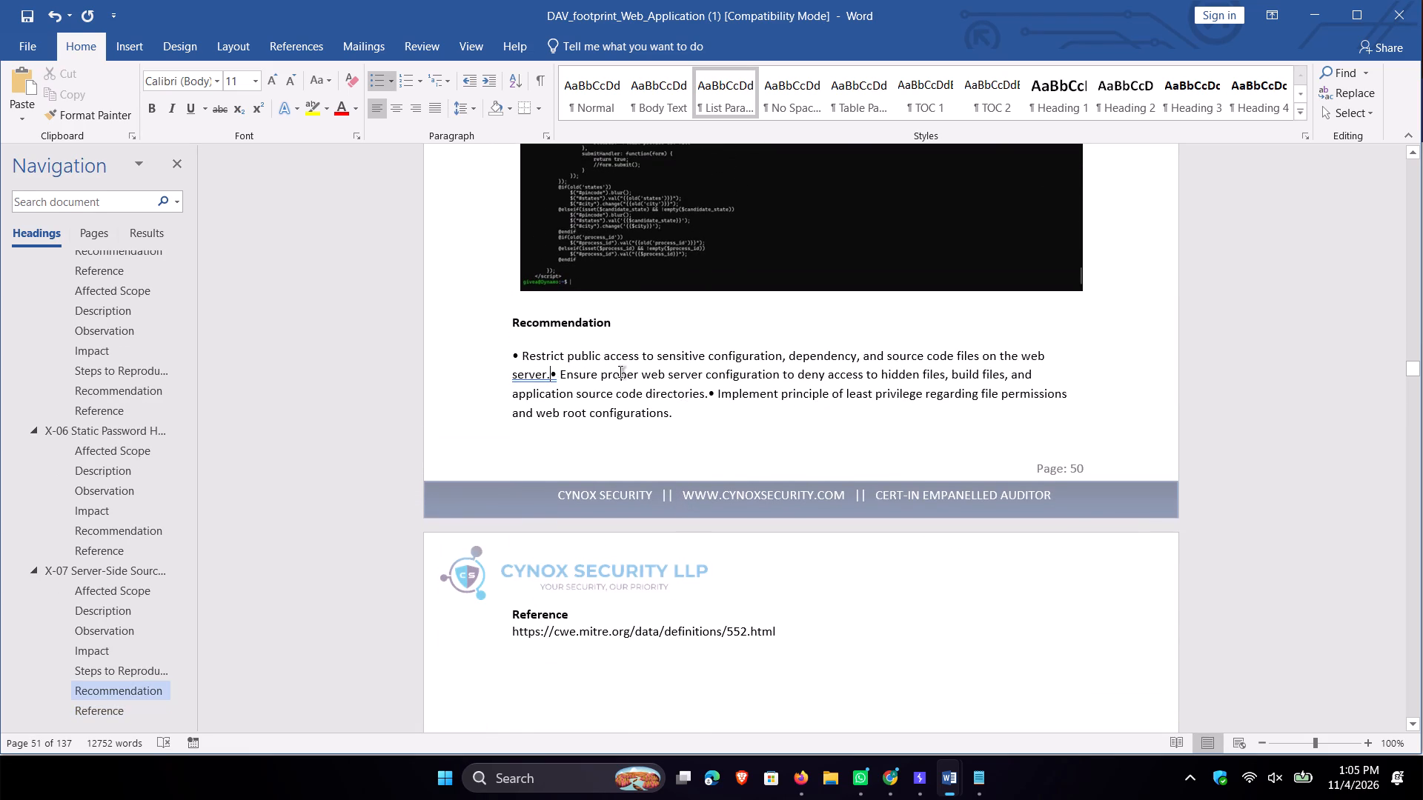
{"action": "key", "text": "Return"}
{"action": "key", "text": "BackSpace"}
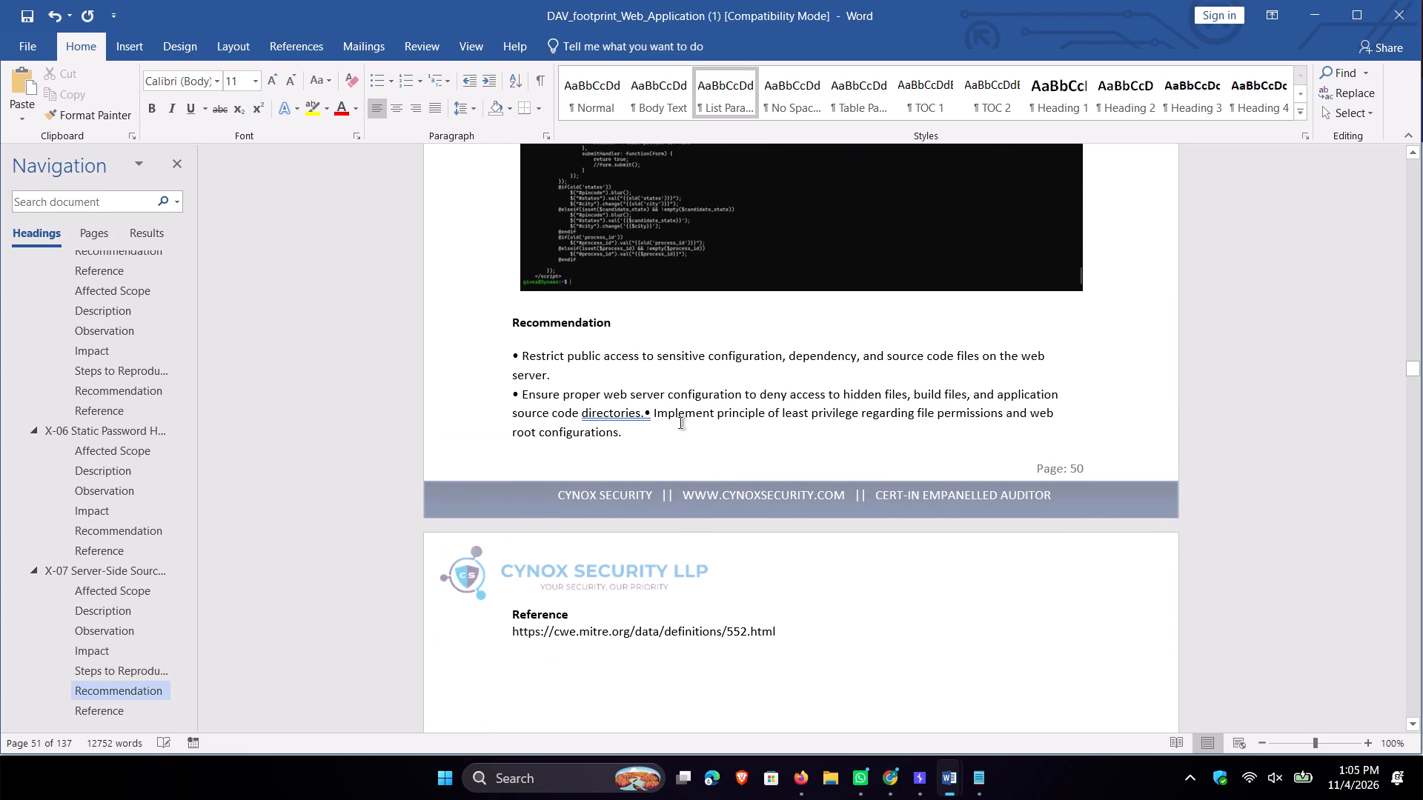
{"action": "left_click", "coordinate": [646, 410]}
{"action": "key", "text": "Return"}
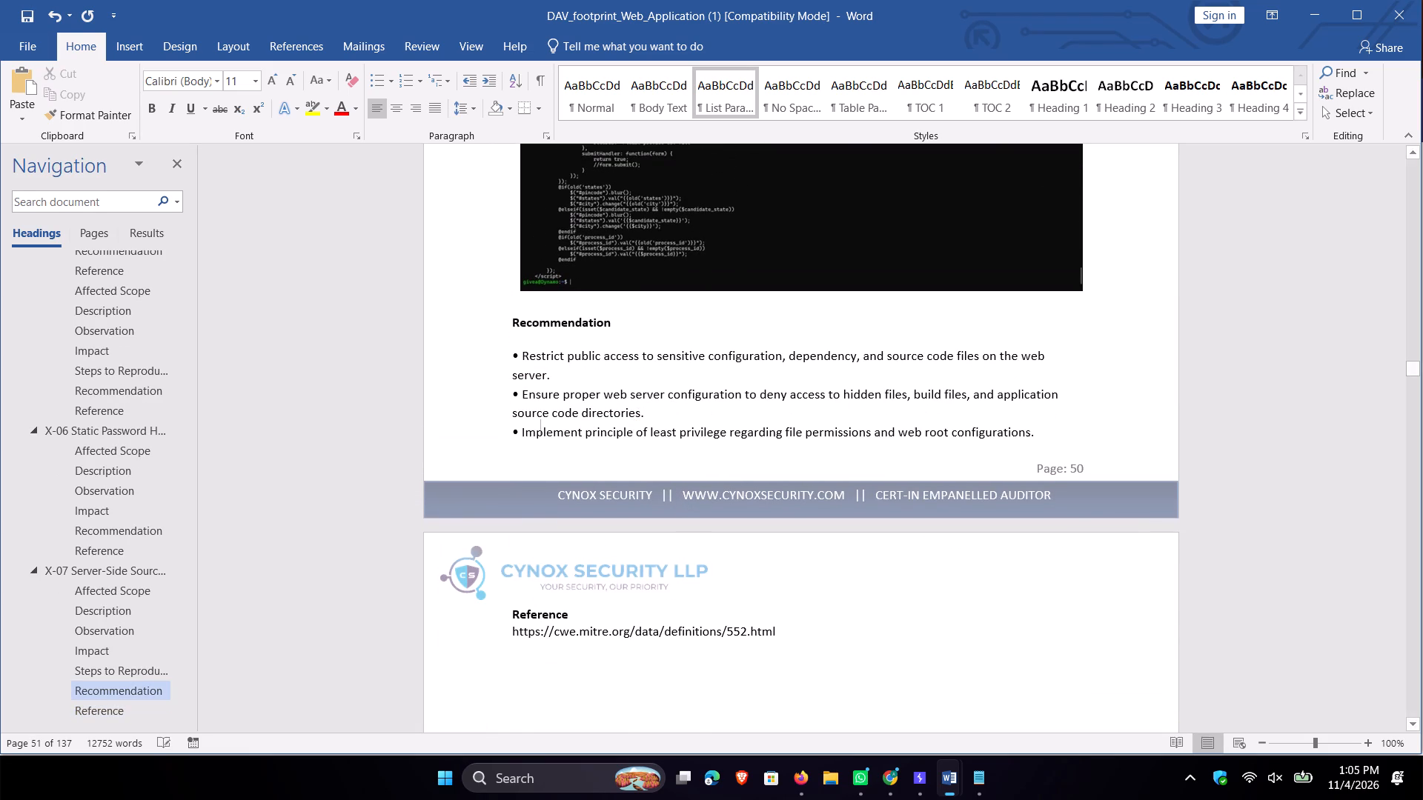
Delete the extra blank lines above the X-08 Unauthenticated Access to Candidate Identity Documents heading.
{"action": "scroll", "coordinate": [728, 418], "scroll_direction": "down", "scroll_amount": 20}
{"action": "scroll", "coordinate": [728, 418], "scroll_direction": "down", "scroll_amount": 8}
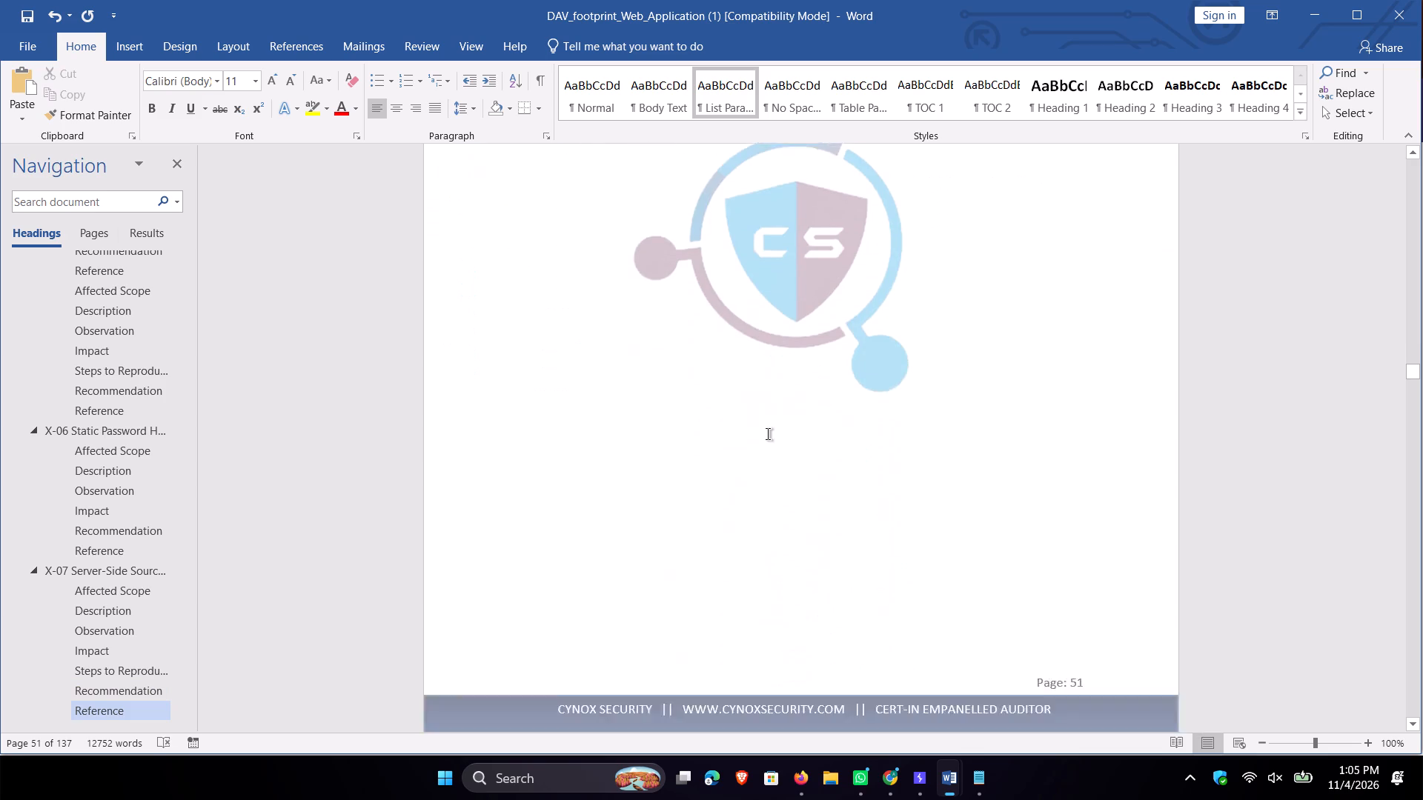
{"action": "scroll", "coordinate": [768, 434], "scroll_direction": "down", "scroll_amount": 15}
{"action": "left_click", "coordinate": [591, 373]}
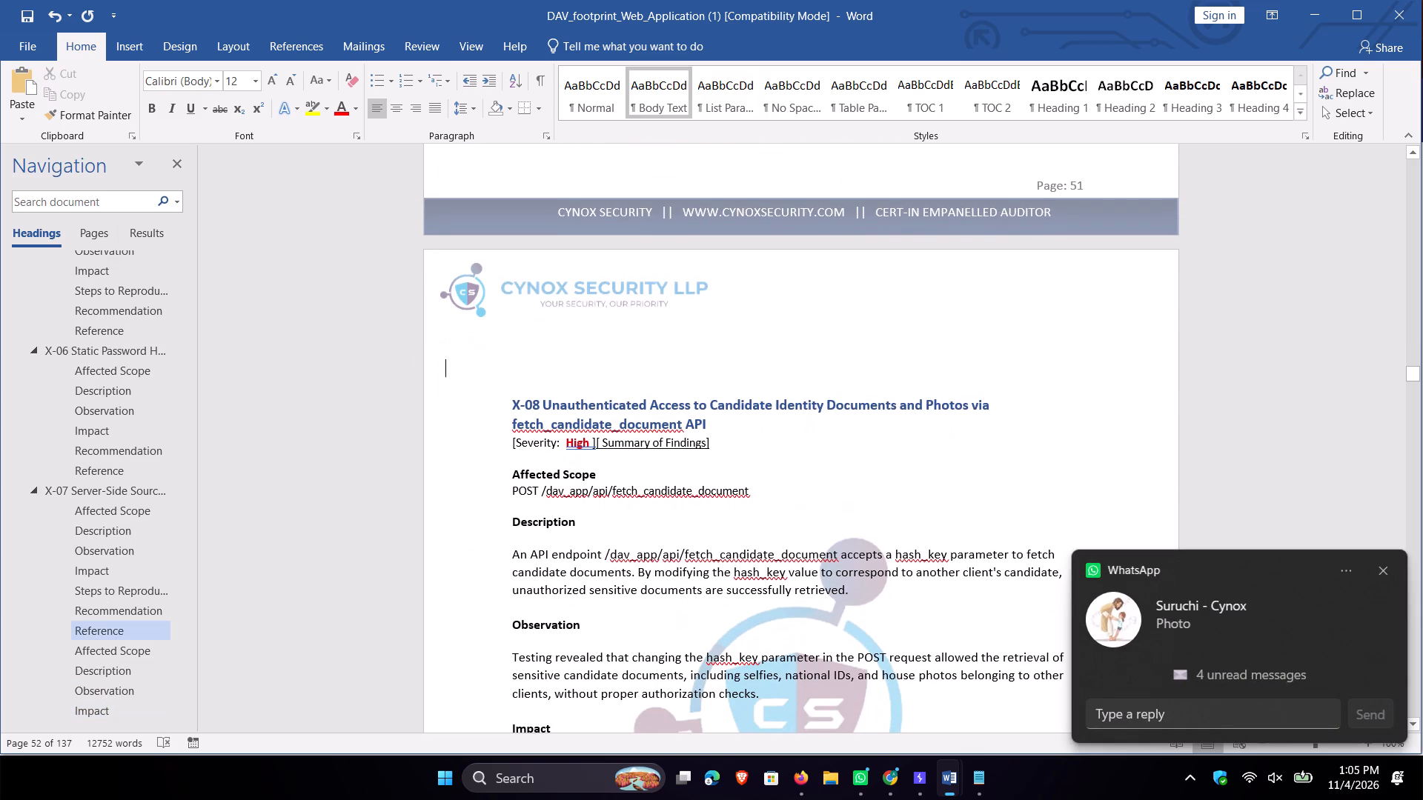
{"action": "key", "text": "BackSpace"}
{"action": "key", "text": "BackSpace"}
{"action": "key", "text": "BackSpace"}
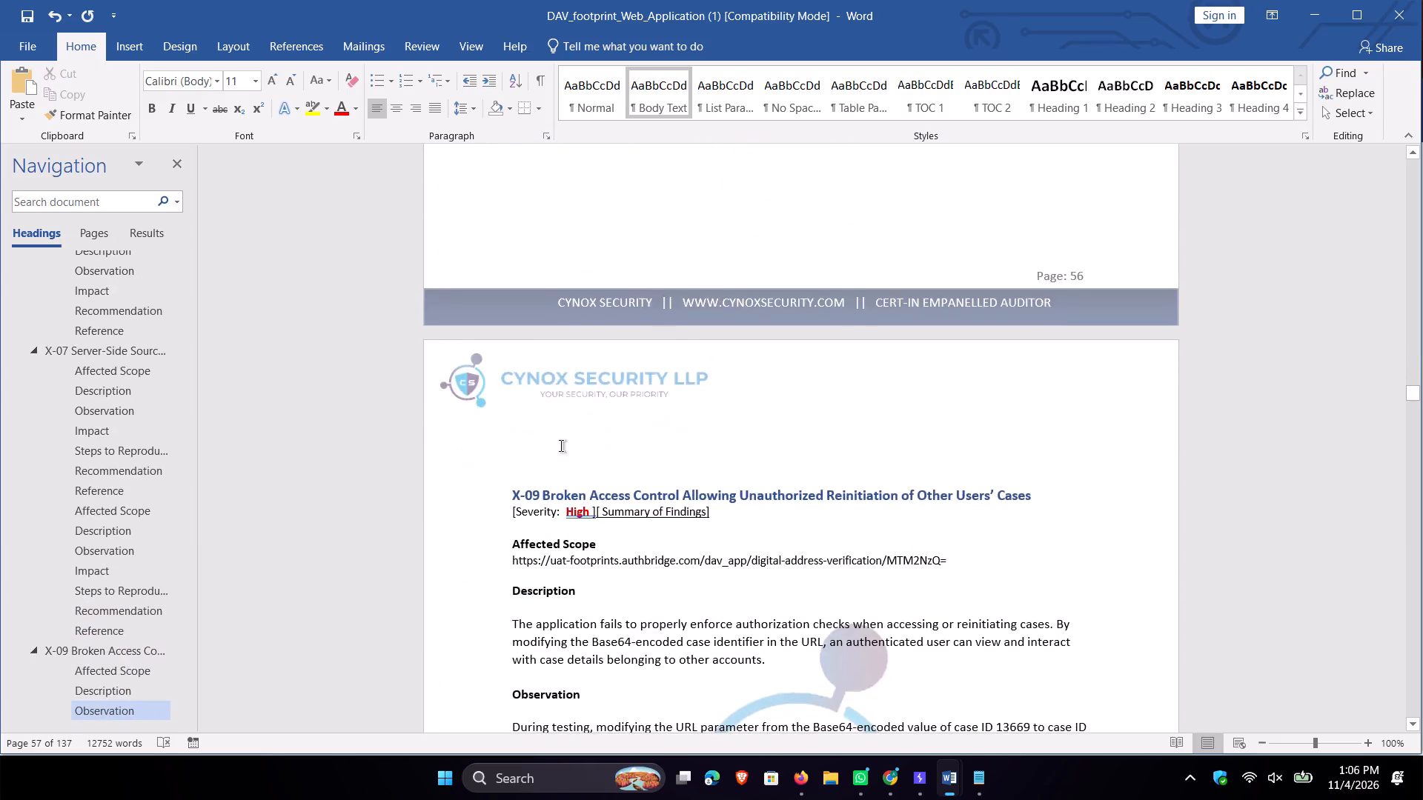
Remove the extra blank lines above the X-09 Broken Access Control heading.
{"action": "left_click", "coordinate": [561, 446]}
{"action": "left_click", "coordinate": [560, 464]}
{"action": "left_click", "coordinate": [606, 473]}
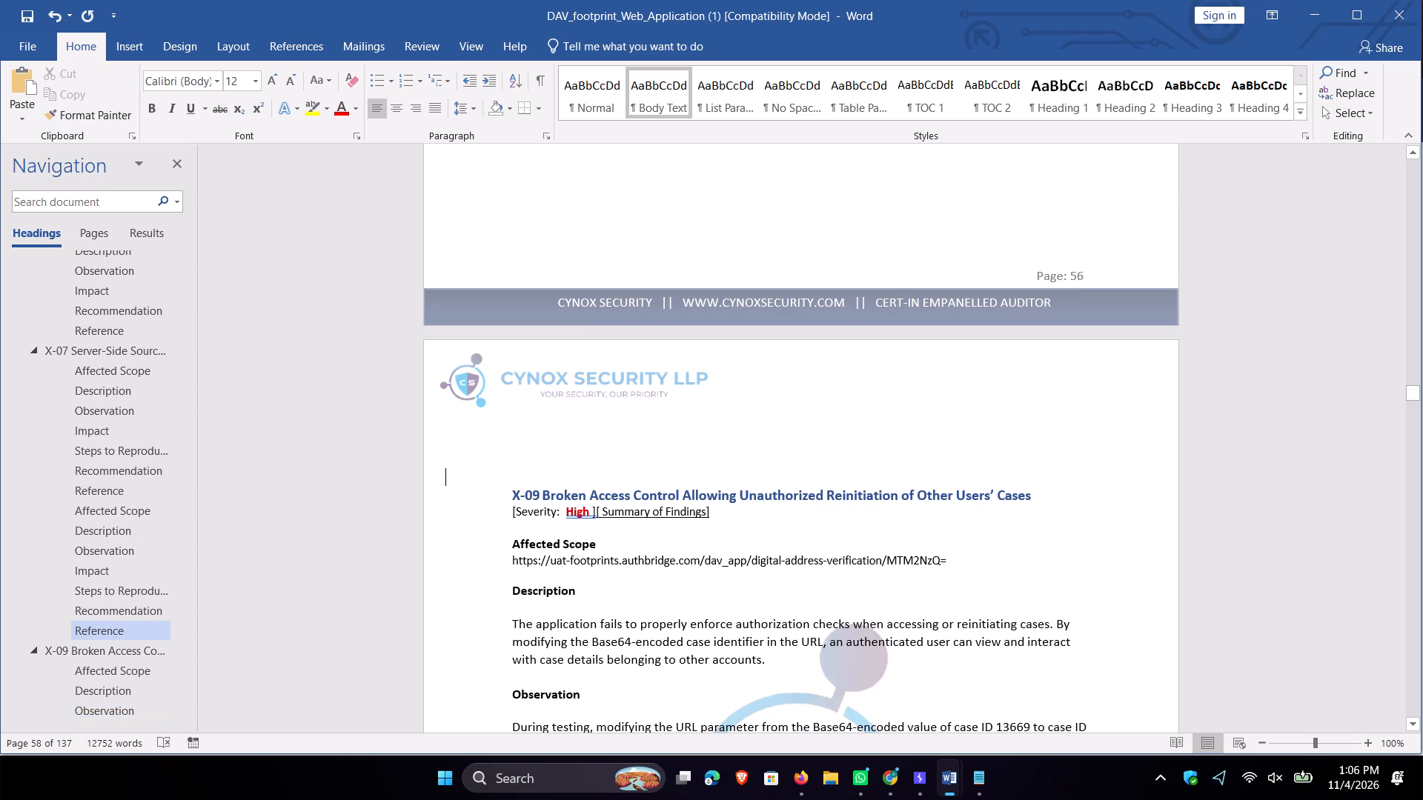
{"action": "key", "text": "BackSpace"}
{"action": "key", "text": "BackSpace"}
{"action": "key", "text": "BackSpace"}
{"action": "key", "text": "BackSpace"}
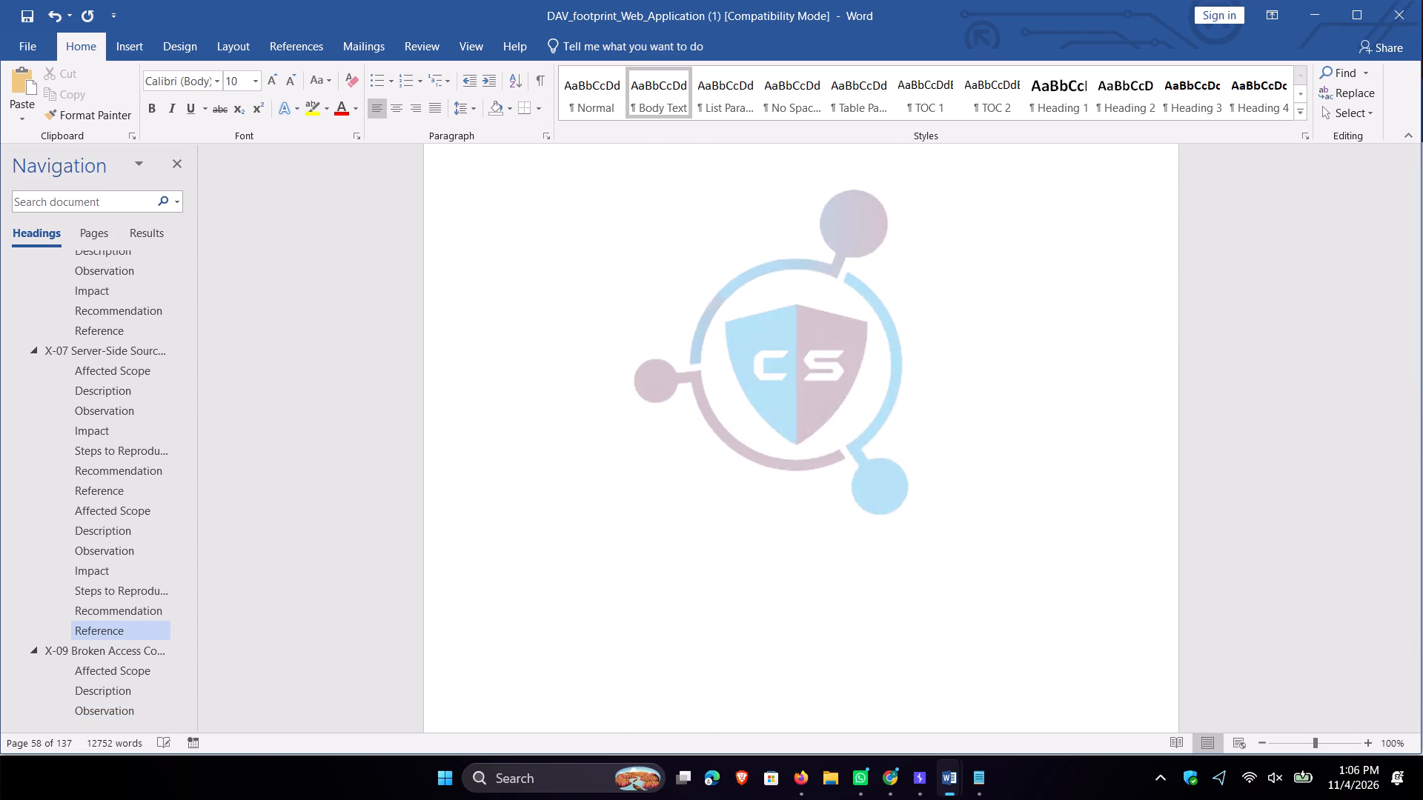
Split the run-together X-09 Impact text so "Potential manipulation" and "Breach of data confidentiality" each start a new line with a single bullet mark.
{"action": "scroll", "coordinate": [618, 467], "scroll_direction": "down", "scroll_amount": 20}
{"action": "scroll", "coordinate": [618, 467], "scroll_direction": "down", "scroll_amount": 6}
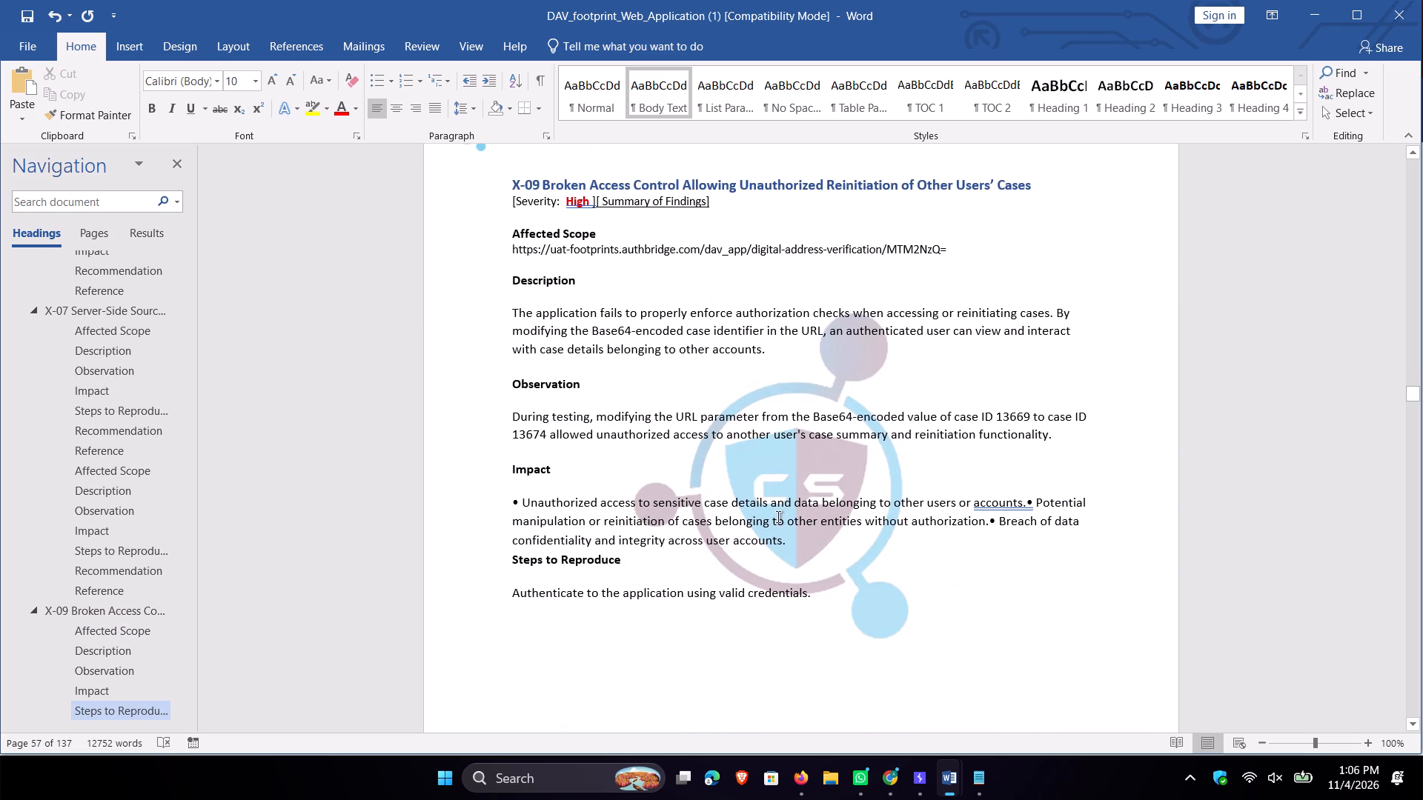
{"action": "left_click", "coordinate": [1029, 503]}
{"action": "key", "text": "Return"}
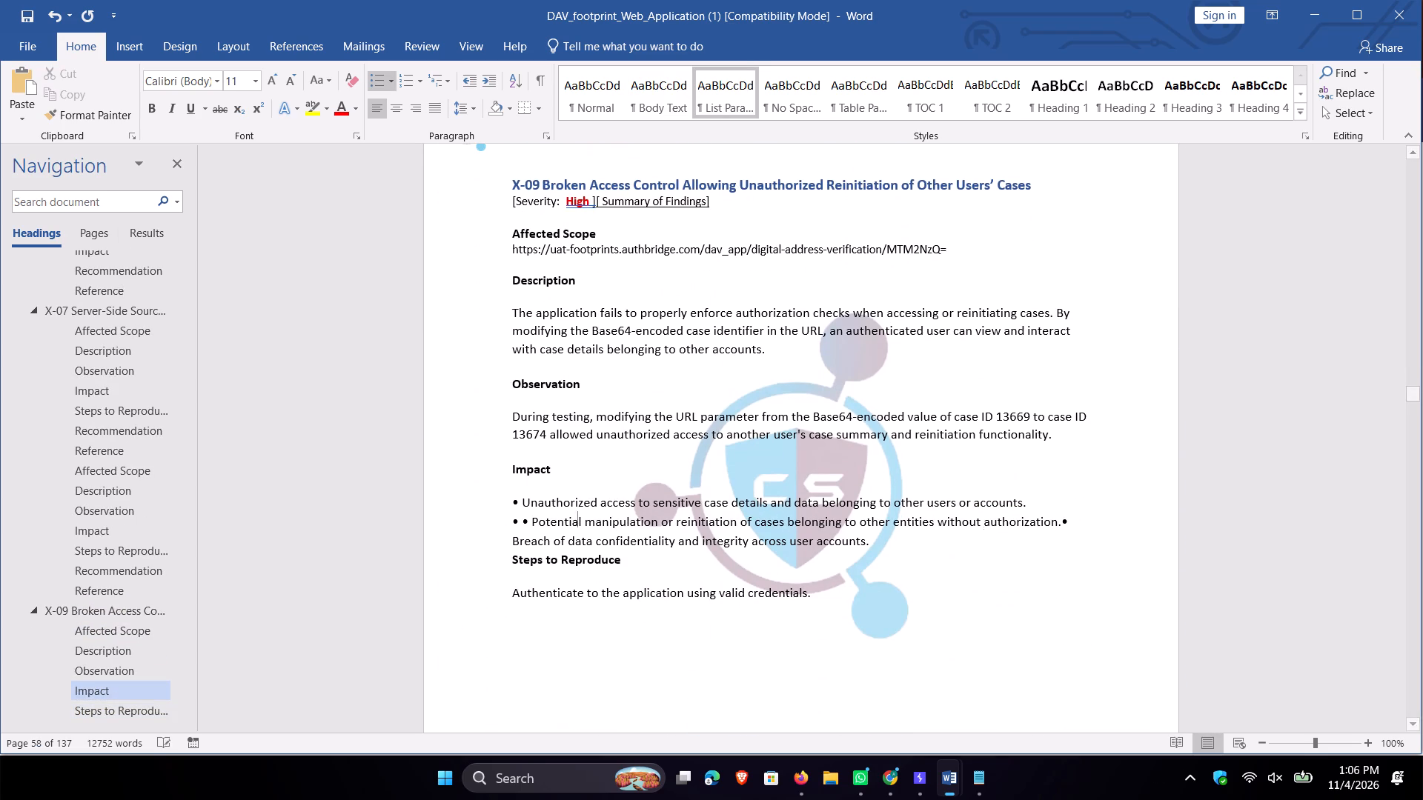
{"action": "key", "text": "BackSpace"}
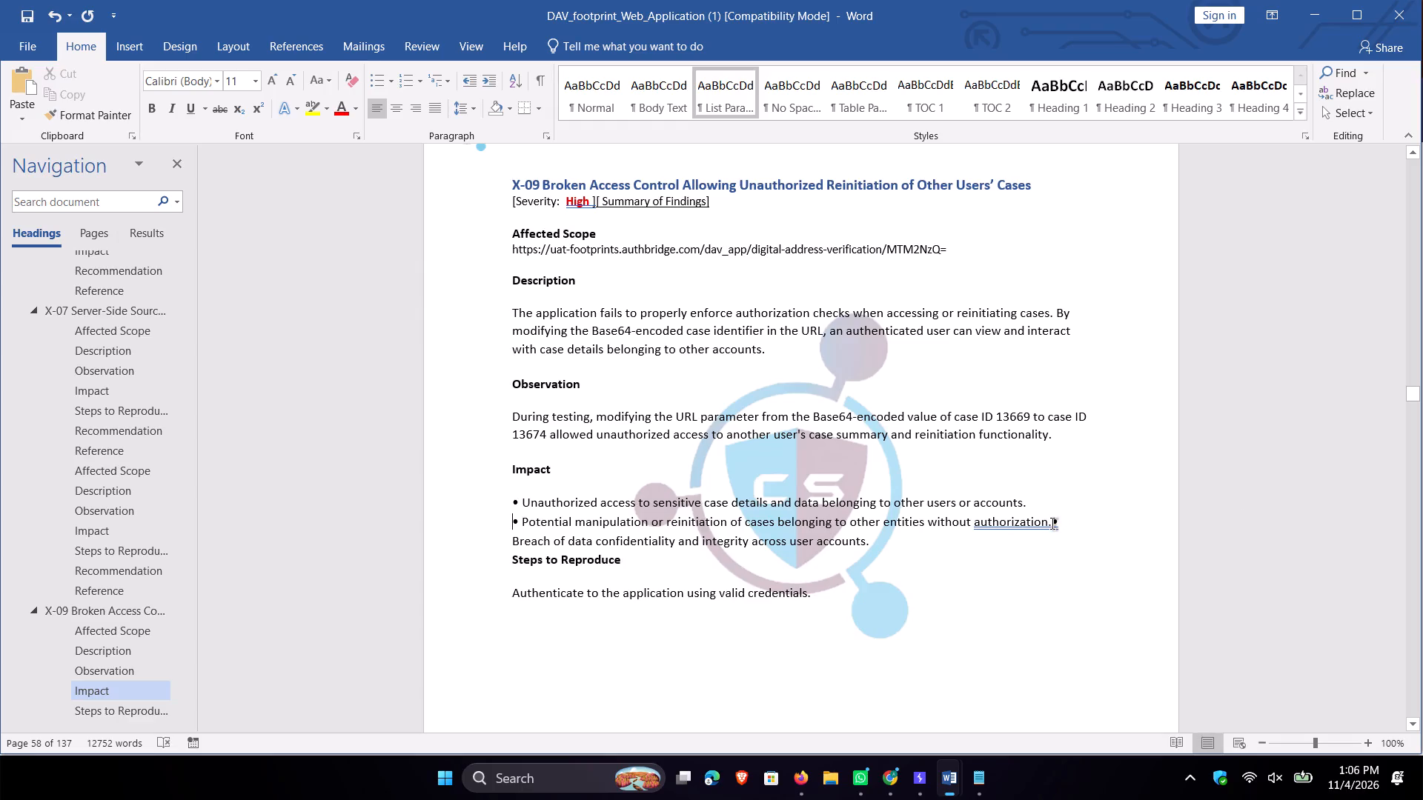
{"action": "left_click", "coordinate": [1052, 524]}
{"action": "key", "text": "Return"}
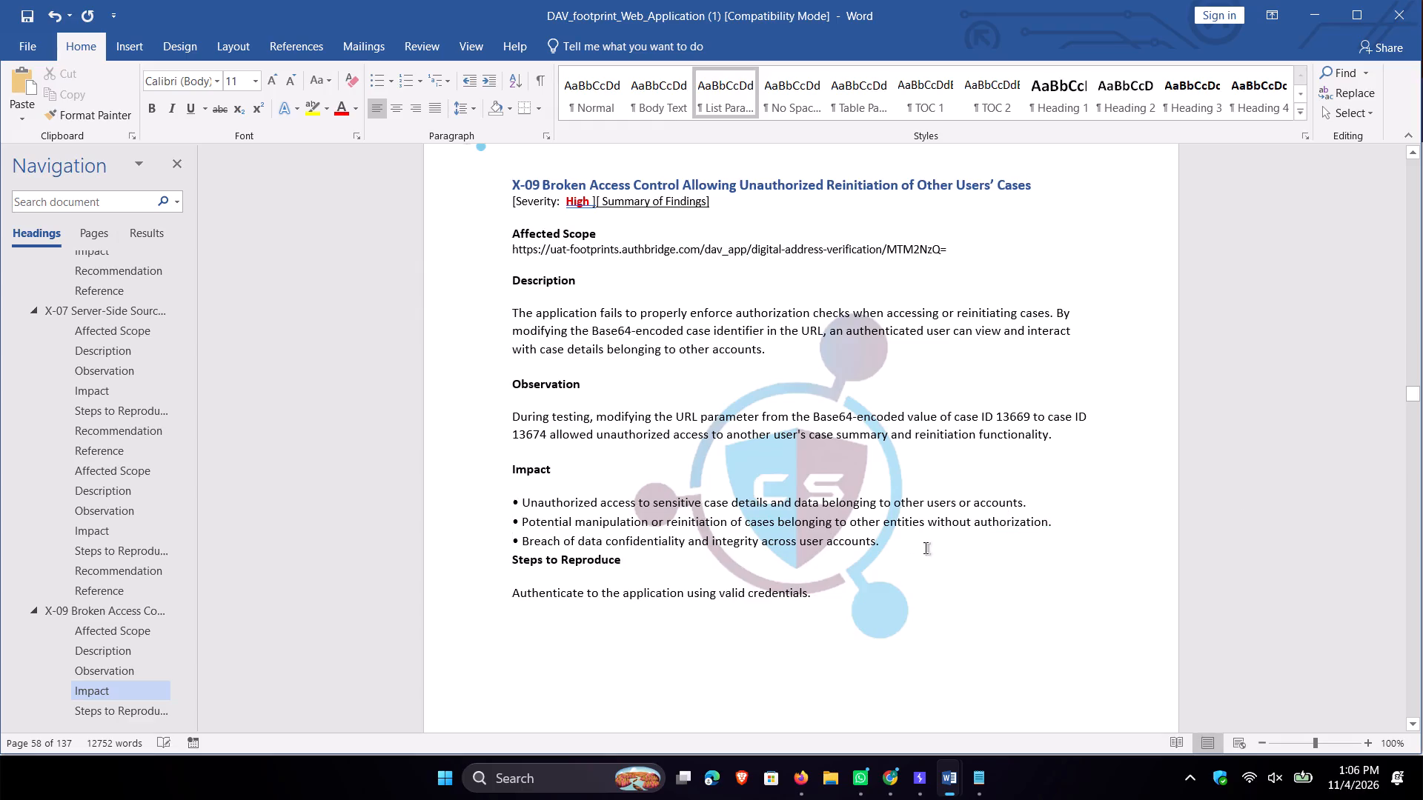
Insert a blank line between the last X-09 Impact bullet and the Steps to Reproduce heading.
{"action": "left_click", "coordinate": [920, 539]}
{"action": "key", "text": "Return"}
Join "Case Summary" to the preceding "Navigate to the" paragraph with a space in the X-09 Steps to Reproduce.
{"action": "scroll", "coordinate": [916, 550], "scroll_direction": "down", "scroll_amount": 13}
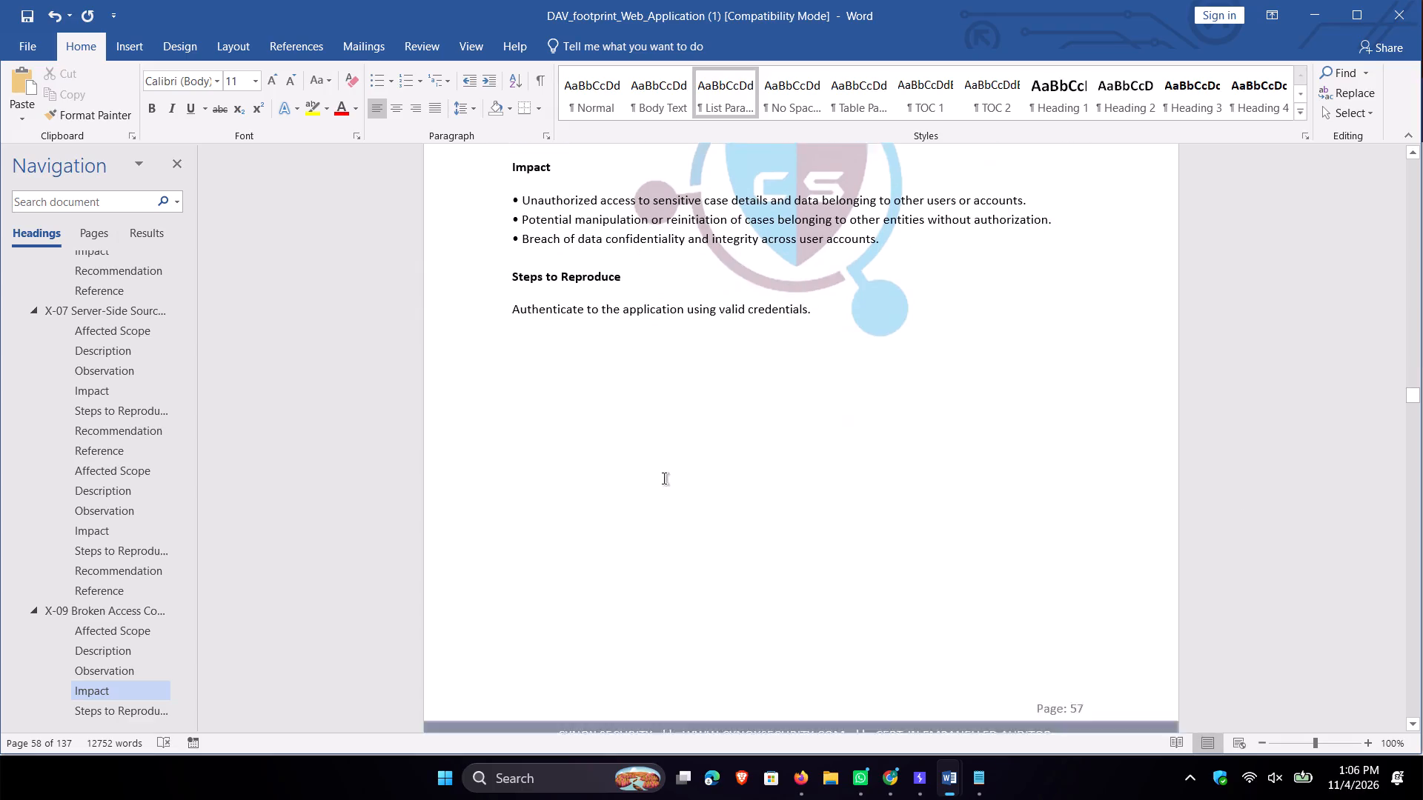
{"action": "scroll", "coordinate": [663, 473], "scroll_direction": "down", "scroll_amount": 20}
{"action": "scroll", "coordinate": [663, 473], "scroll_direction": "down", "scroll_amount": 3}
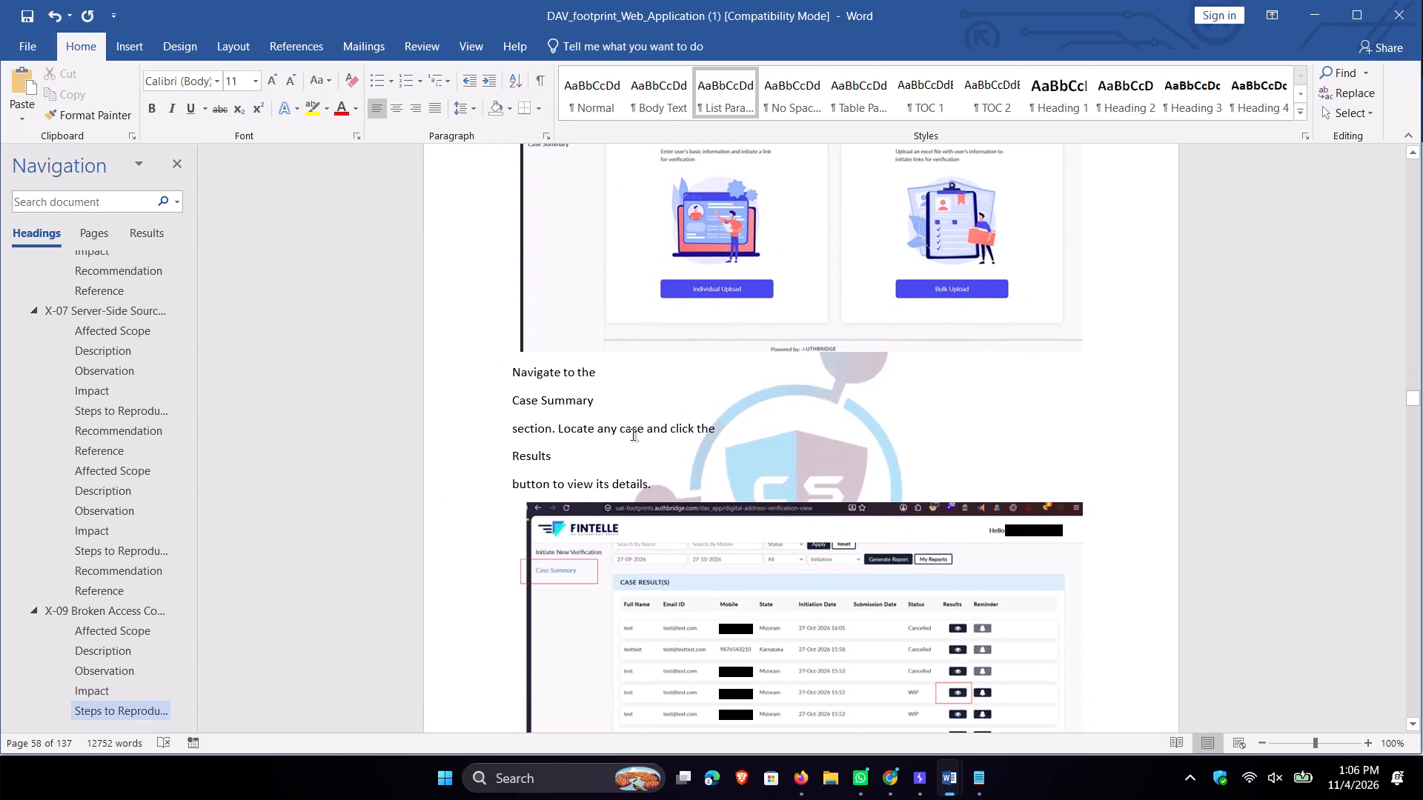
{"action": "left_click", "coordinate": [511, 401]}
{"action": "key", "text": "BackSpace"}
{"action": "key", "text": "space"}
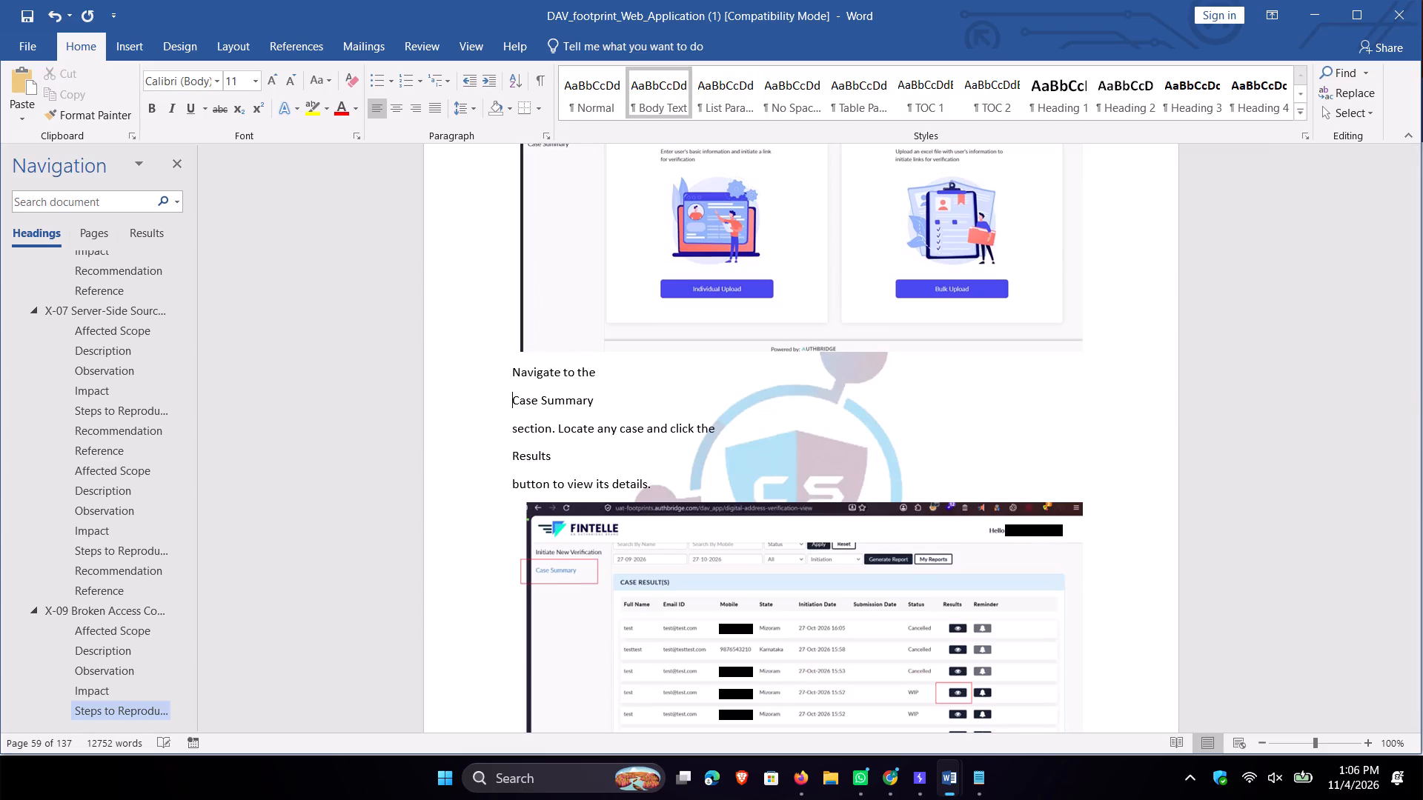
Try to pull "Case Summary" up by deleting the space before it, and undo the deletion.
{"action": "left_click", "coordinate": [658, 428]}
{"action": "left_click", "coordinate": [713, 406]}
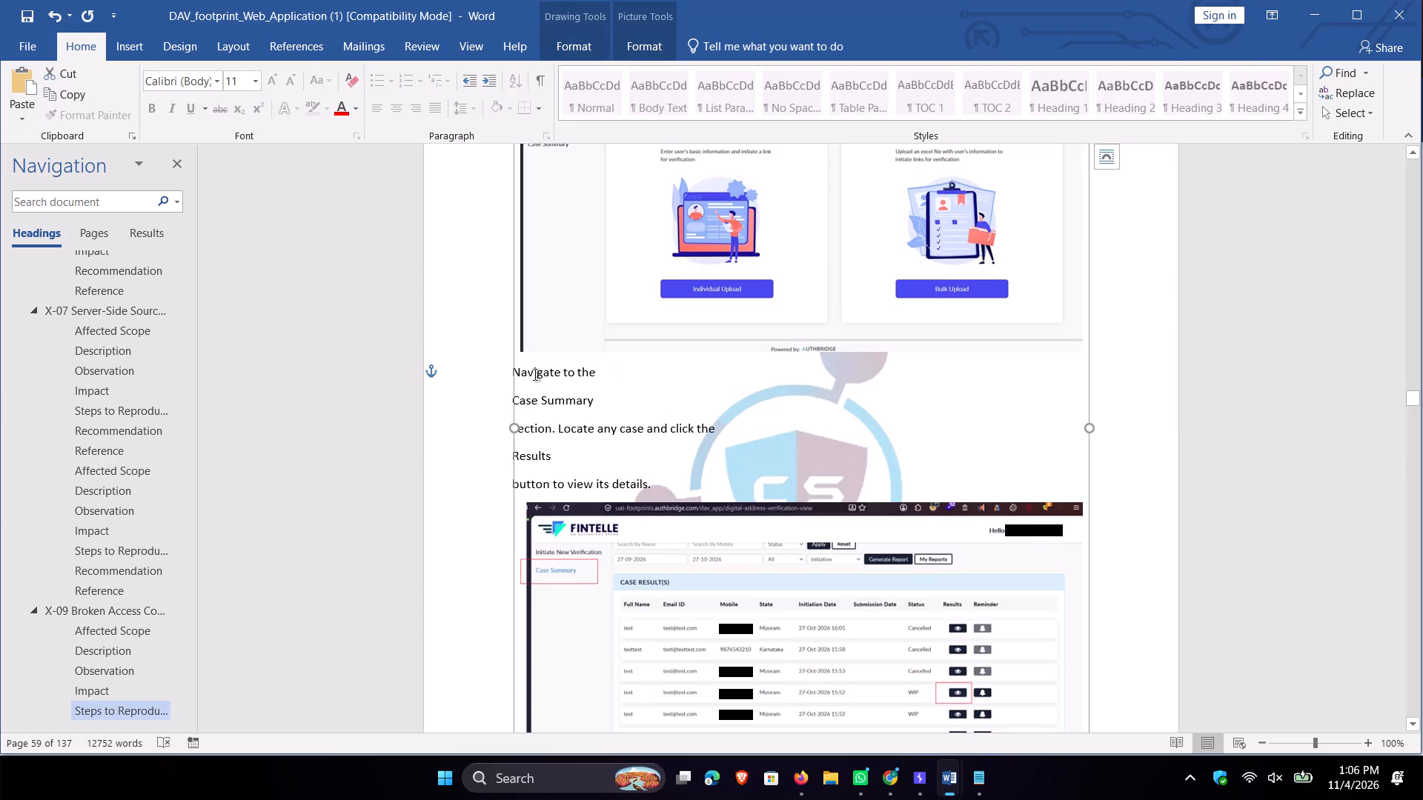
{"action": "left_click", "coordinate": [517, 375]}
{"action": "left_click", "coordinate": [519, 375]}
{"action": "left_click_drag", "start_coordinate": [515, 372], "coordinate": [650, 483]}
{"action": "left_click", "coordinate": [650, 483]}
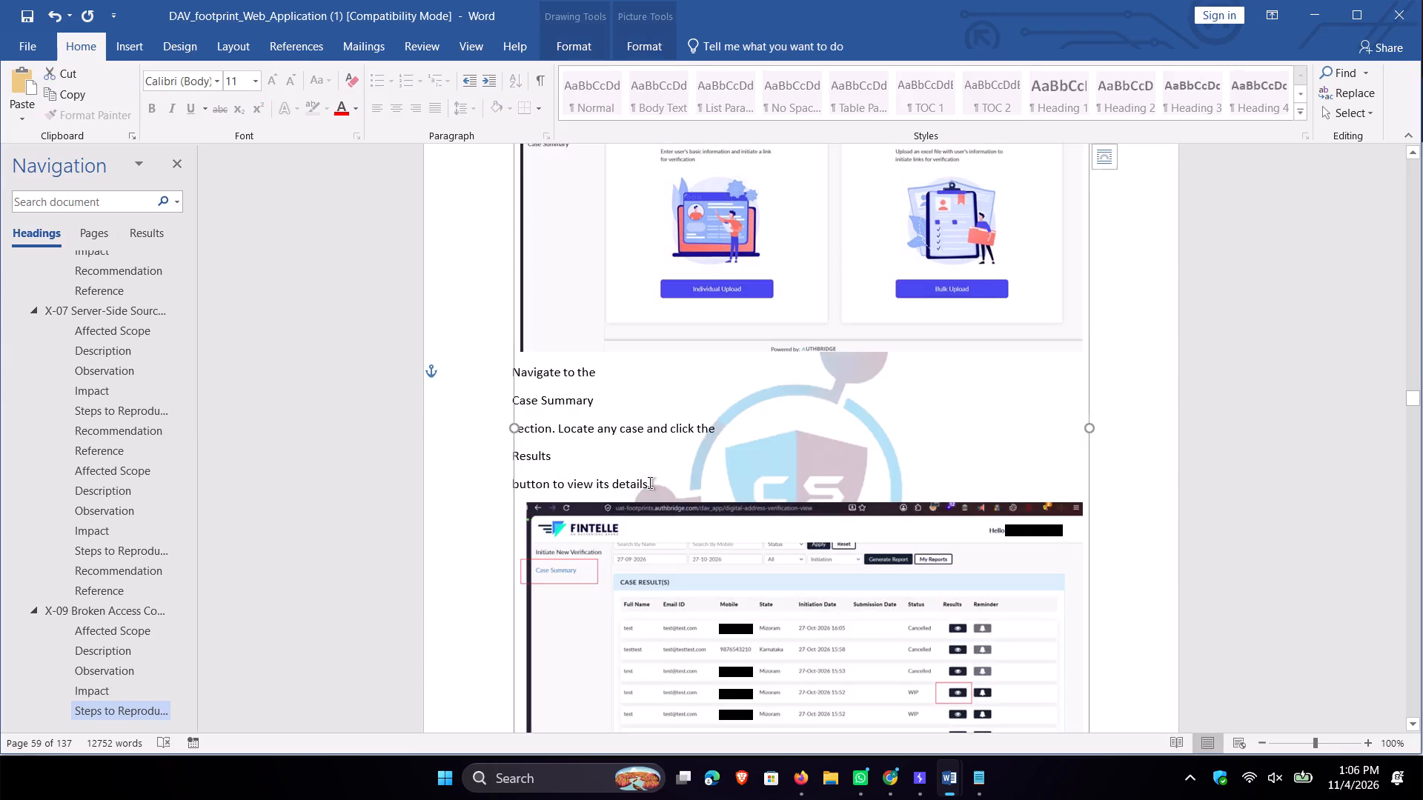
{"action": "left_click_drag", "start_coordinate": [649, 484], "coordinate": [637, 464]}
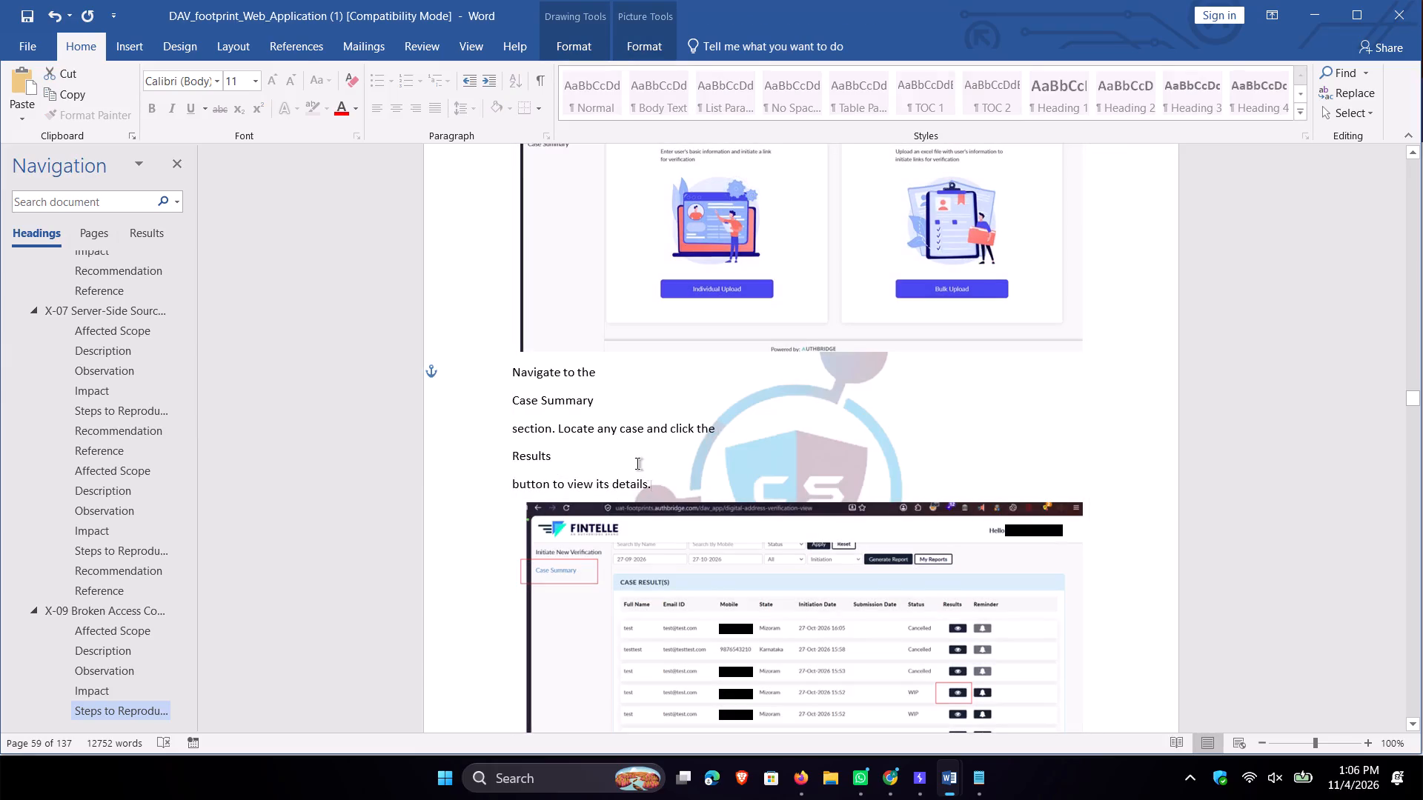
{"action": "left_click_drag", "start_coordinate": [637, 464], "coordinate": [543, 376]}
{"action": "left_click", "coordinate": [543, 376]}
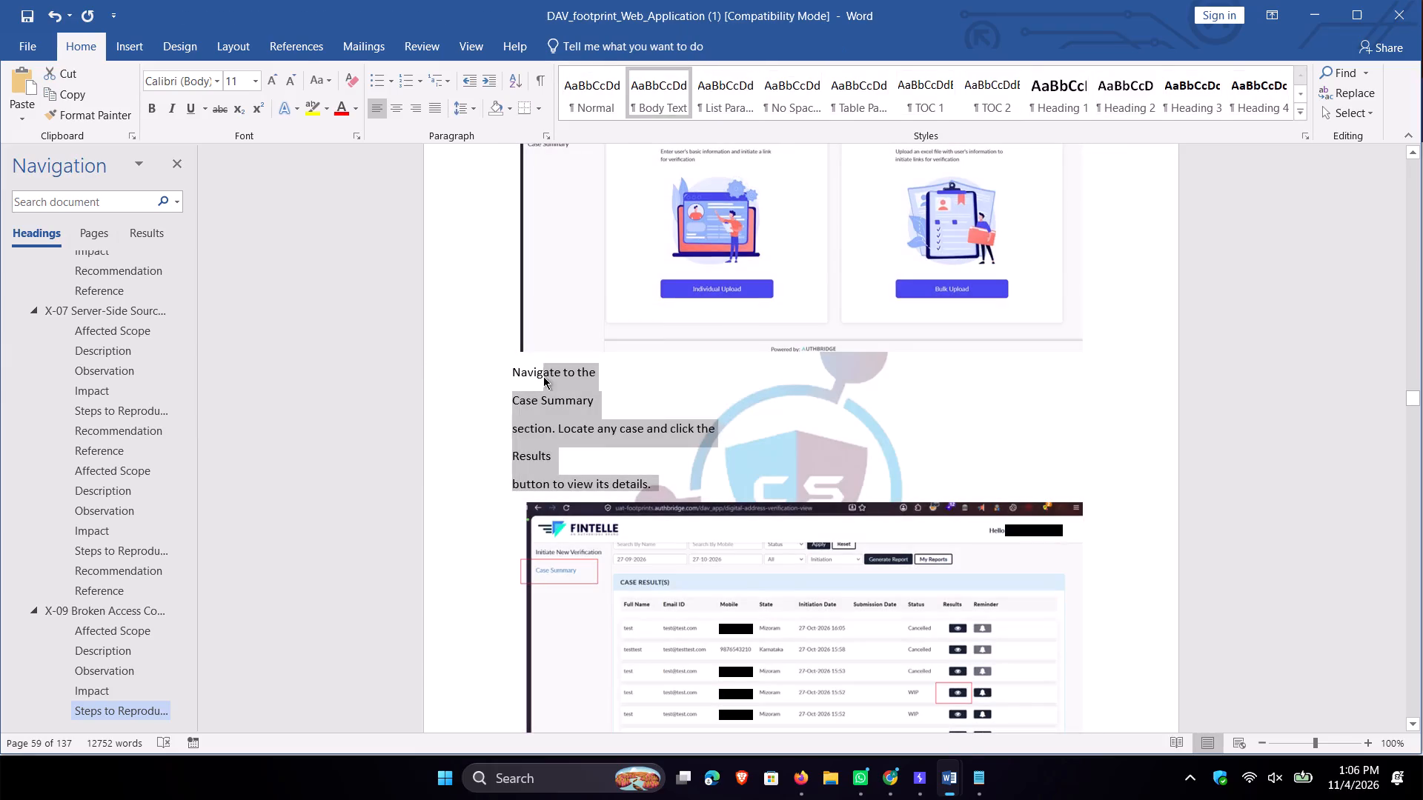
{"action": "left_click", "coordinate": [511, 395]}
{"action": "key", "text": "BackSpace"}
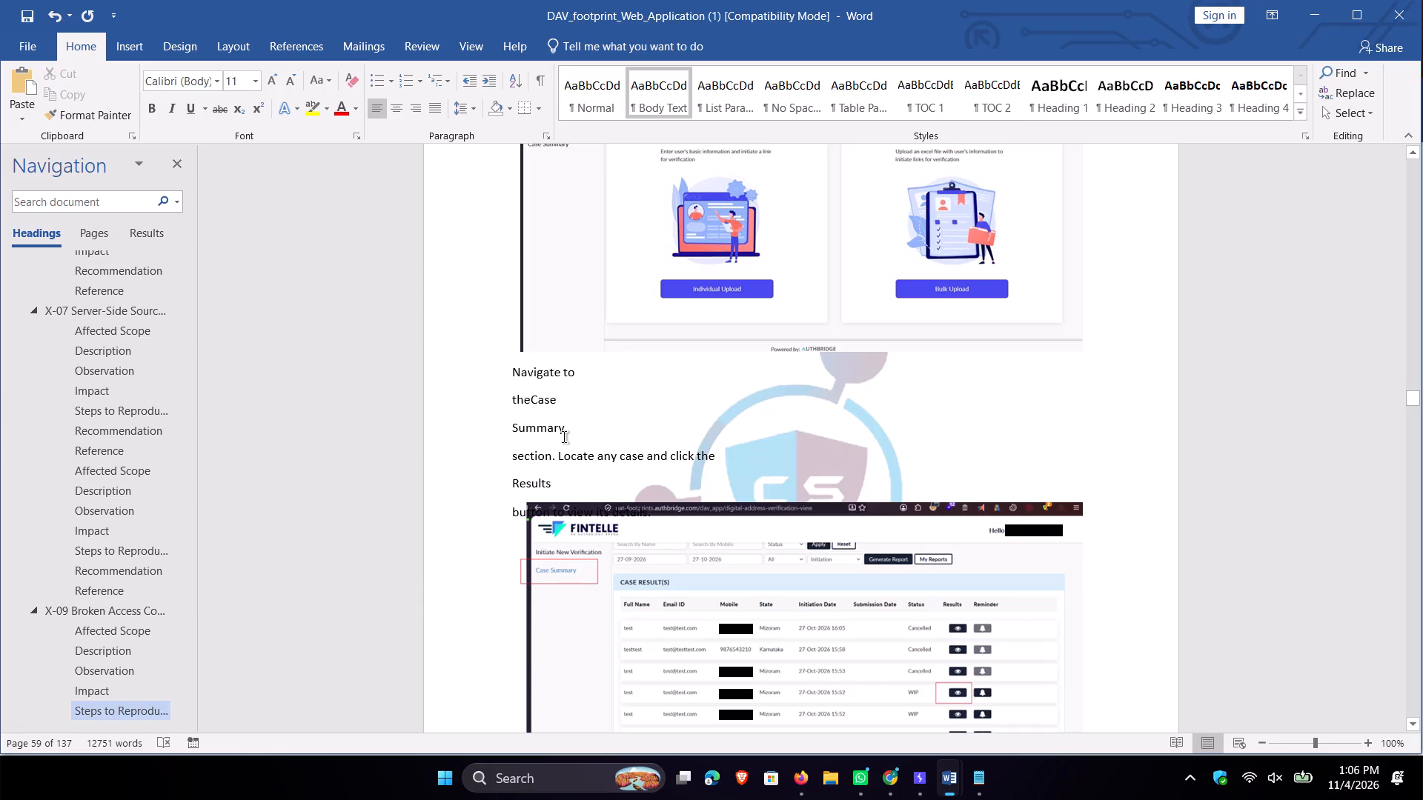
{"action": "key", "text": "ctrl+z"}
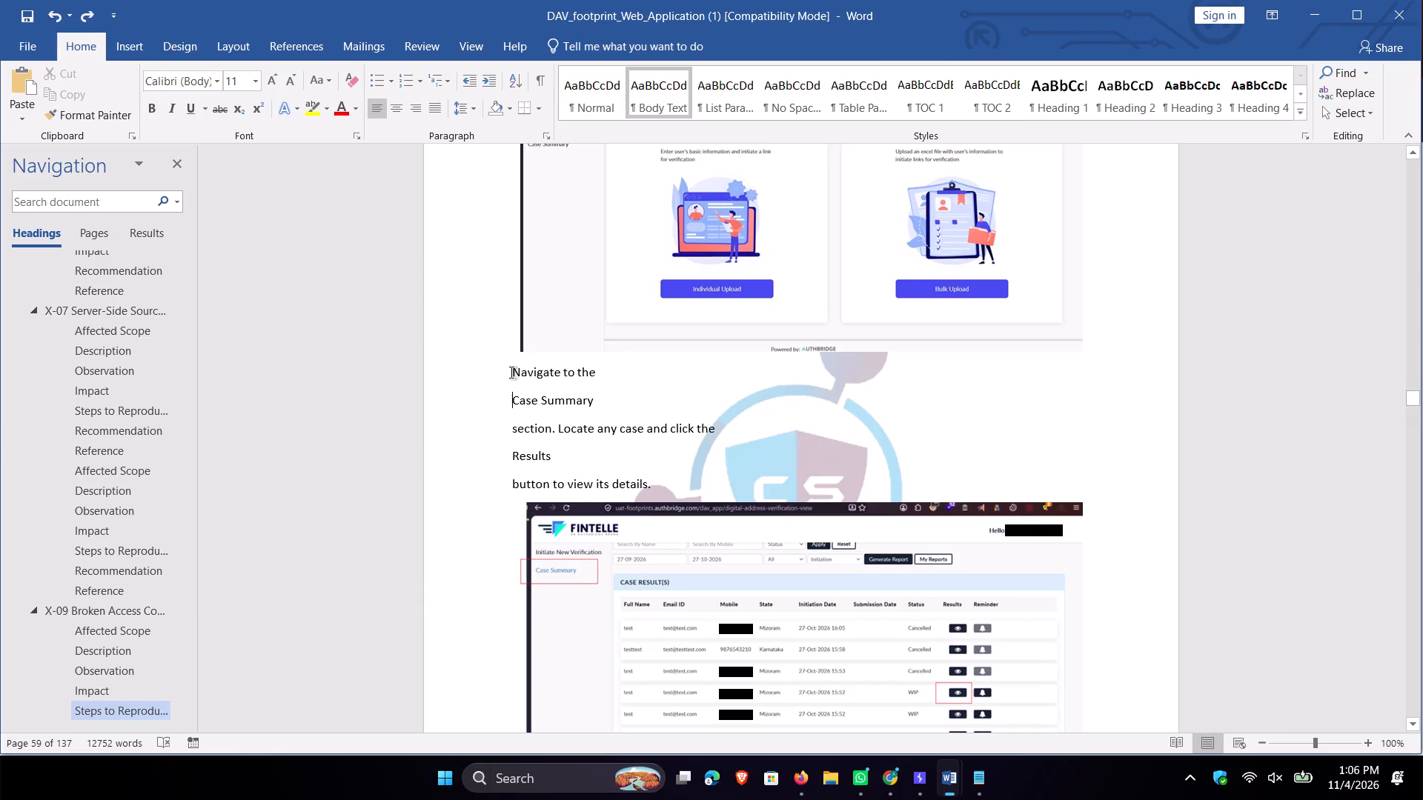
Reduce the right indent of the "Navigate to the Case Summary" paragraph to 5.8".
{"action": "left_click_drag", "start_coordinate": [511, 373], "coordinate": [626, 487]}
{"action": "left_click", "coordinate": [627, 487]}
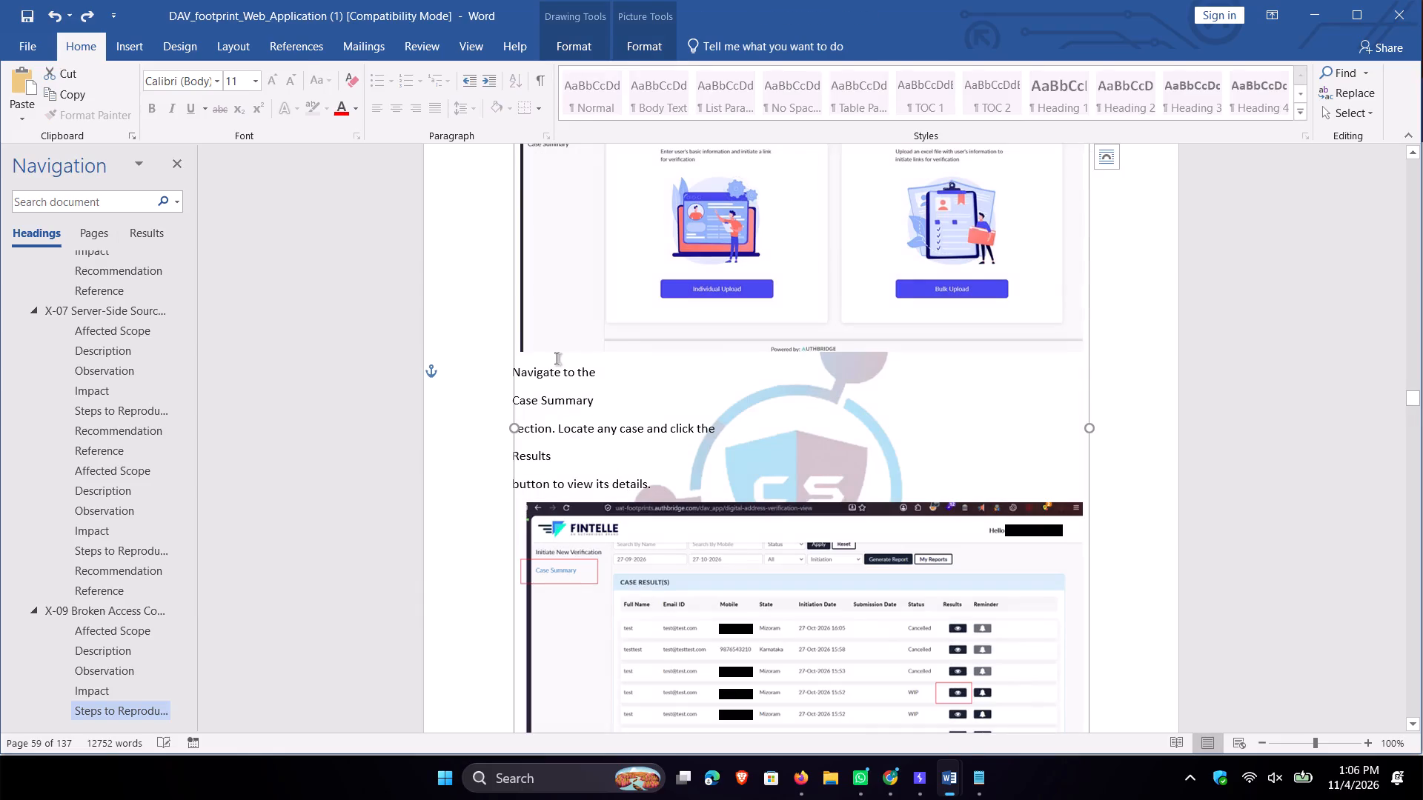
{"action": "left_click", "coordinate": [514, 368]}
{"action": "left_click", "coordinate": [518, 369]}
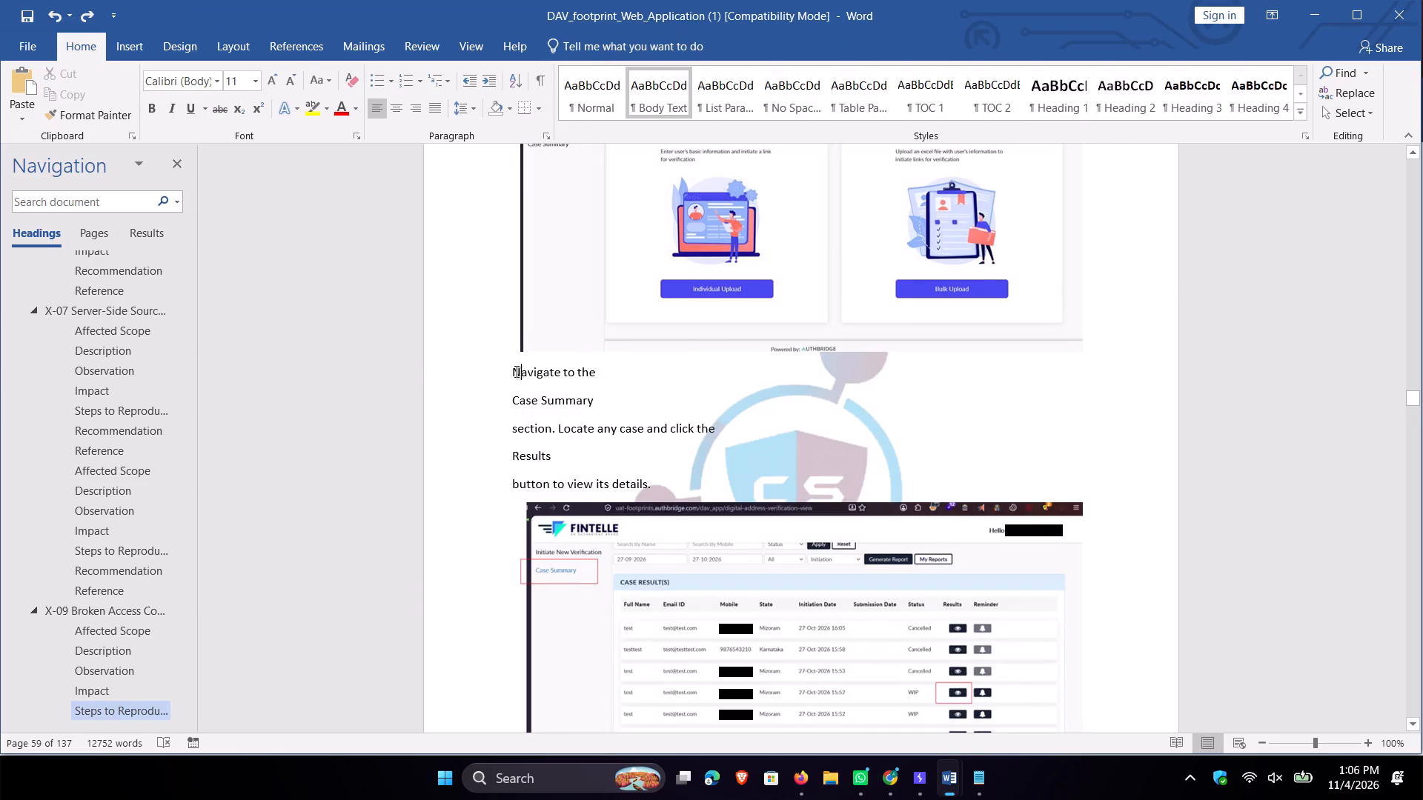
{"action": "left_click", "coordinate": [511, 373]}
{"action": "left_click", "coordinate": [217, 44]}
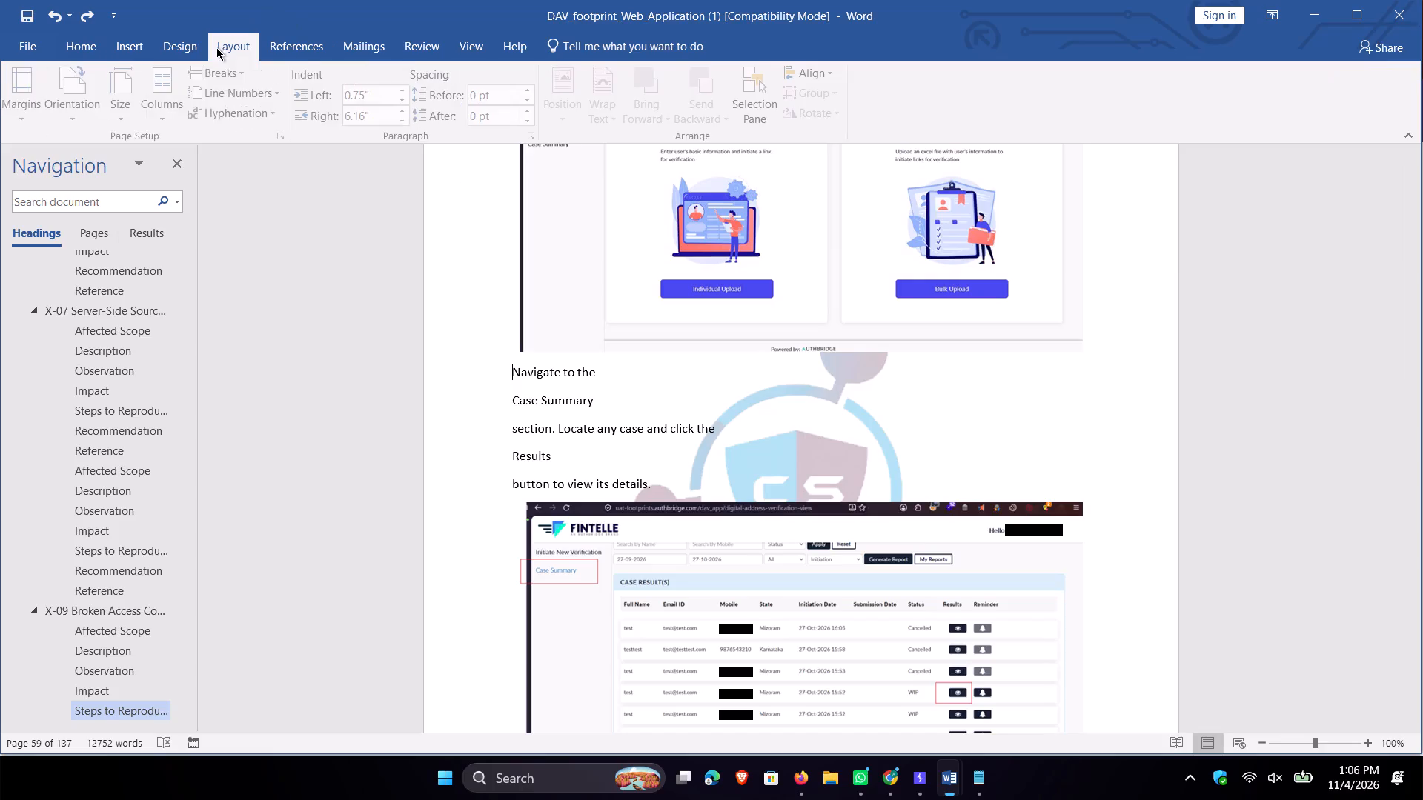
{"action": "left_click", "coordinate": [178, 47]}
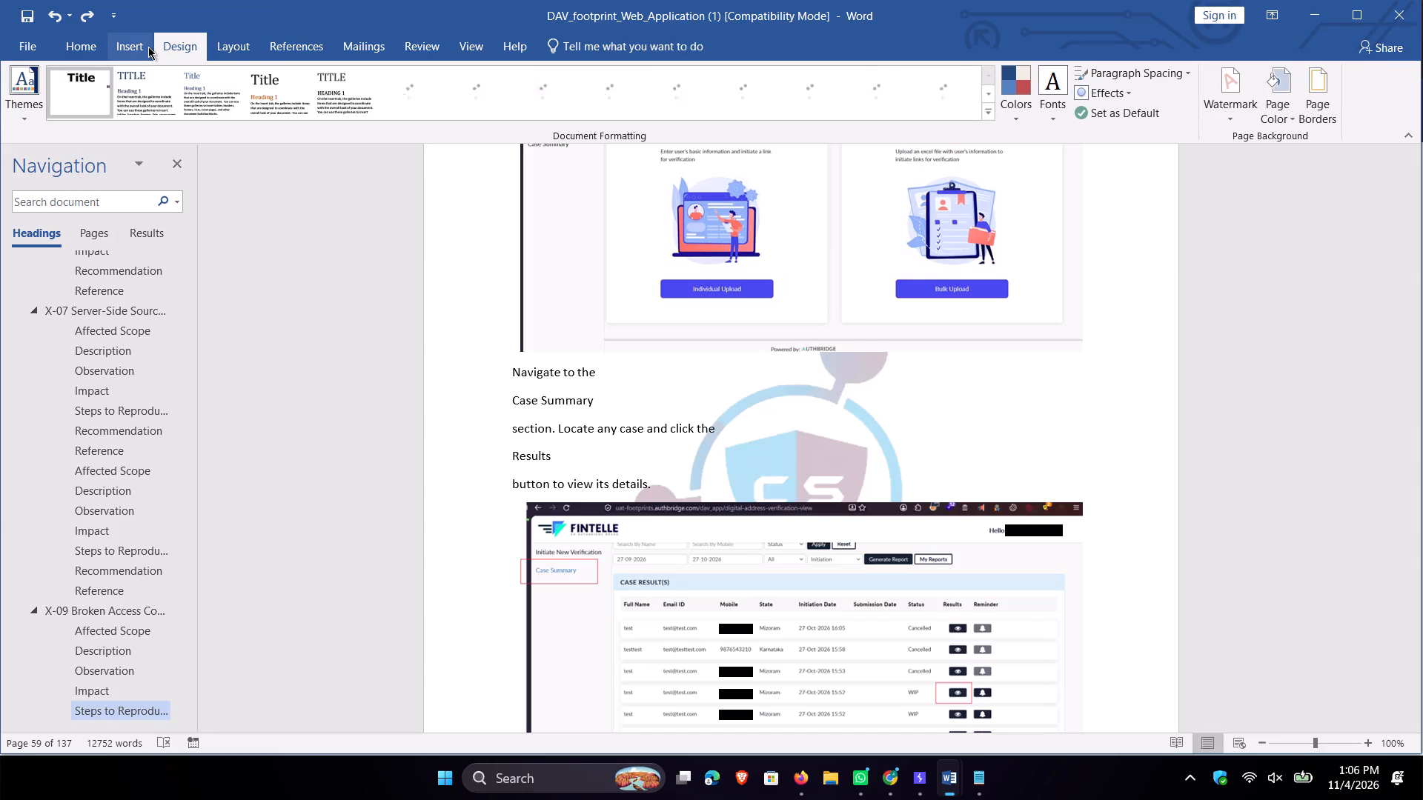
{"action": "left_click", "coordinate": [242, 49]}
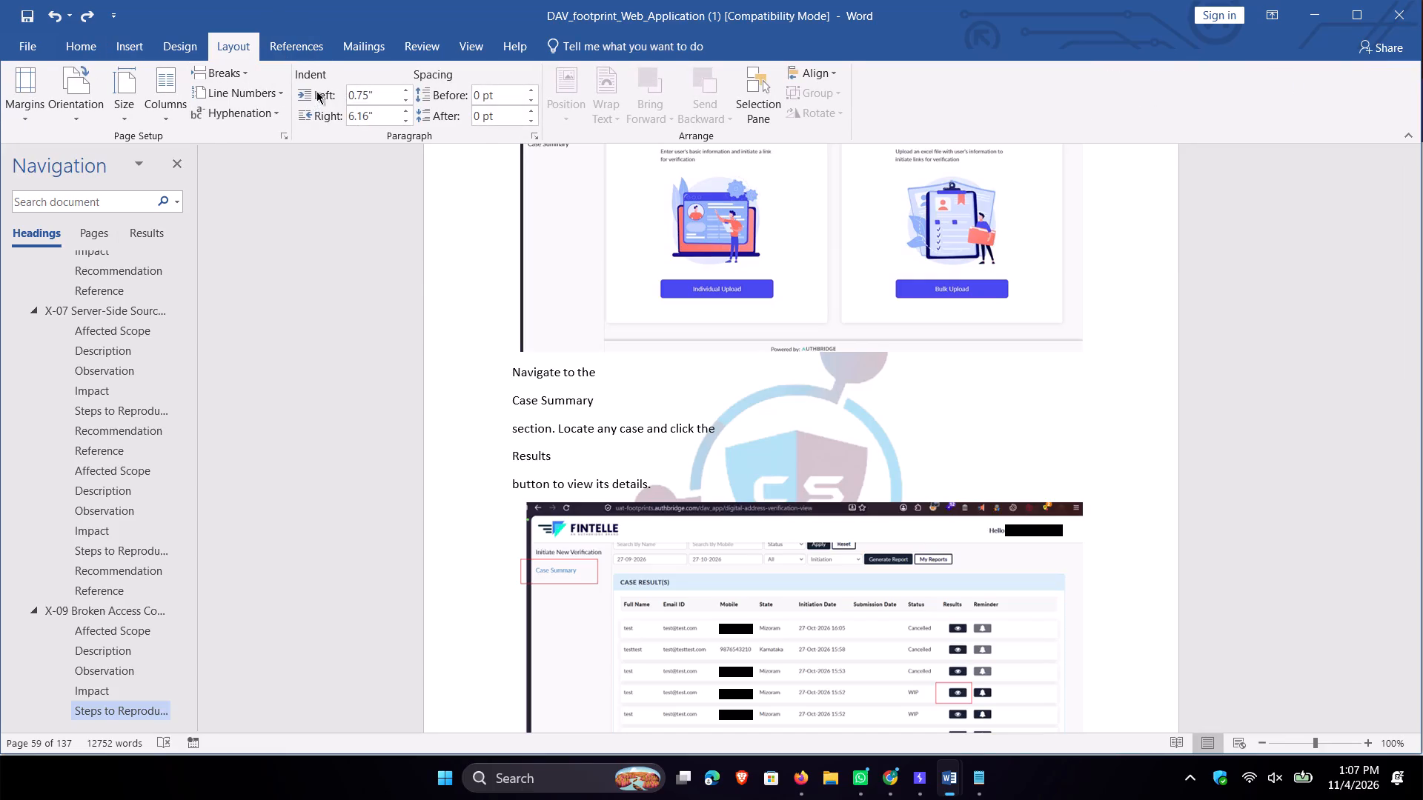
{"action": "left_click", "coordinate": [305, 110]}
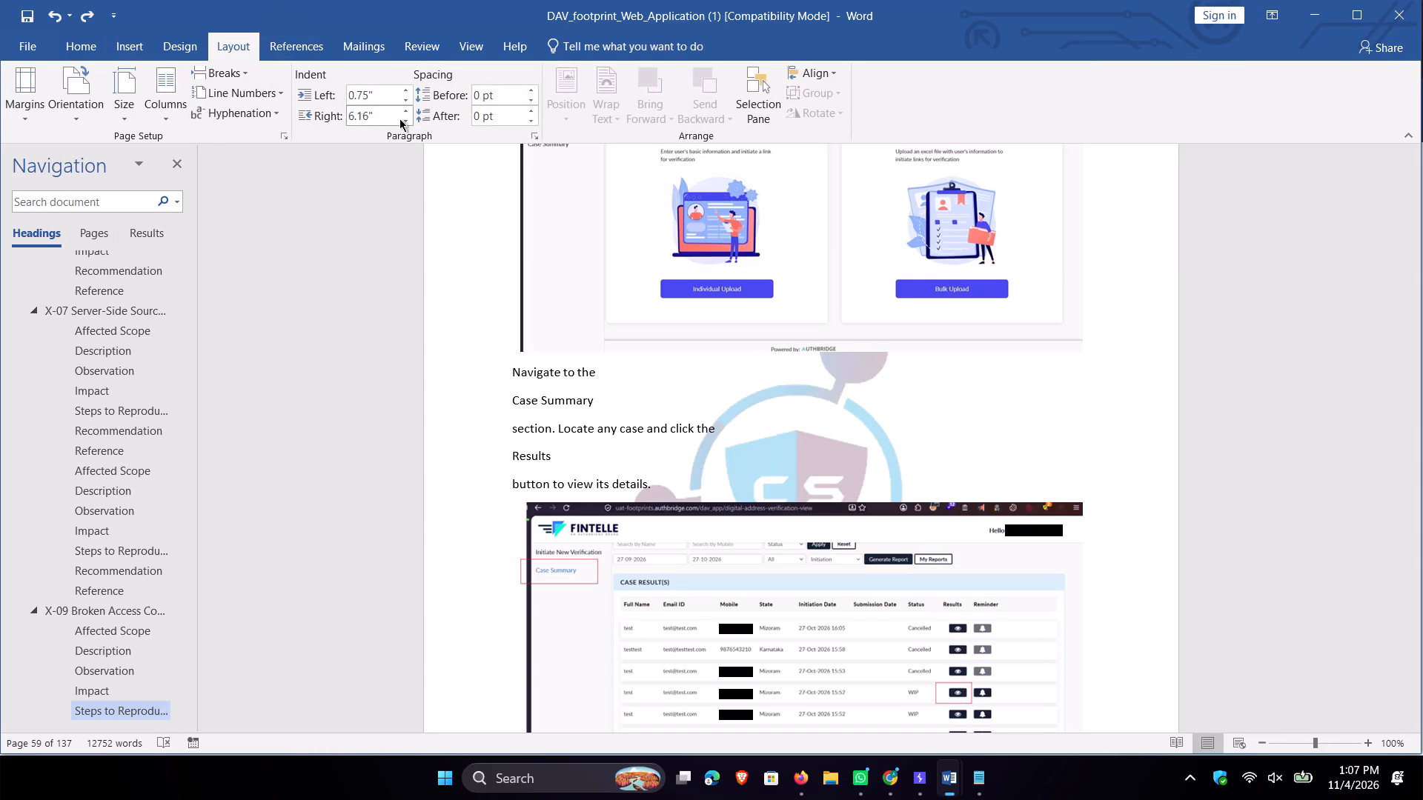
{"action": "triple_click", "coordinate": [407, 119]}
{"action": "left_click", "coordinate": [407, 119]}
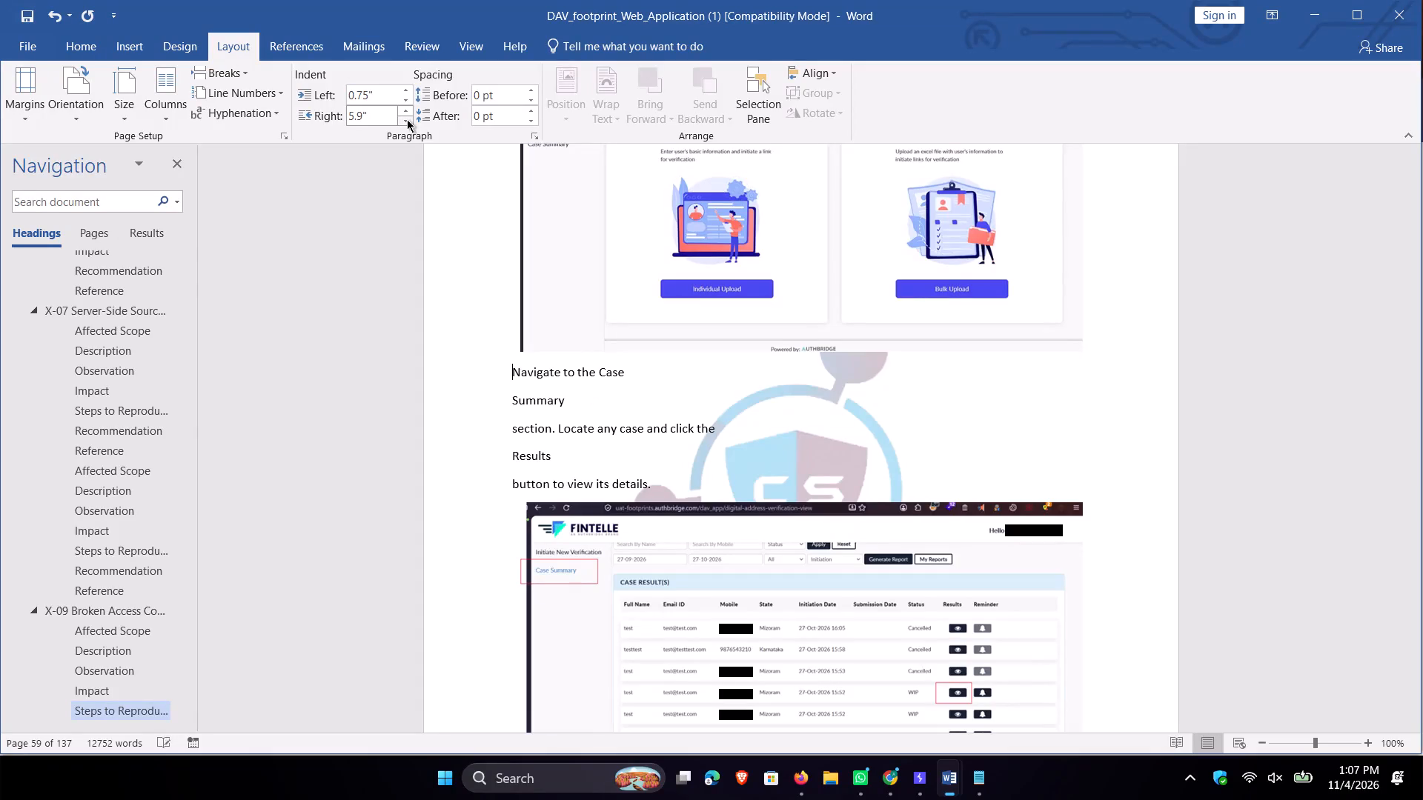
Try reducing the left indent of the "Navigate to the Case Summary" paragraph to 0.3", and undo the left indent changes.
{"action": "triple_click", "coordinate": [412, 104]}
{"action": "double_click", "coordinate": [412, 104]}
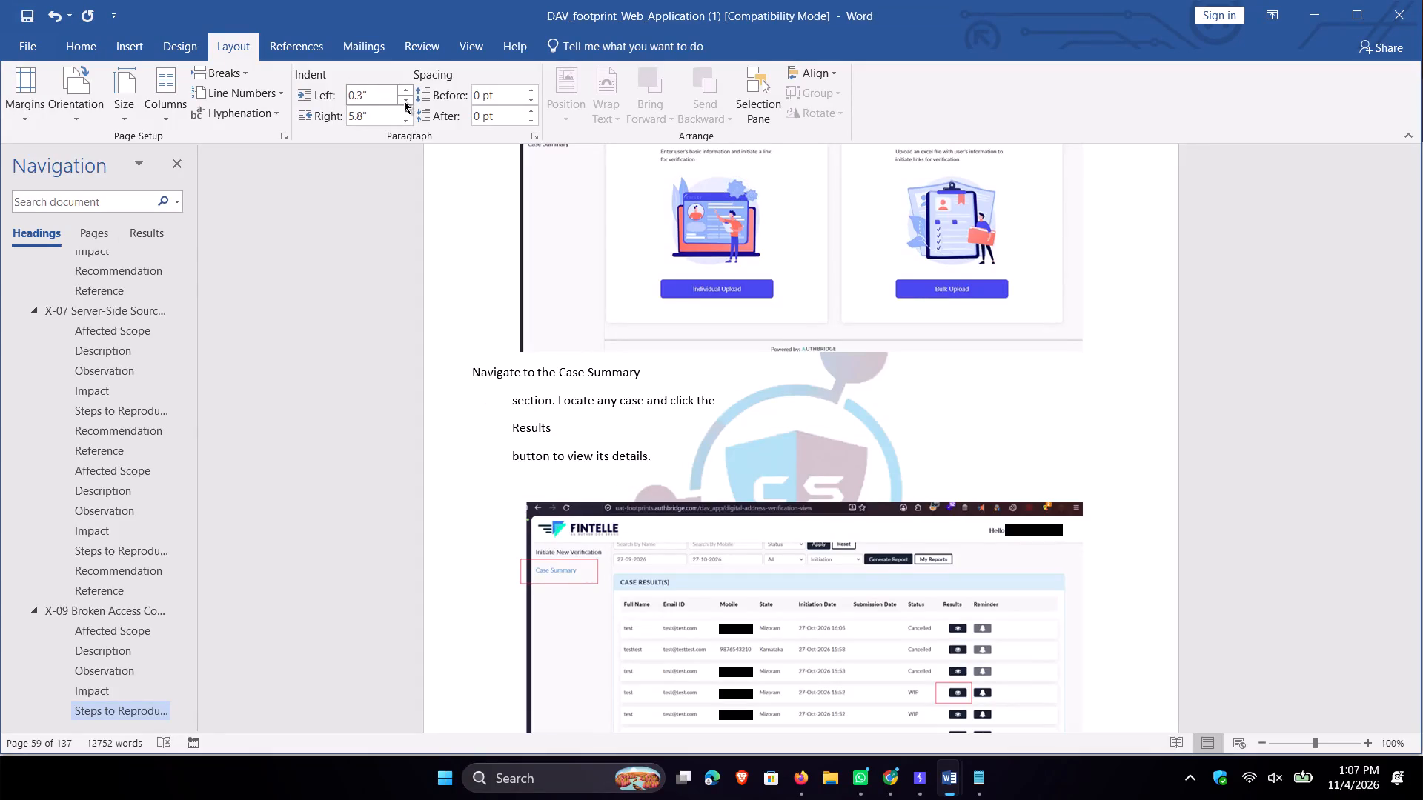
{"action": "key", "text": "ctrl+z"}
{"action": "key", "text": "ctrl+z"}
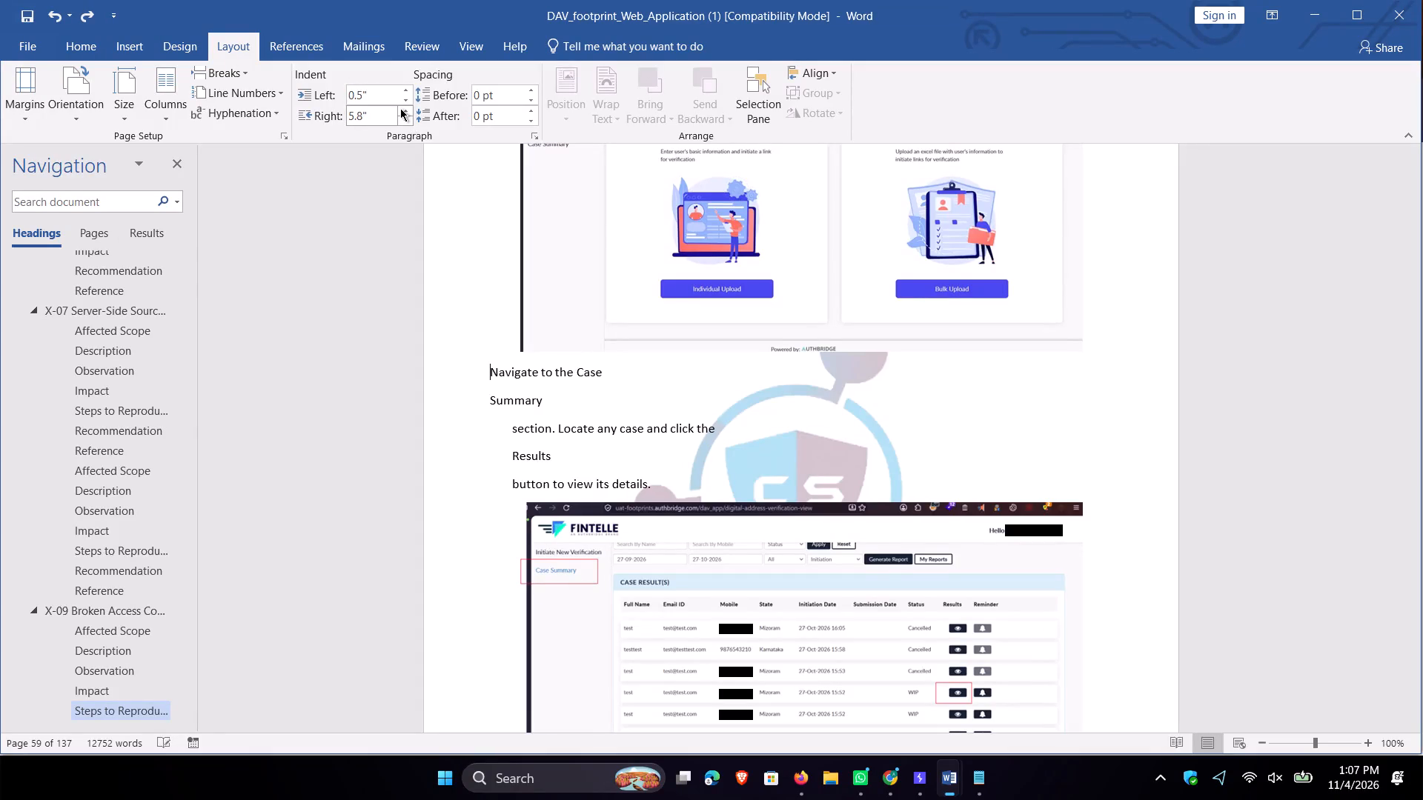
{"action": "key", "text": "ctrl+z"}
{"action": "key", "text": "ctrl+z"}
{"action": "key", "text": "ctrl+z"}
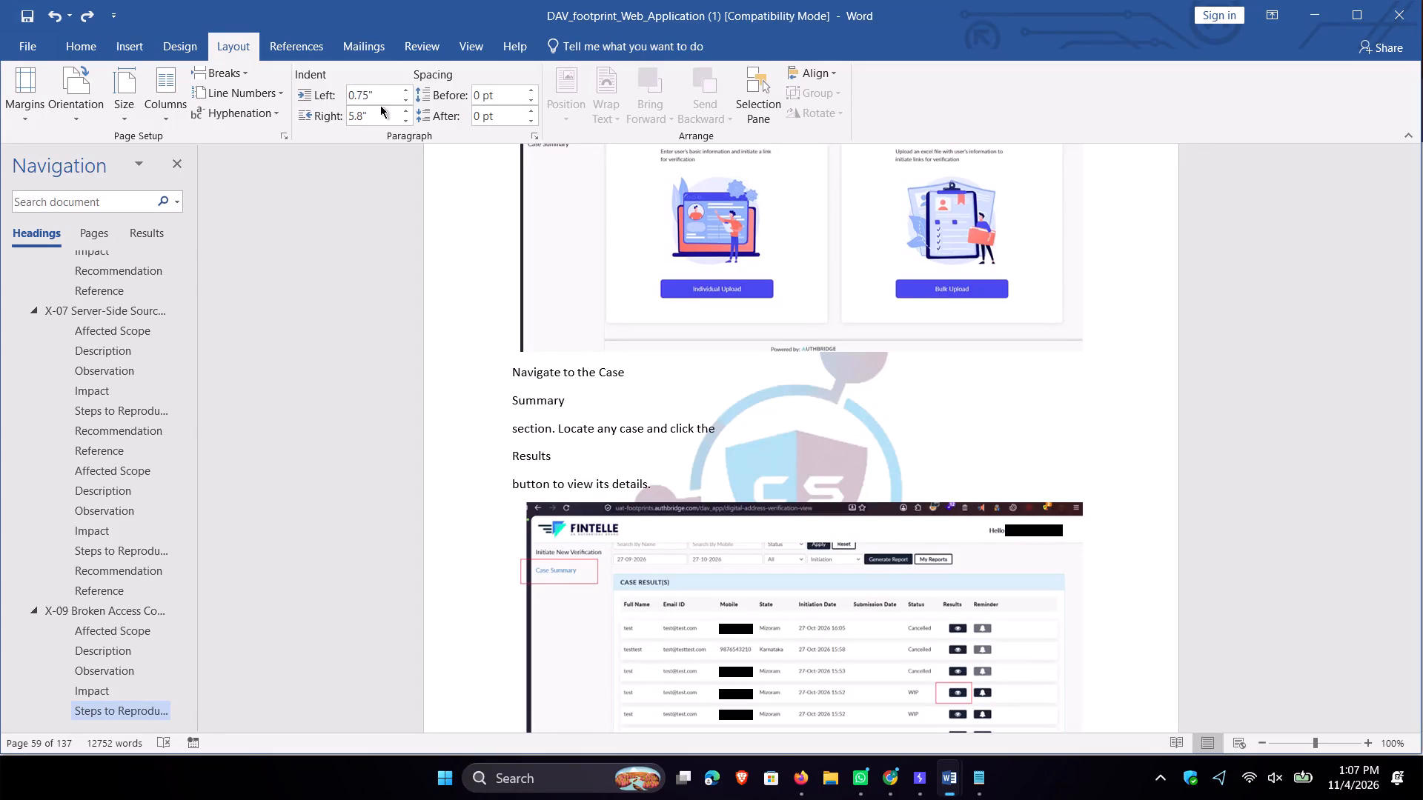
Reduce the right indent of the "Navigate to the Case Summary" paragraph to 1".
{"action": "left_click", "coordinate": [405, 119]}
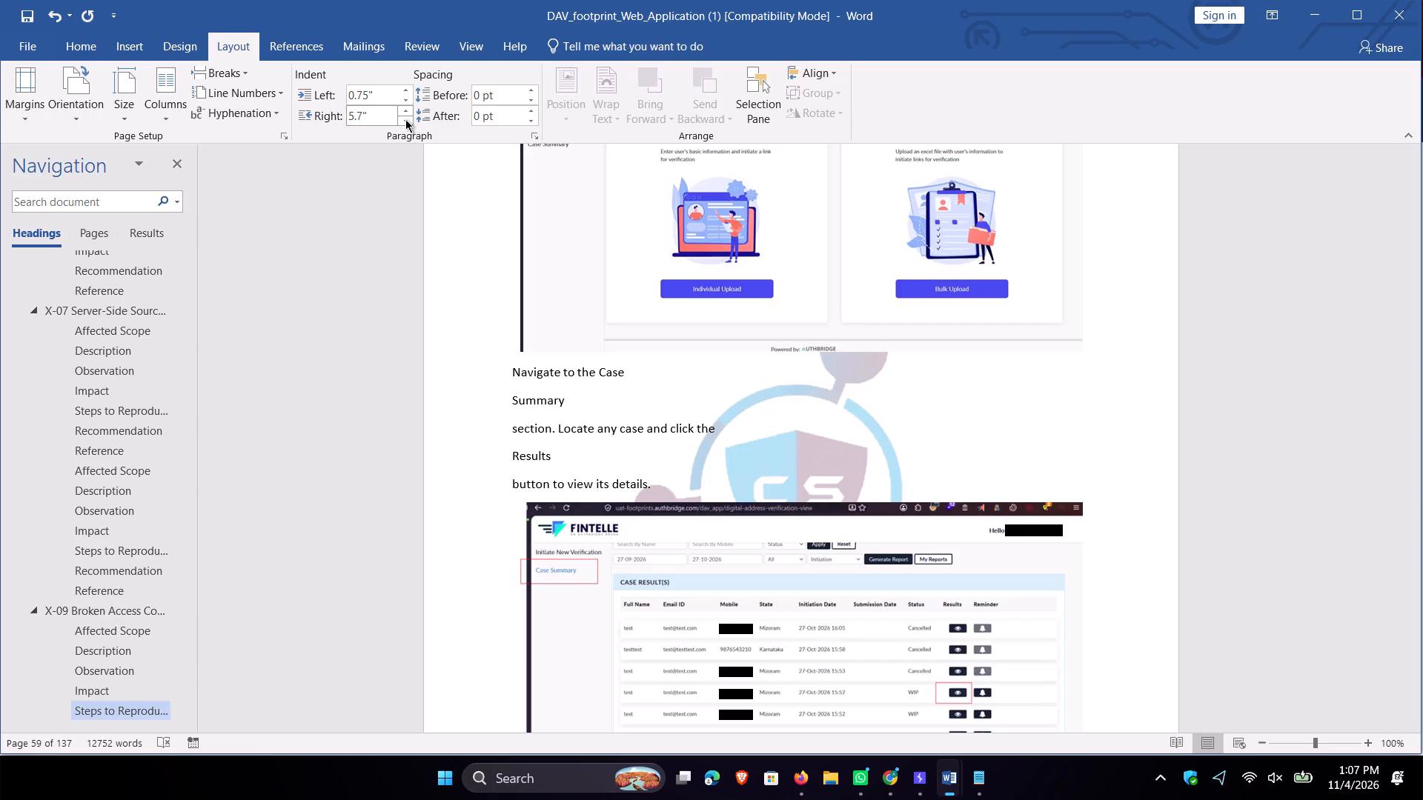
{"action": "triple_click", "coordinate": [405, 119]}
{"action": "triple_click", "coordinate": [405, 119]}
{"action": "triple_click", "coordinate": [405, 119]}
{"action": "triple_click", "coordinate": [405, 119]}
{"action": "triple_click", "coordinate": [405, 119]}
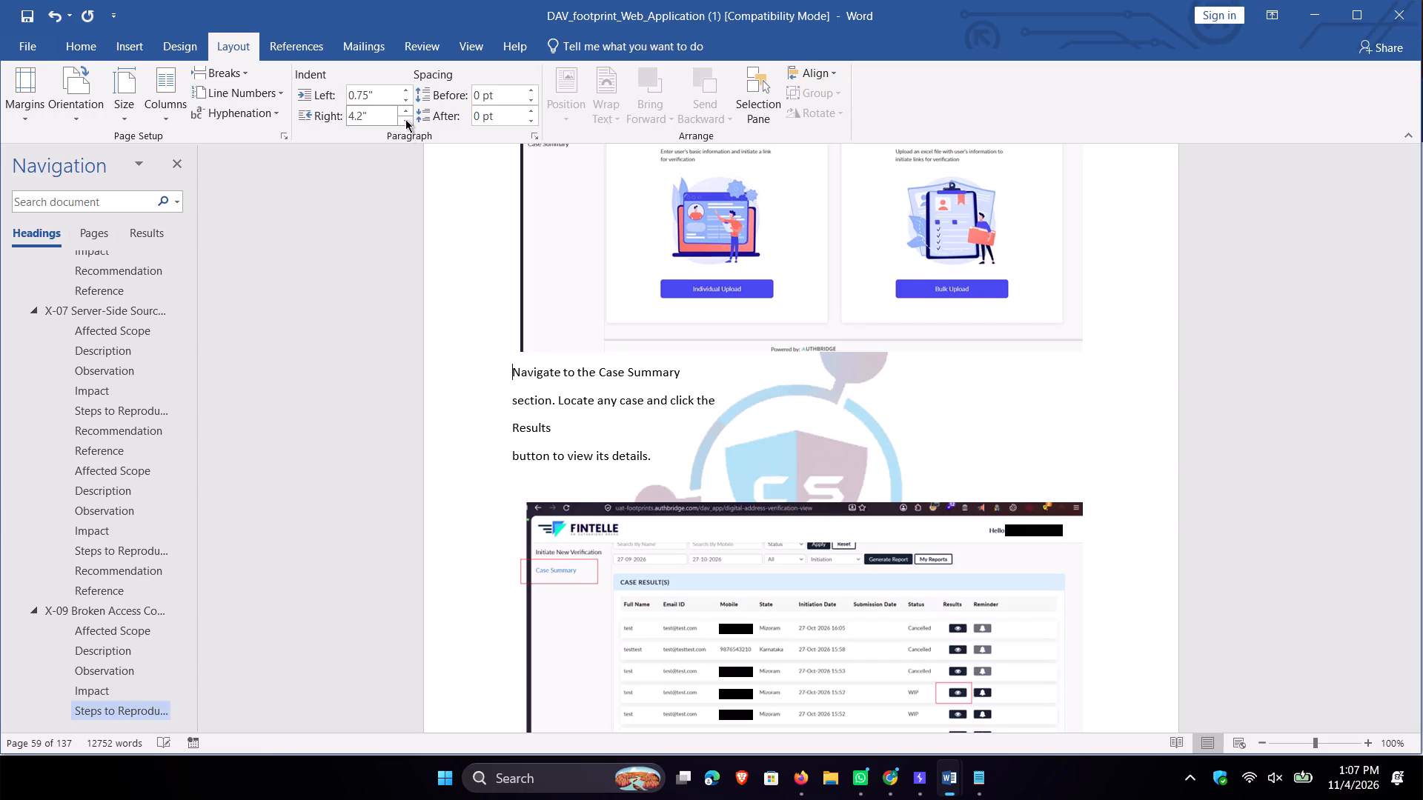
{"action": "triple_click", "coordinate": [405, 119]}
{"action": "triple_click", "coordinate": [405, 119]}
{"action": "triple_click", "coordinate": [405, 119]}
{"action": "triple_click", "coordinate": [405, 119]}
{"action": "triple_click", "coordinate": [405, 119]}
{"action": "triple_click", "coordinate": [405, 119]}
{"action": "triple_click", "coordinate": [405, 119]}
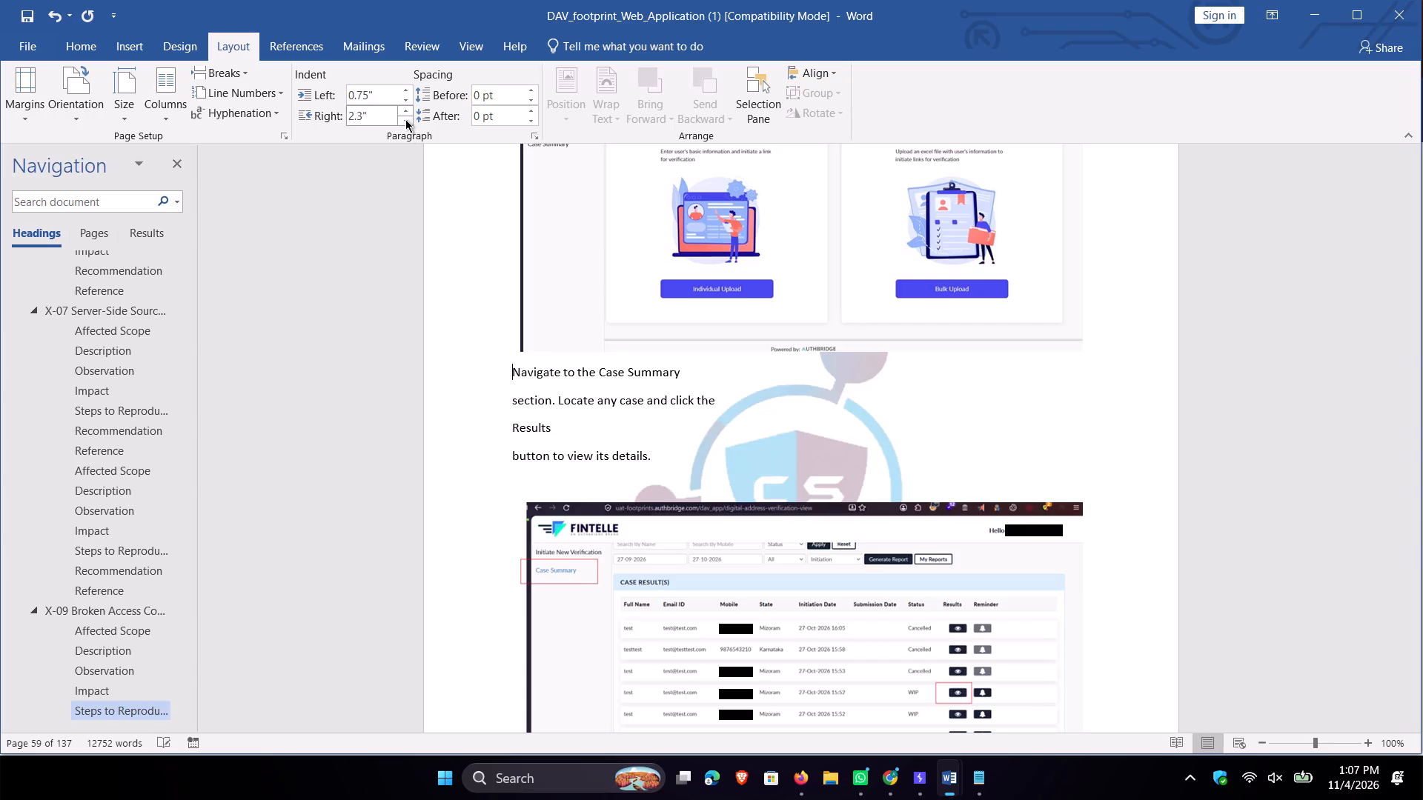
{"action": "triple_click", "coordinate": [405, 119]}
{"action": "triple_click", "coordinate": [405, 119]}
{"action": "triple_click", "coordinate": [405, 119]}
{"action": "triple_click", "coordinate": [405, 119]}
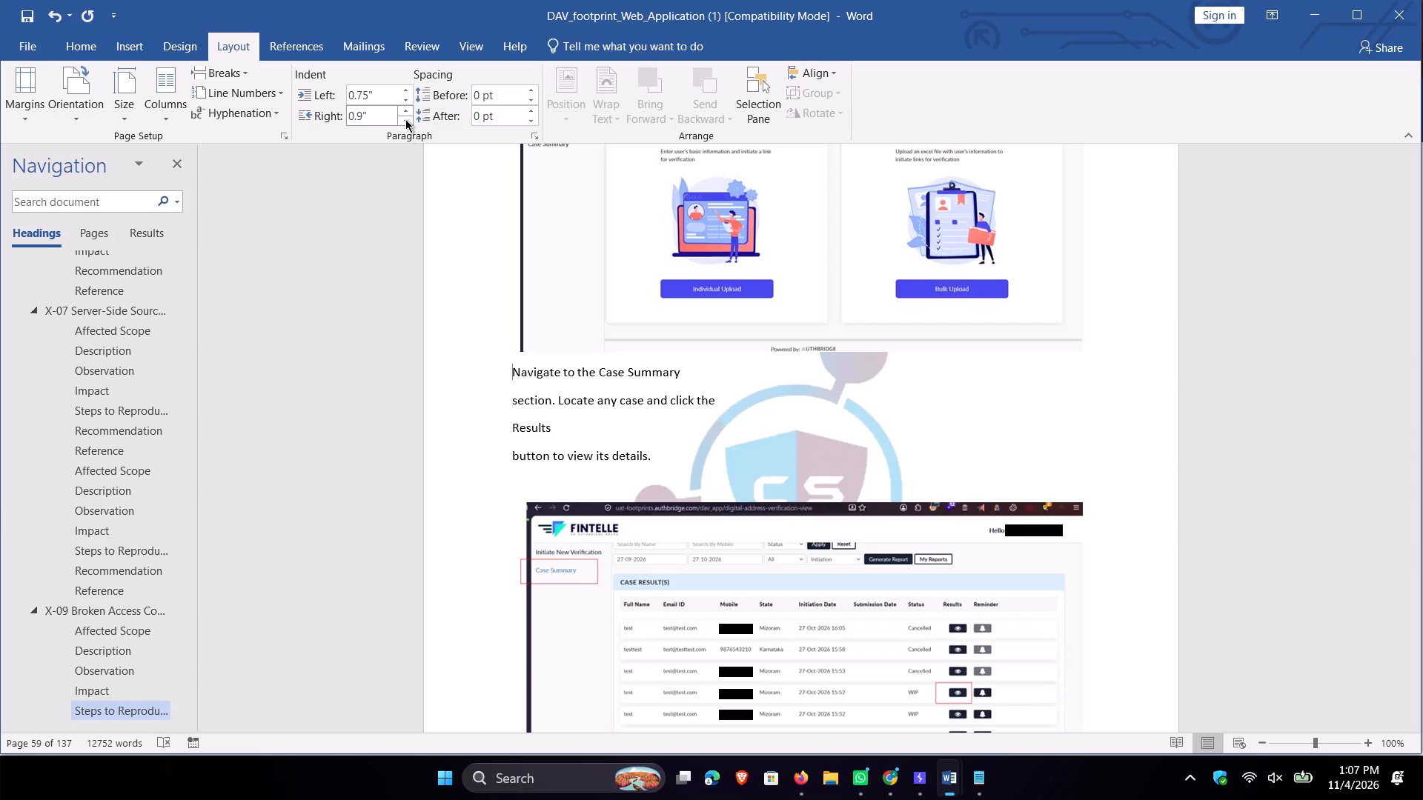
{"action": "left_click", "coordinate": [407, 112]}
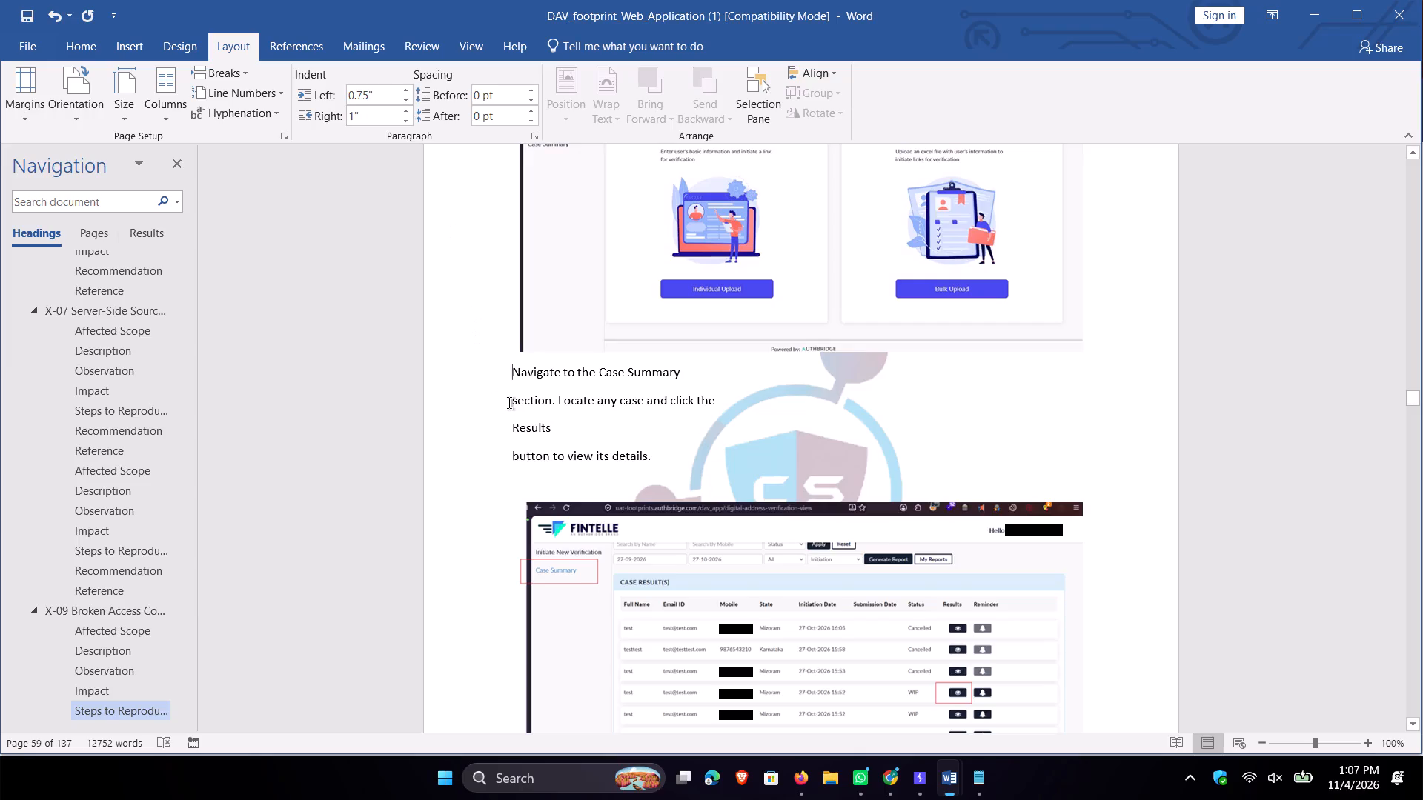
Join "section. Locate any case and click the Results" and "button to view its details." to the "Navigate to the Case Summary" paragraph, separated by spaces.
{"action": "left_click", "coordinate": [509, 403]}
{"action": "key", "text": "BackSpace"}
{"action": "key", "text": "BackSpace"}
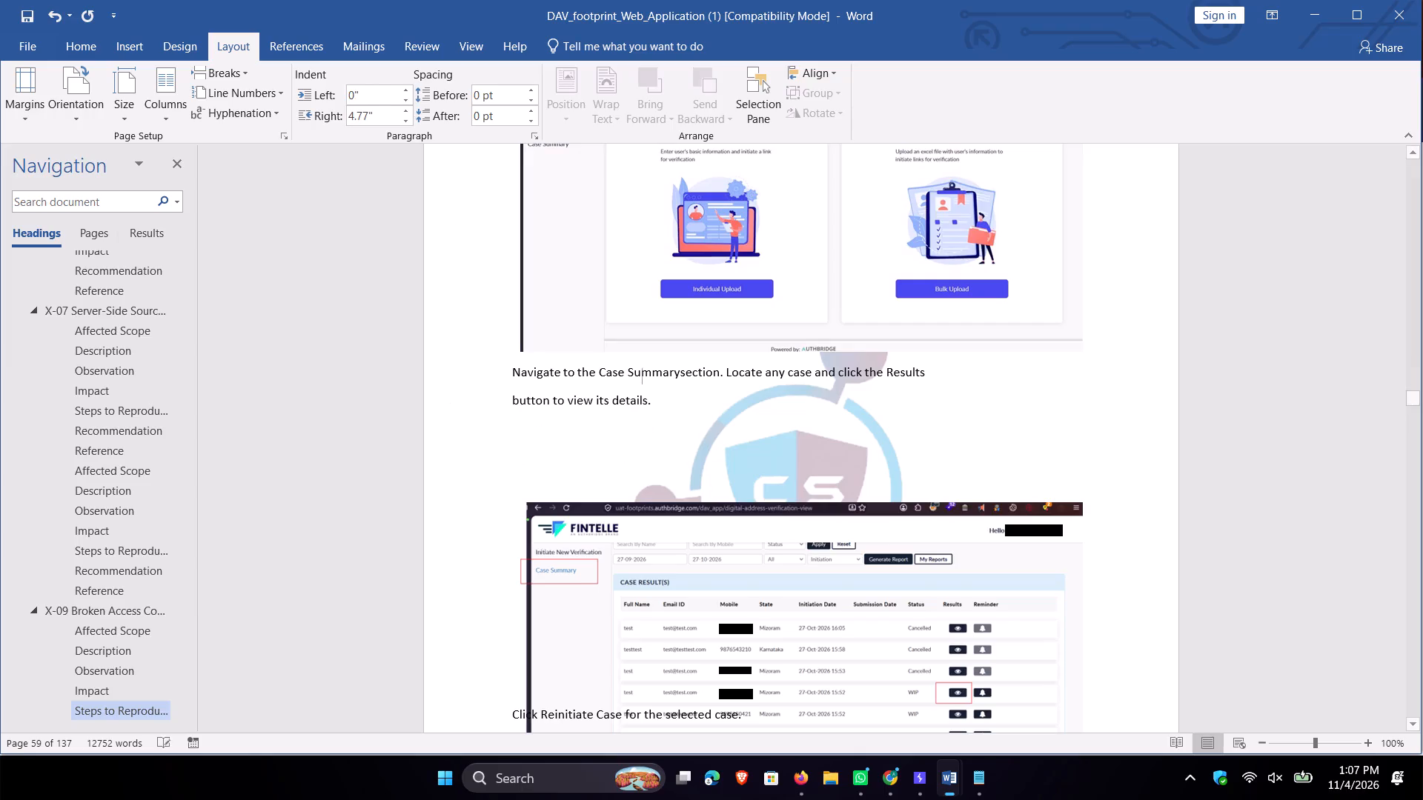
{"action": "key", "text": "space"}
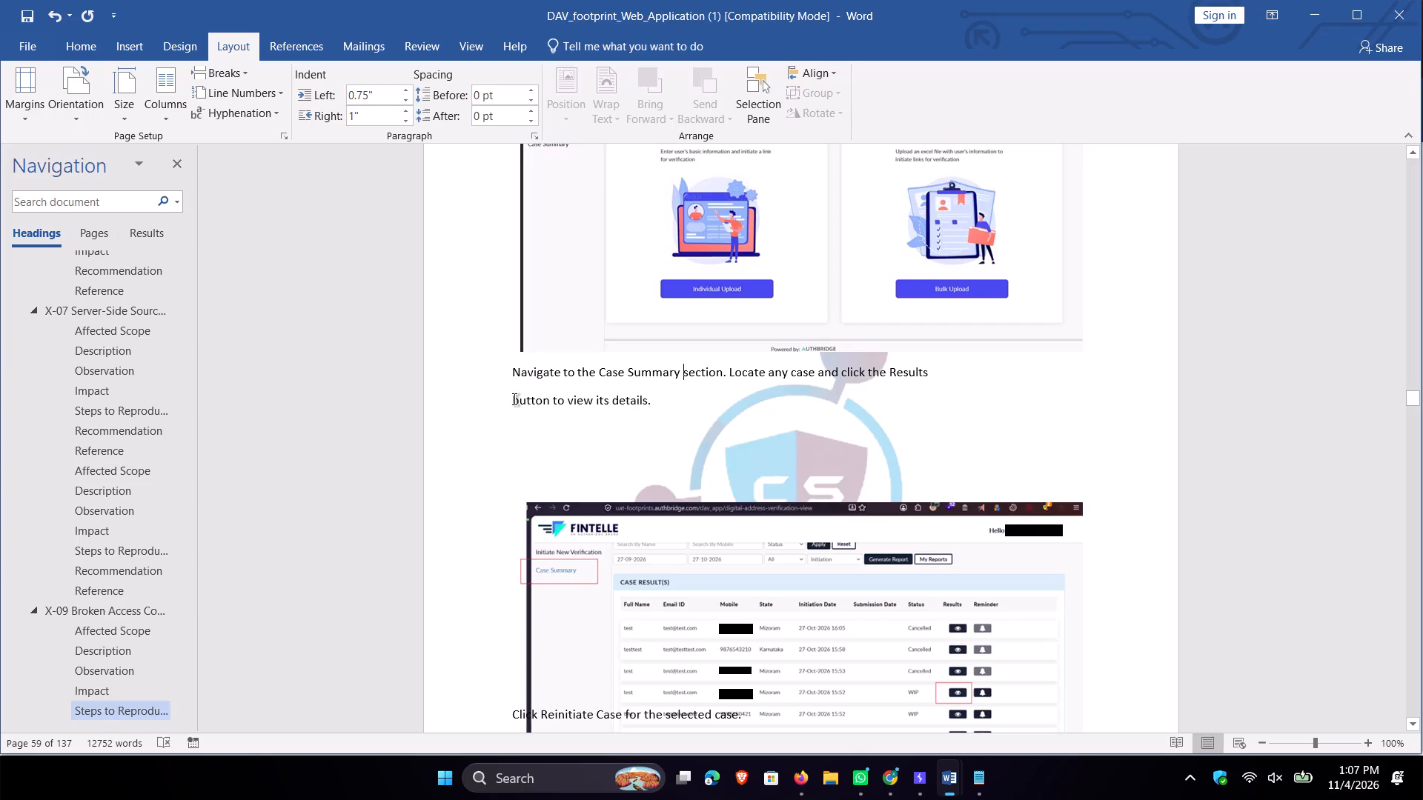
{"action": "left_click", "coordinate": [514, 399]}
{"action": "key", "text": "BackSpace"}
{"action": "key", "text": "BackSpace"}
{"action": "key", "text": "space"}
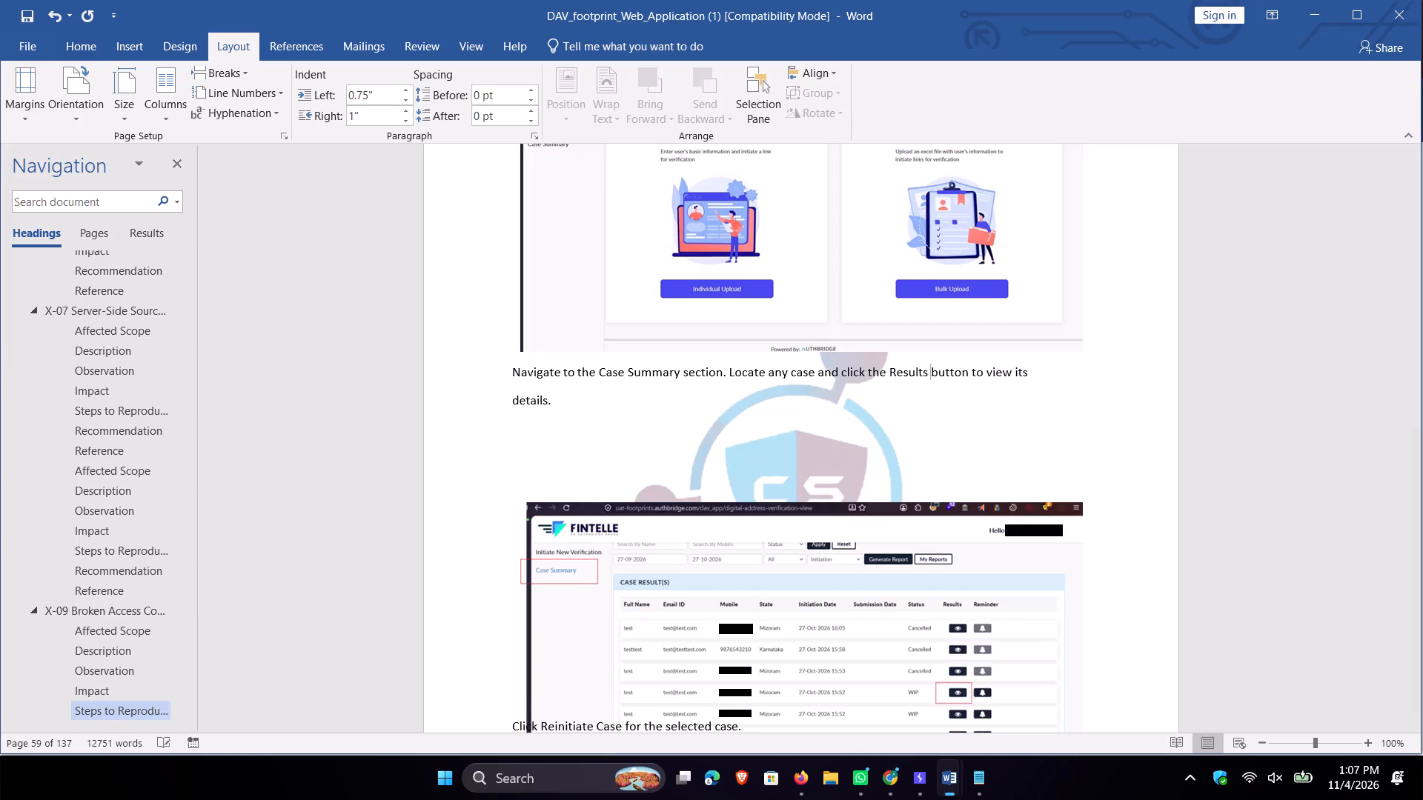
Move the Case Results screenshot up to sit directly beneath the "Navigate to the Case Summary section" paragraph.
{"action": "left_click", "coordinate": [561, 524]}
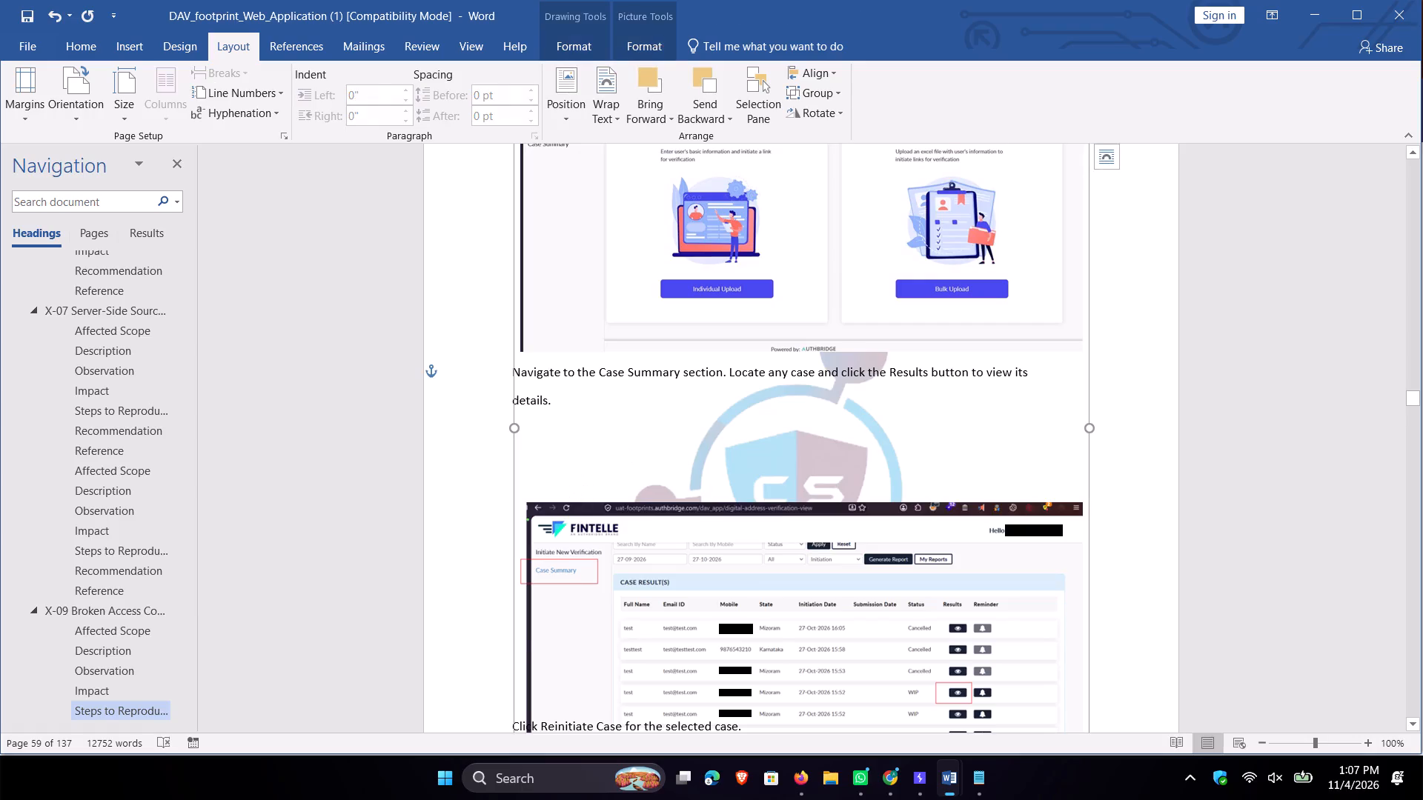
{"action": "left_click", "coordinate": [587, 524]}
{"action": "left_click_drag", "start_coordinate": [630, 521], "coordinate": [614, 433]}
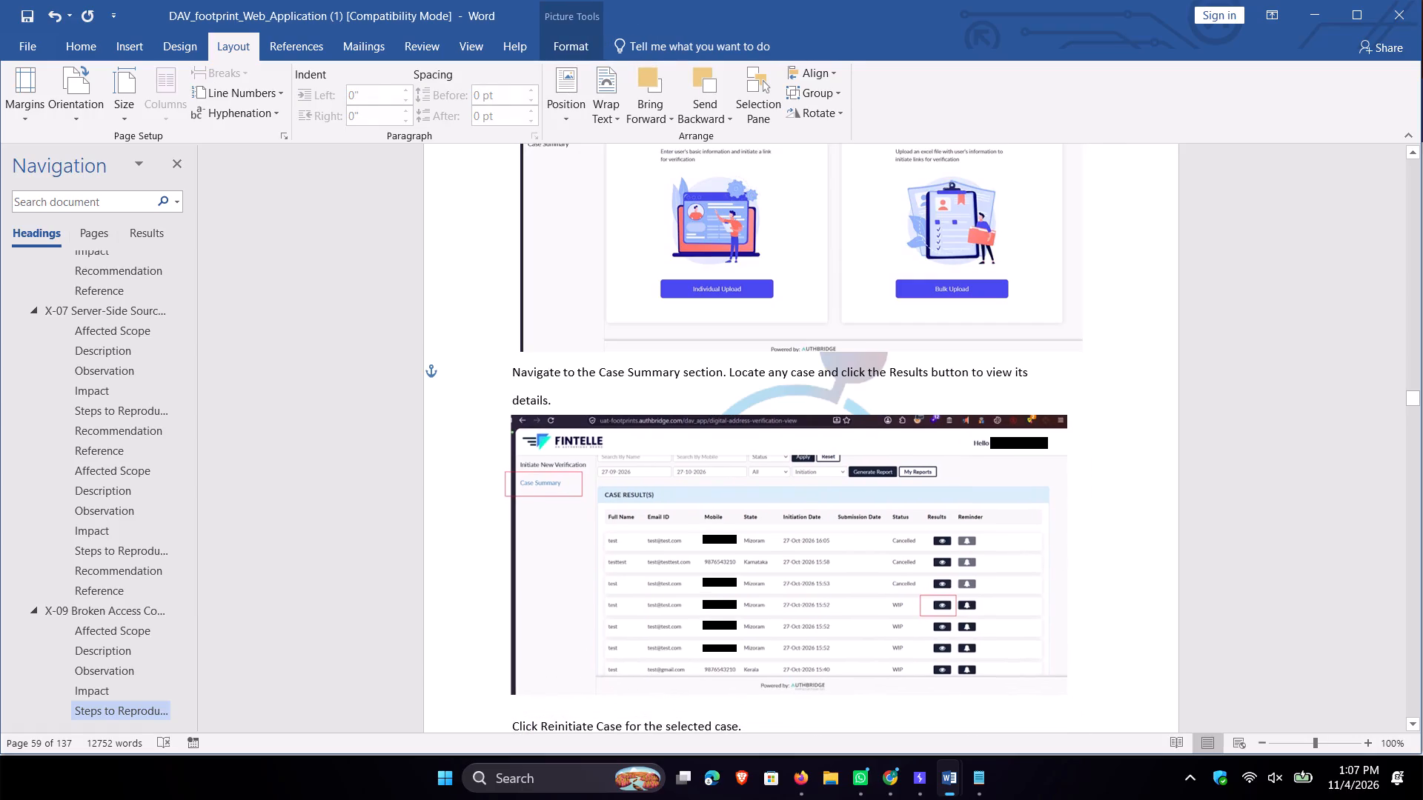
{"action": "left_click_drag", "start_coordinate": [614, 433], "coordinate": [621, 430]}
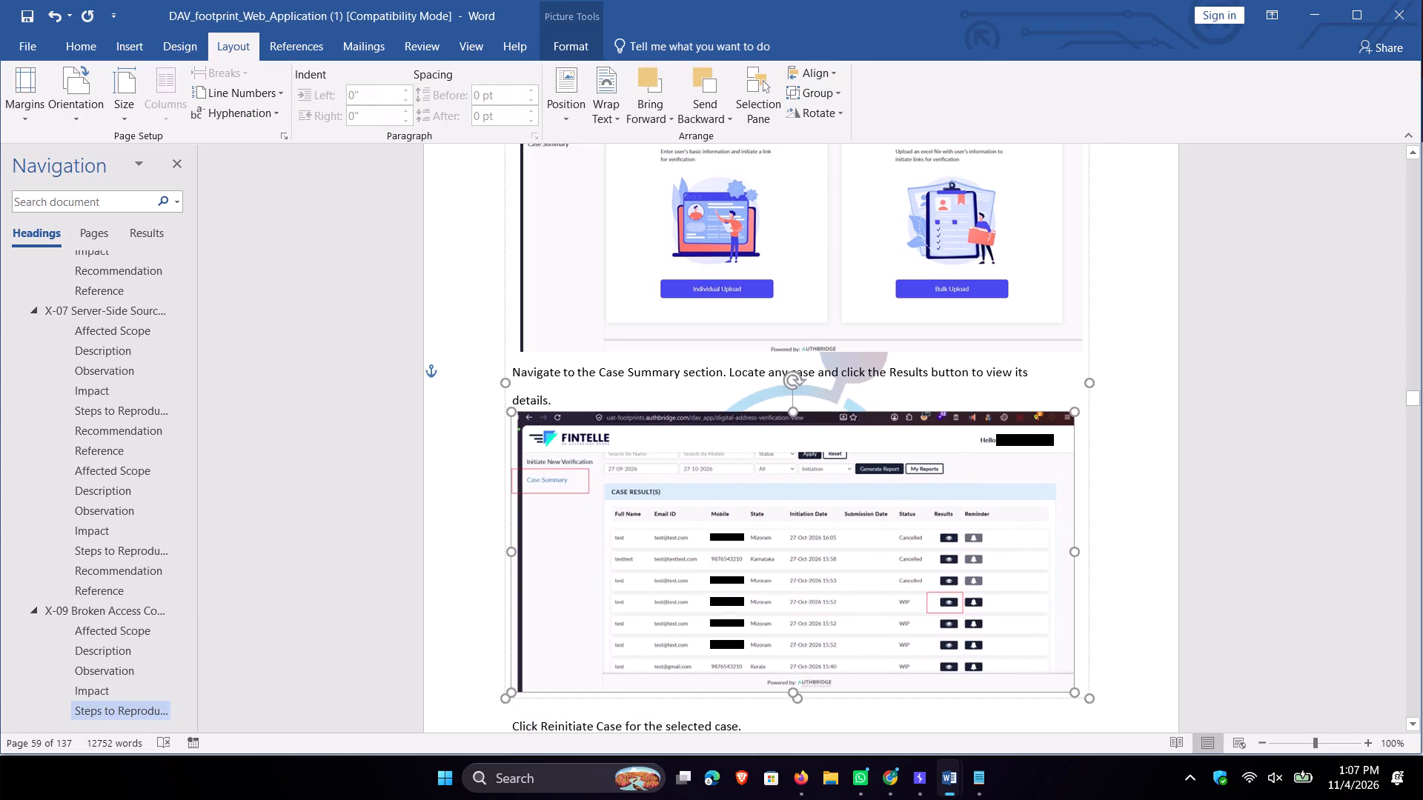
{"action": "scroll", "coordinate": [617, 510], "scroll_direction": "down", "scroll_amount": 4}
{"action": "left_click", "coordinate": [695, 647]}
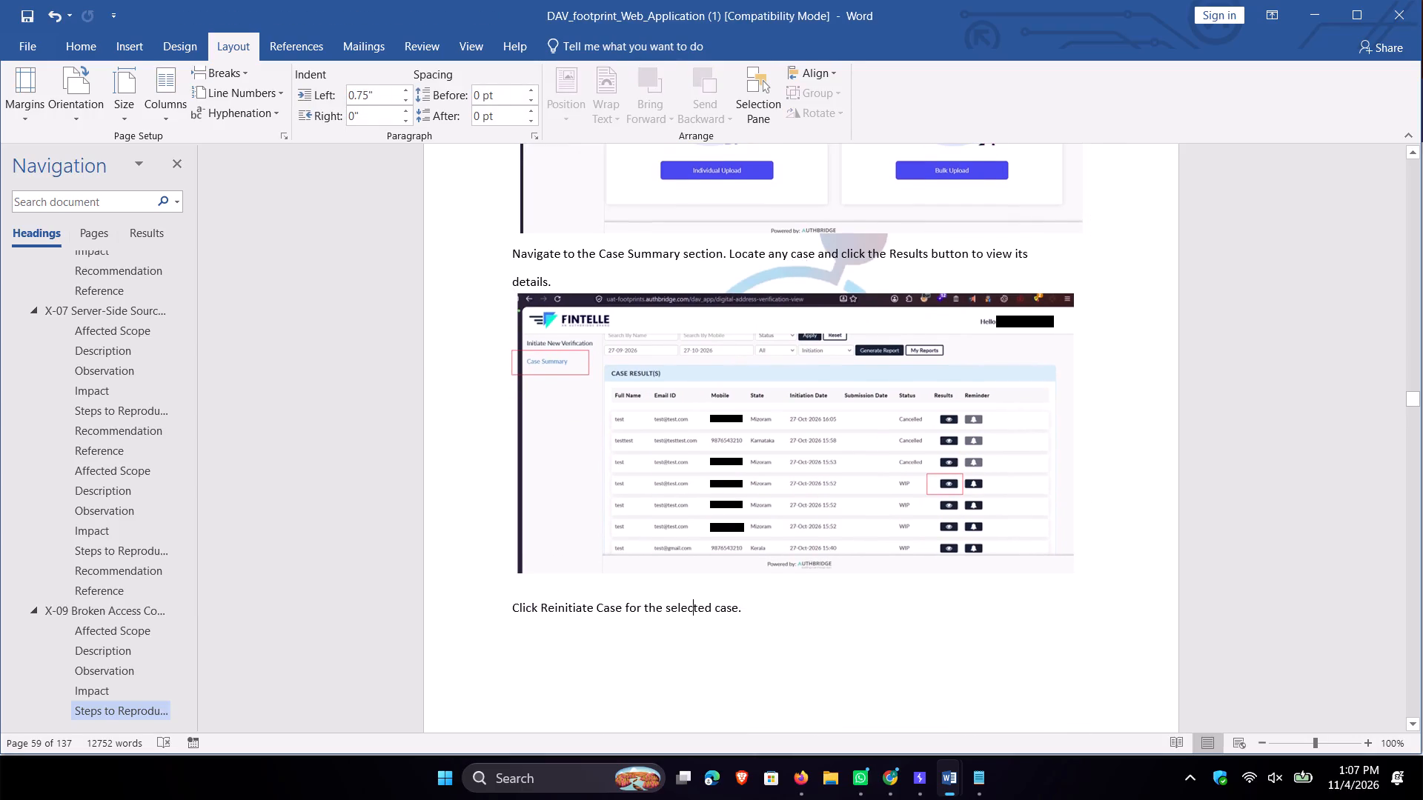
Review the remaining X-09 reproduction steps and screenshots through to the Recommendation and Reference sections for leftover formatting problems.
{"action": "scroll", "coordinate": [801, 634], "scroll_direction": "down", "scroll_amount": 6}
{"action": "scroll", "coordinate": [800, 632], "scroll_direction": "down", "scroll_amount": 20}
{"action": "scroll", "coordinate": [800, 632], "scroll_direction": "down", "scroll_amount": 1}
{"action": "scroll", "coordinate": [657, 510], "scroll_direction": "down", "scroll_amount": 9}
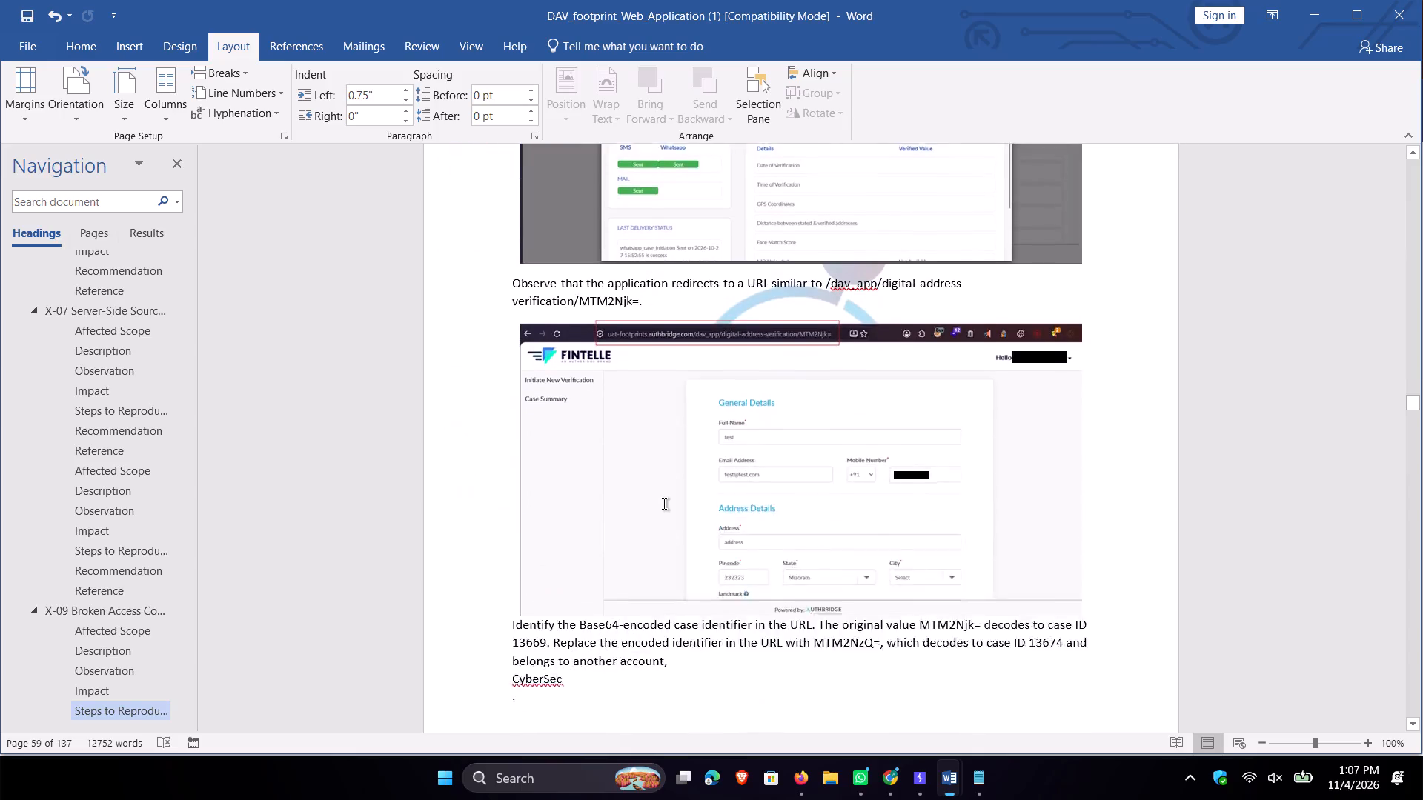
{"action": "scroll", "coordinate": [664, 504], "scroll_direction": "down", "scroll_amount": 5}
{"action": "scroll", "coordinate": [669, 499], "scroll_direction": "up", "scroll_amount": 10}
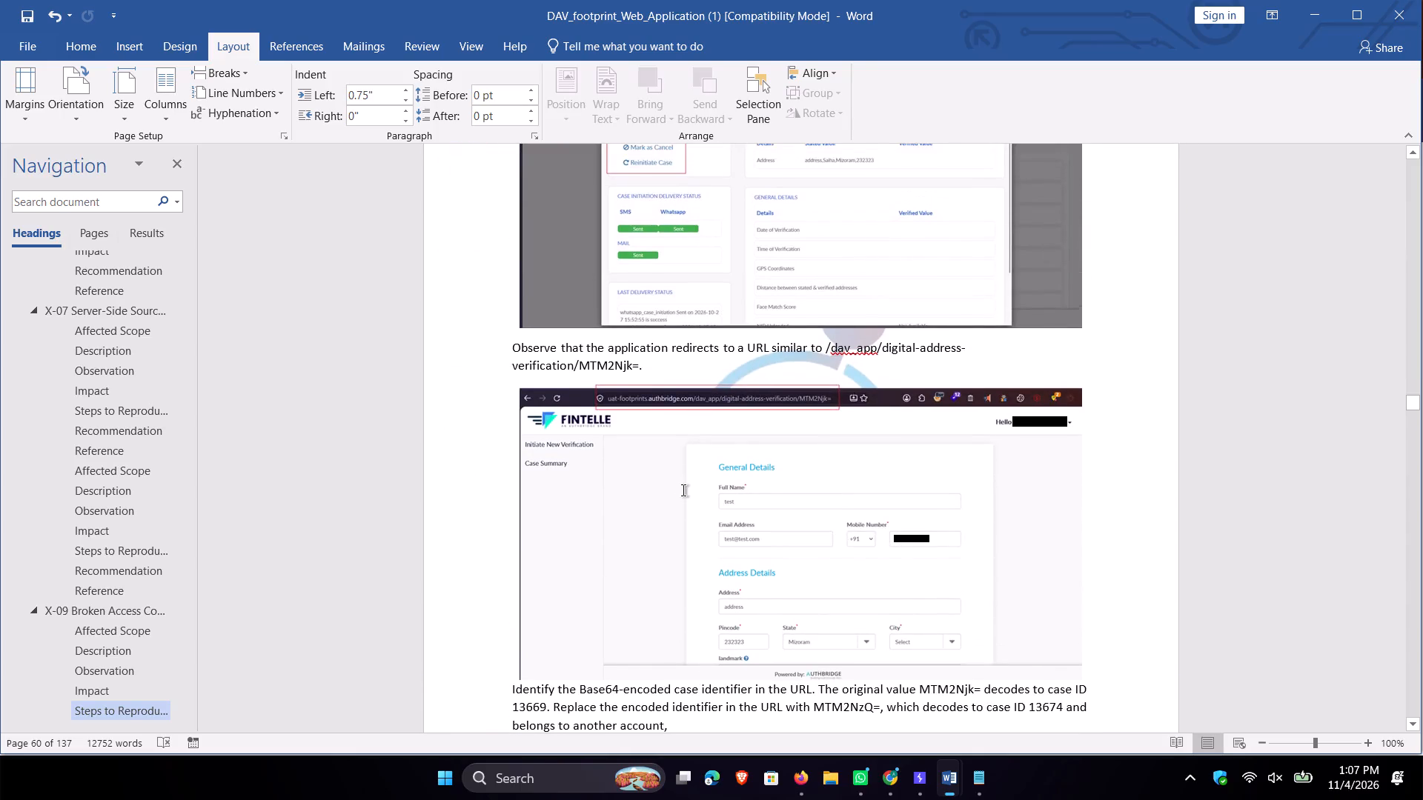
{"action": "scroll", "coordinate": [671, 484], "scroll_direction": "down", "scroll_amount": 13}
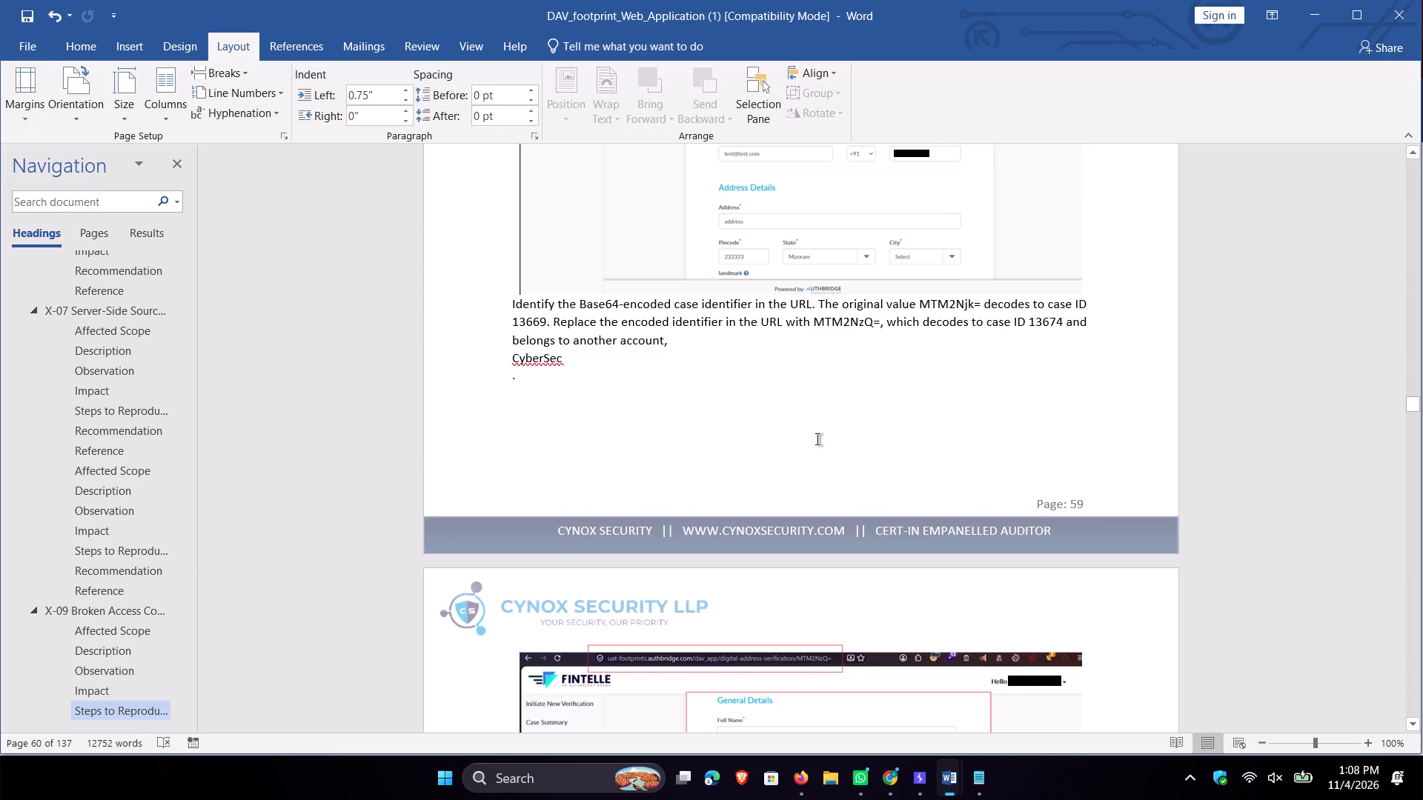
{"action": "scroll", "coordinate": [818, 439], "scroll_direction": "down", "scroll_amount": 16}
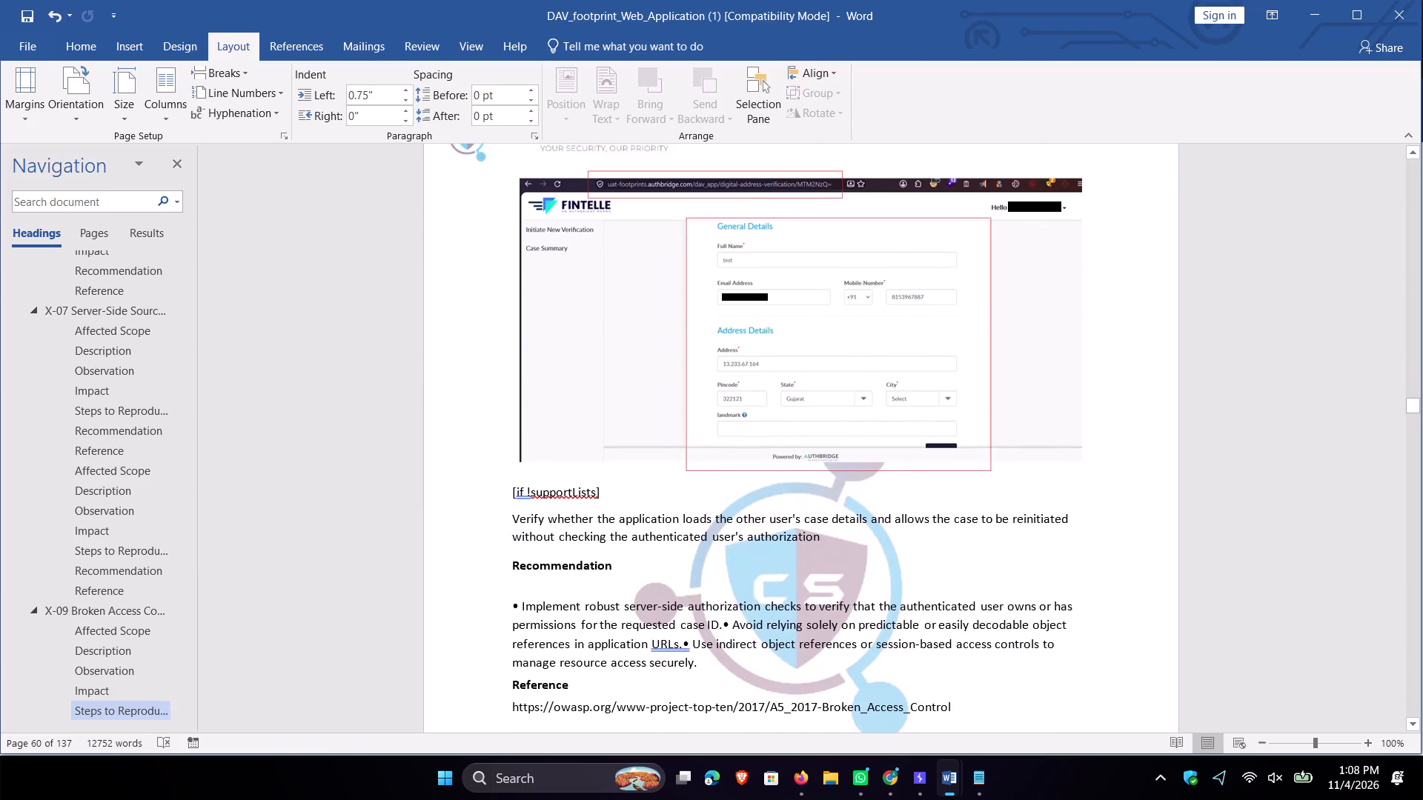
{"action": "scroll", "coordinate": [810, 440], "scroll_direction": "down", "scroll_amount": 6}
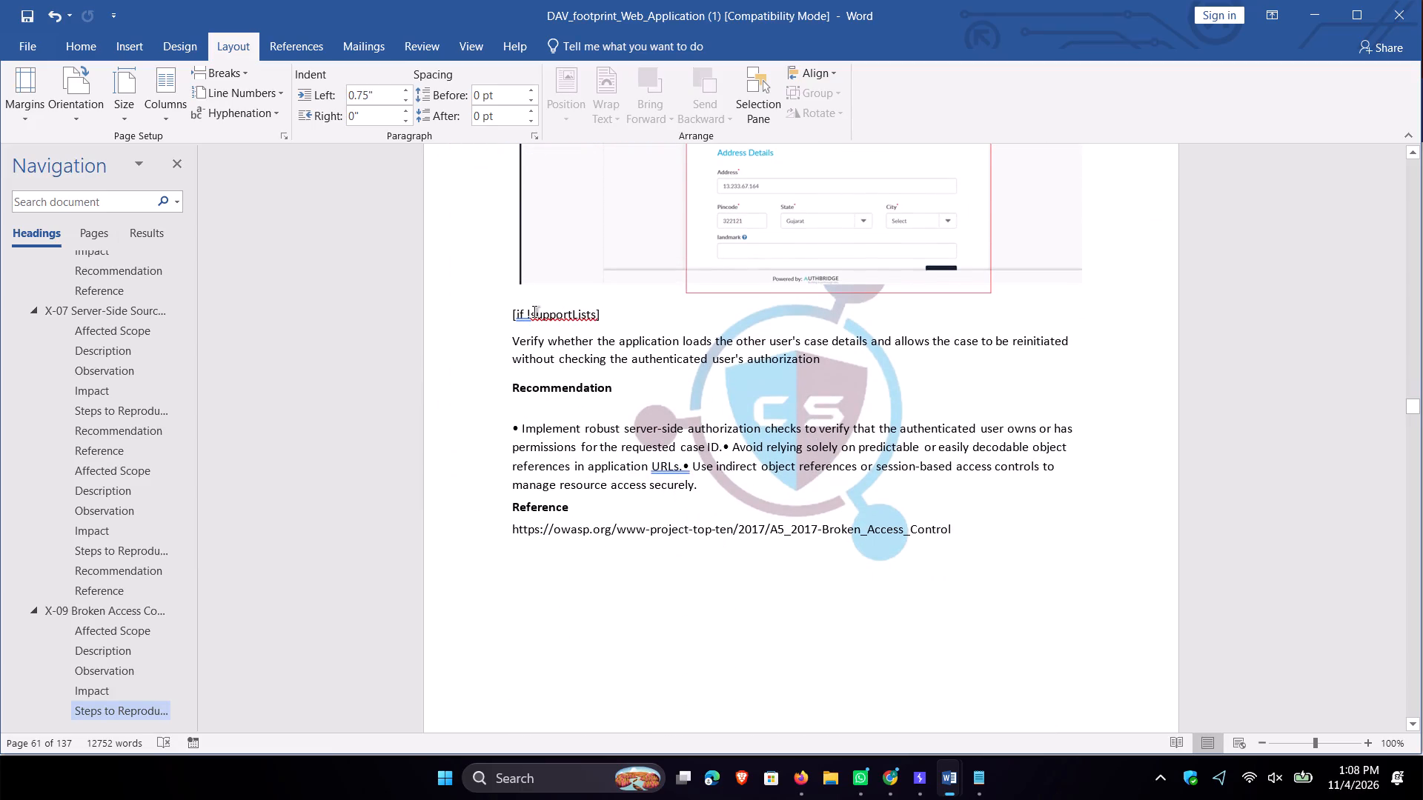
Remove every stray "[if !supportLists]" text from the document by replacing all occurrences with nothing.
{"action": "left_click", "coordinate": [511, 316]}
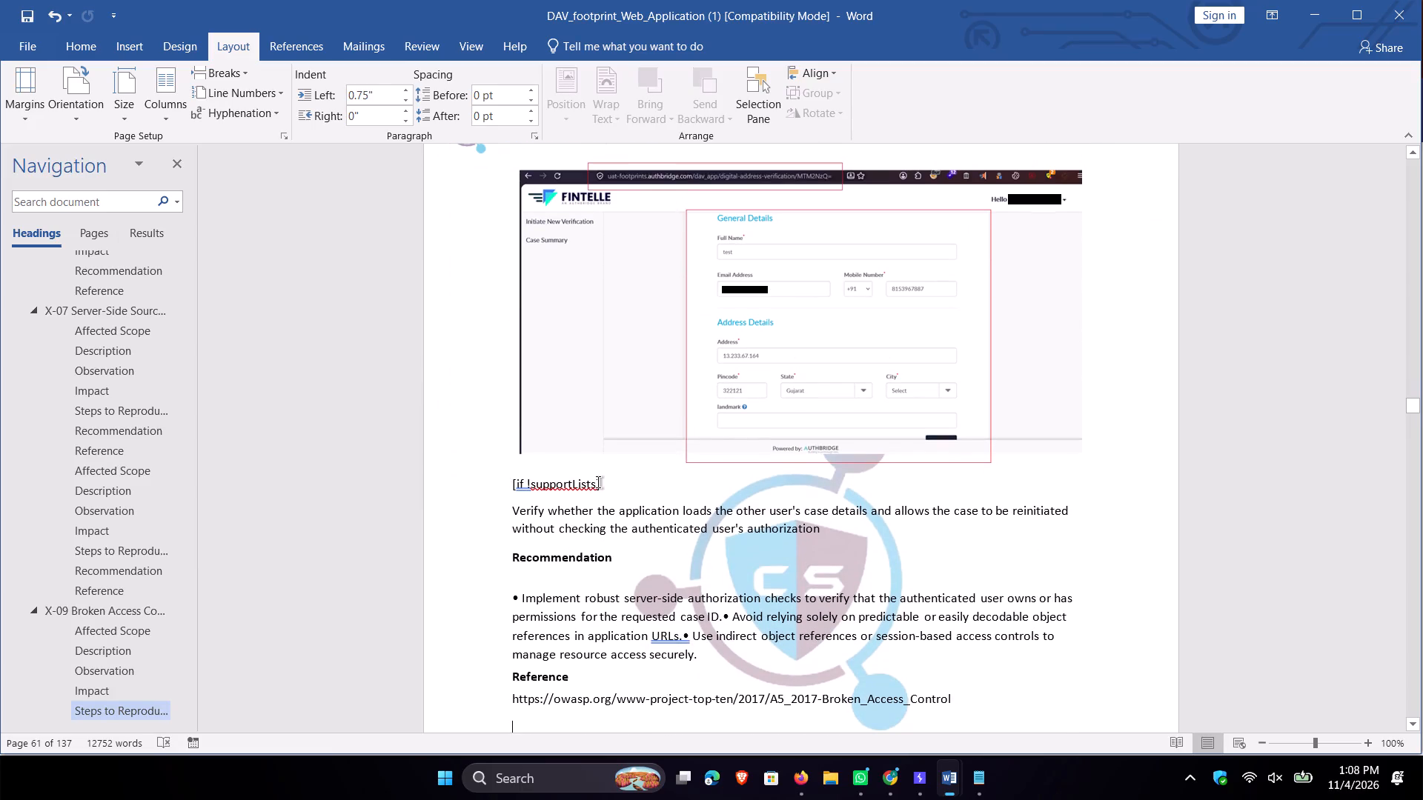
{"action": "left_click", "coordinate": [598, 482]}
{"action": "left_click", "coordinate": [600, 480]}
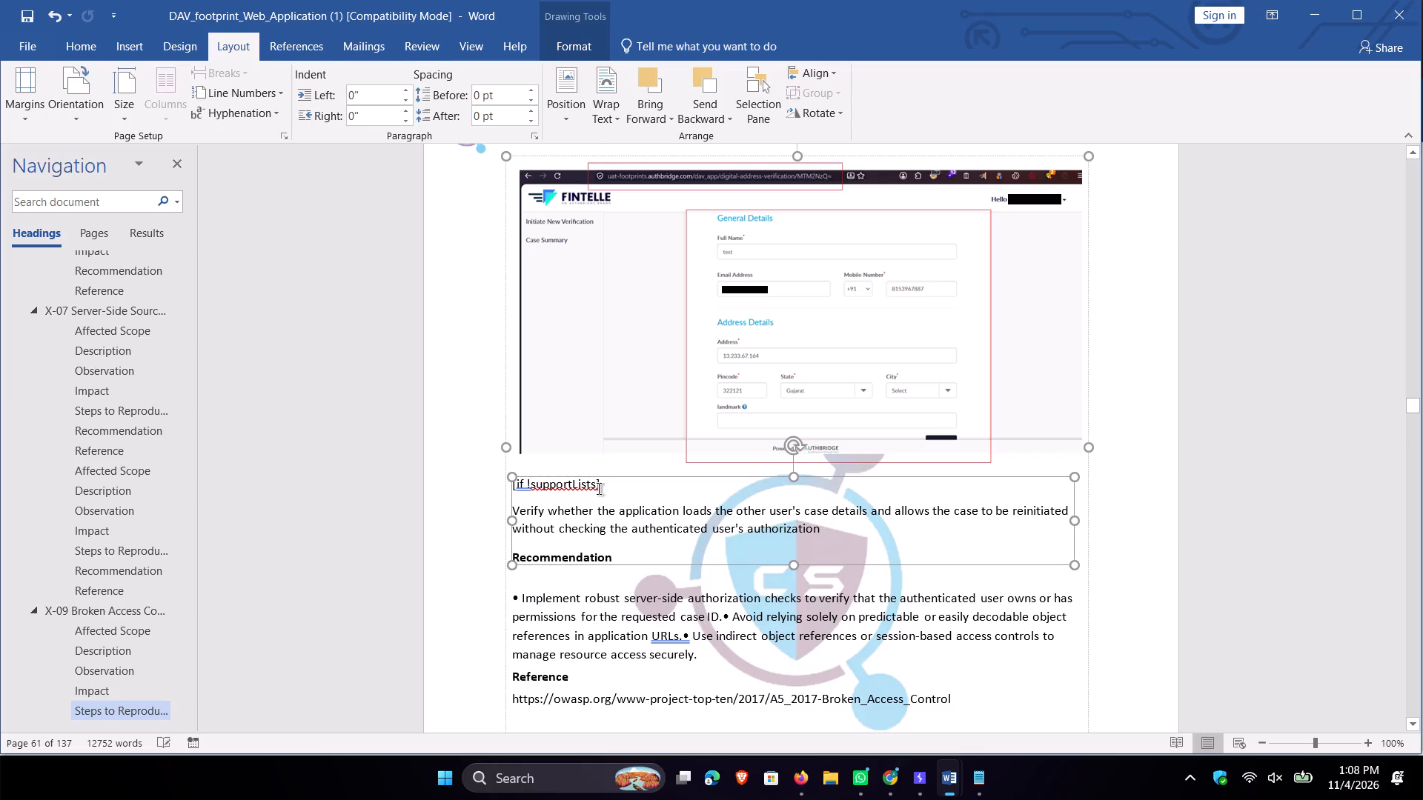
{"action": "left_click_drag", "start_coordinate": [600, 489], "coordinate": [506, 476]}
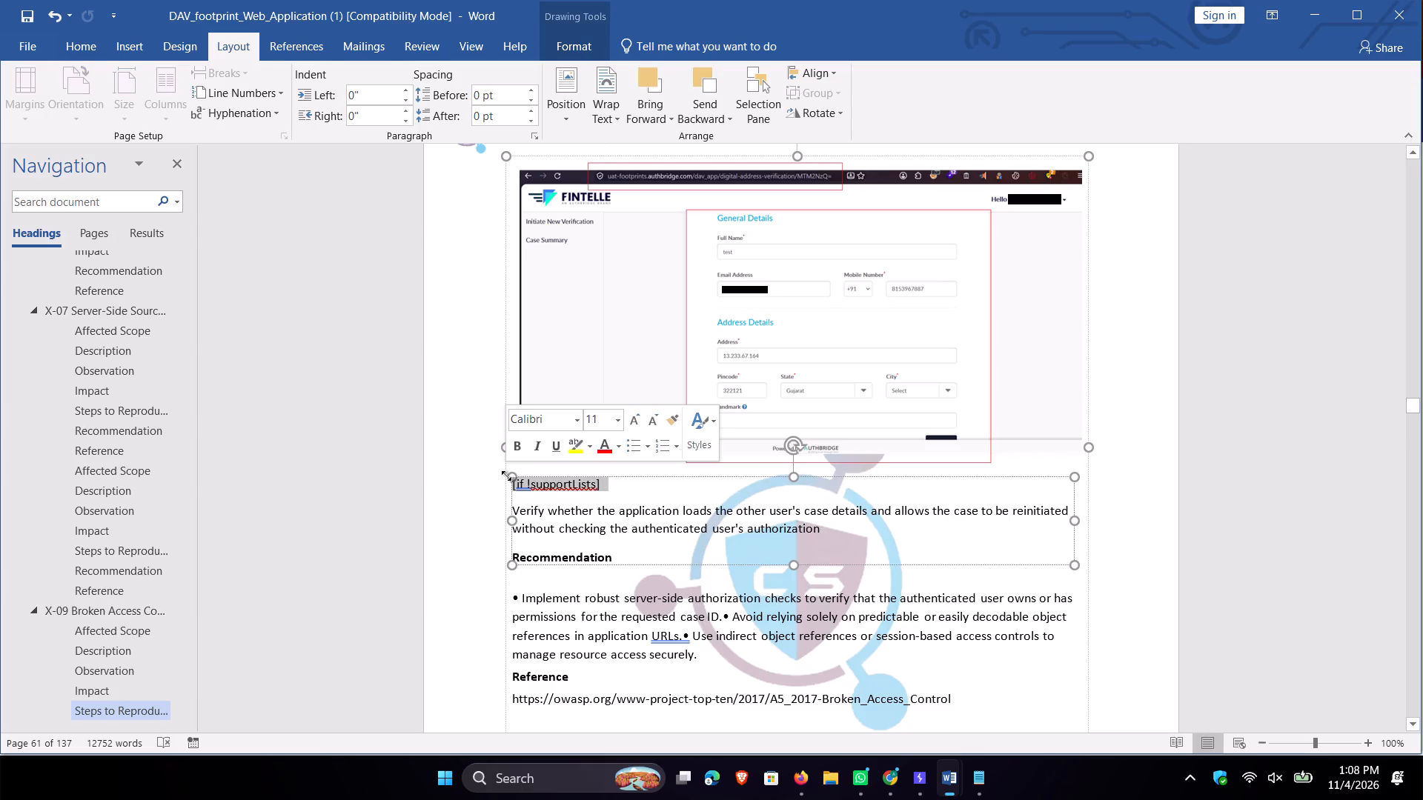
{"action": "key", "text": "ctrl+c"}
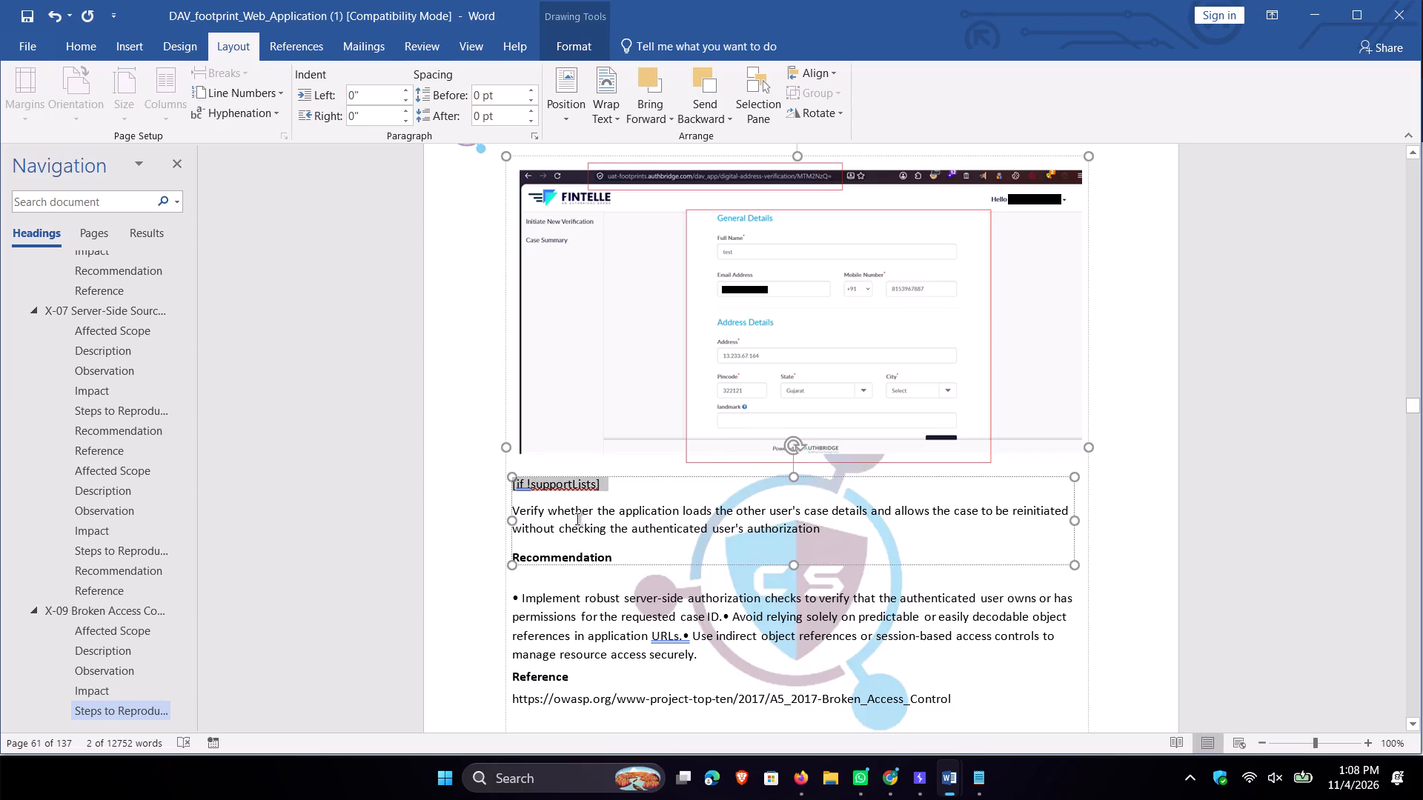
{"action": "key", "text": "ctrl+c"}
{"action": "left_click", "coordinate": [458, 513]}
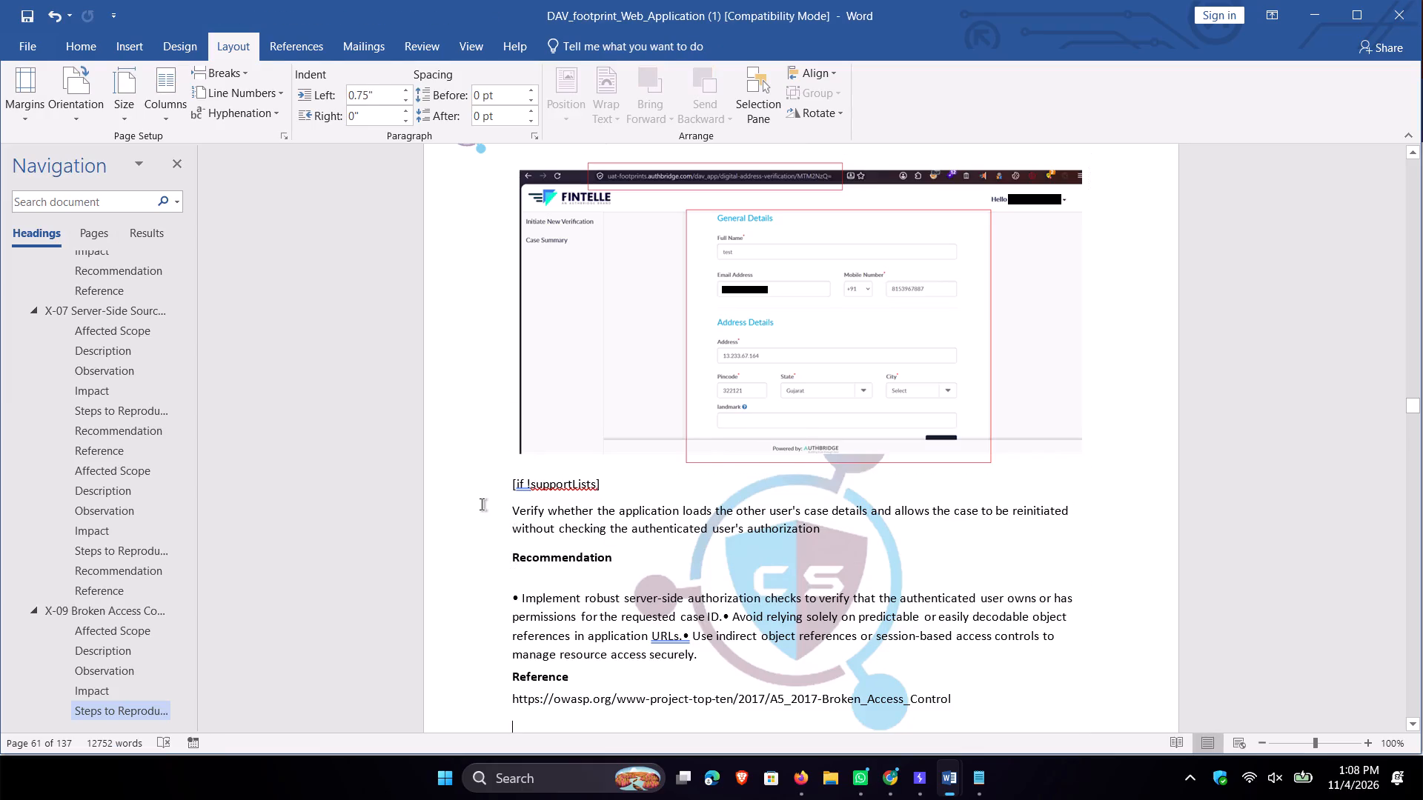
{"action": "key", "text": "ctrl+g"}
{"action": "left_click", "coordinate": [512, 301]}
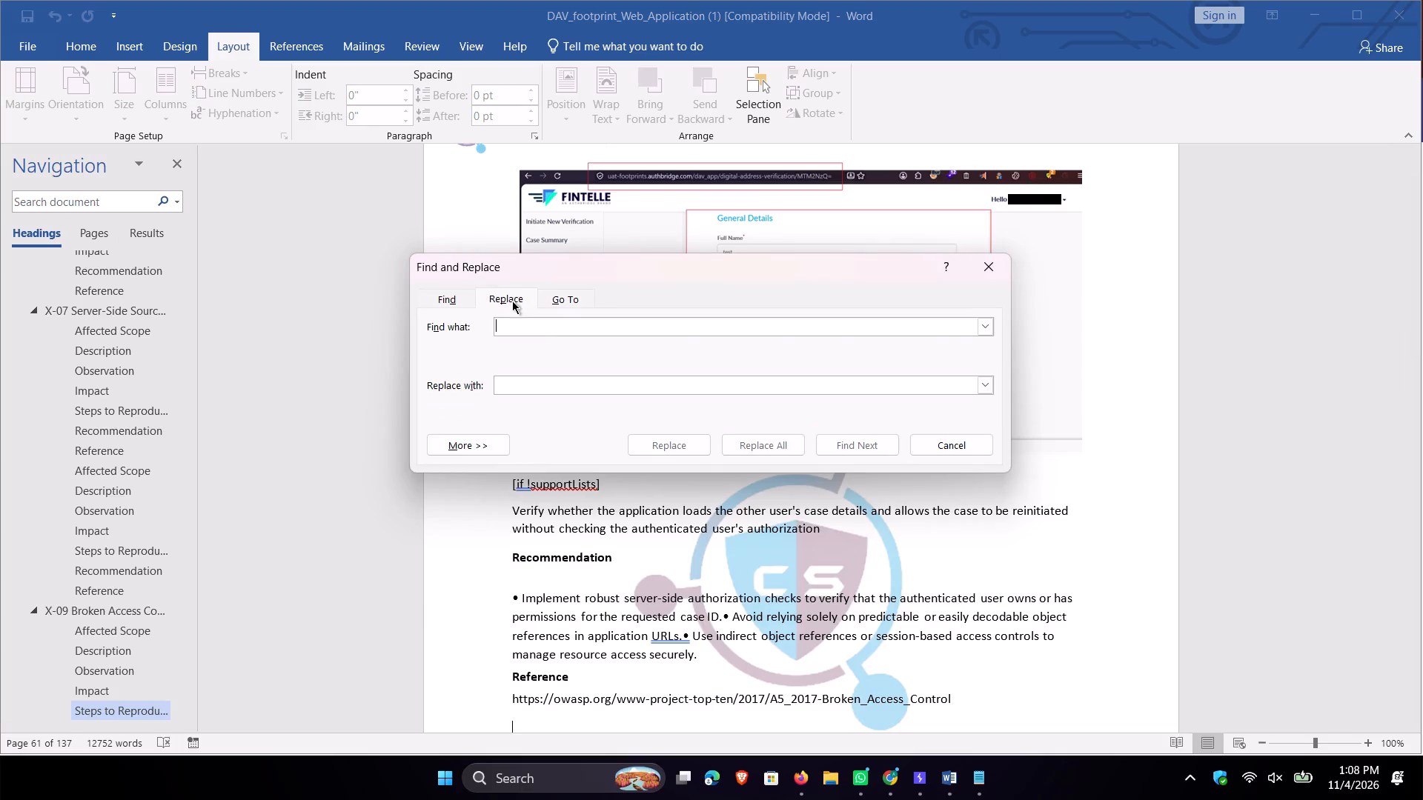
{"action": "left_click", "coordinate": [578, 333]}
{"action": "key", "text": "ctrl+v"}
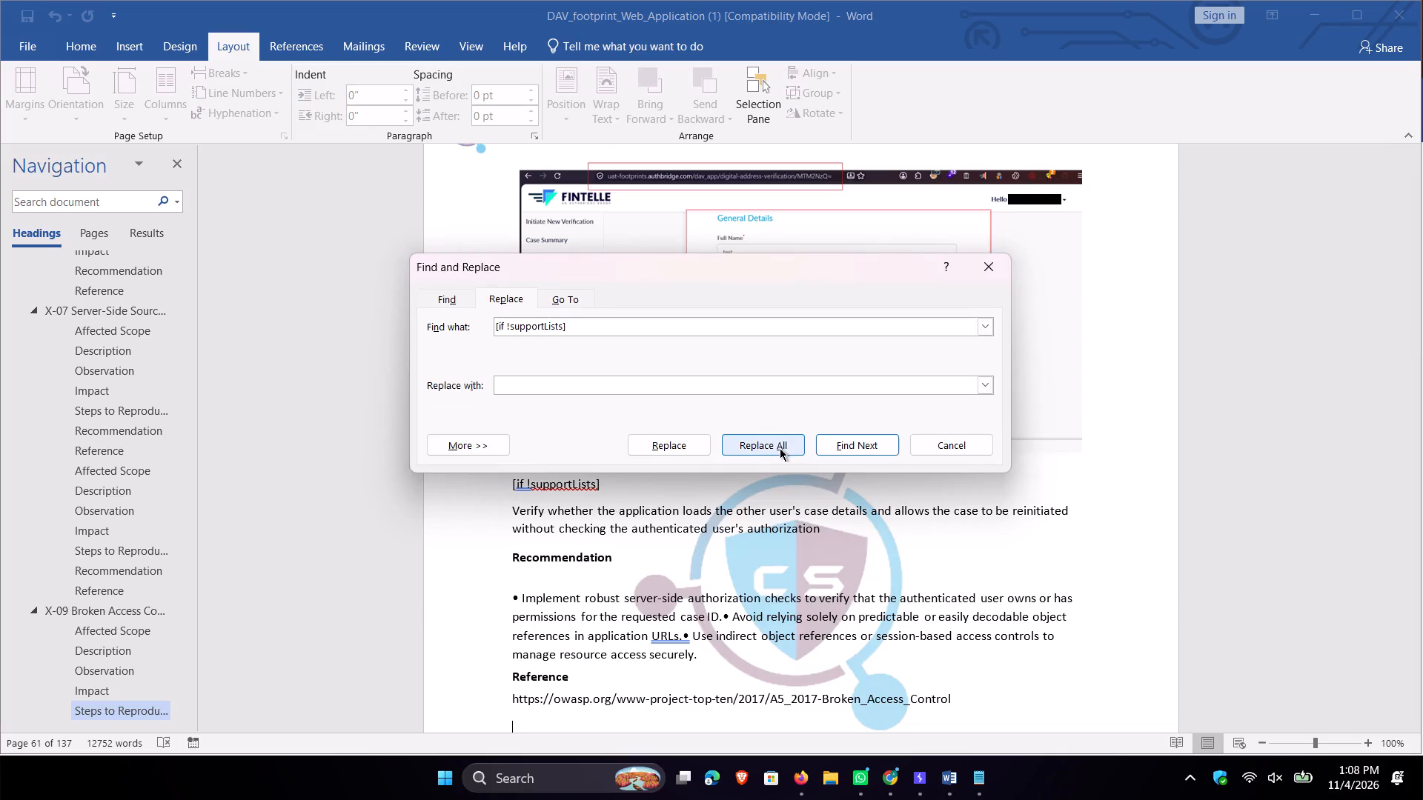
{"action": "left_click", "coordinate": [780, 448]}
{"action": "left_click", "coordinate": [733, 439]}
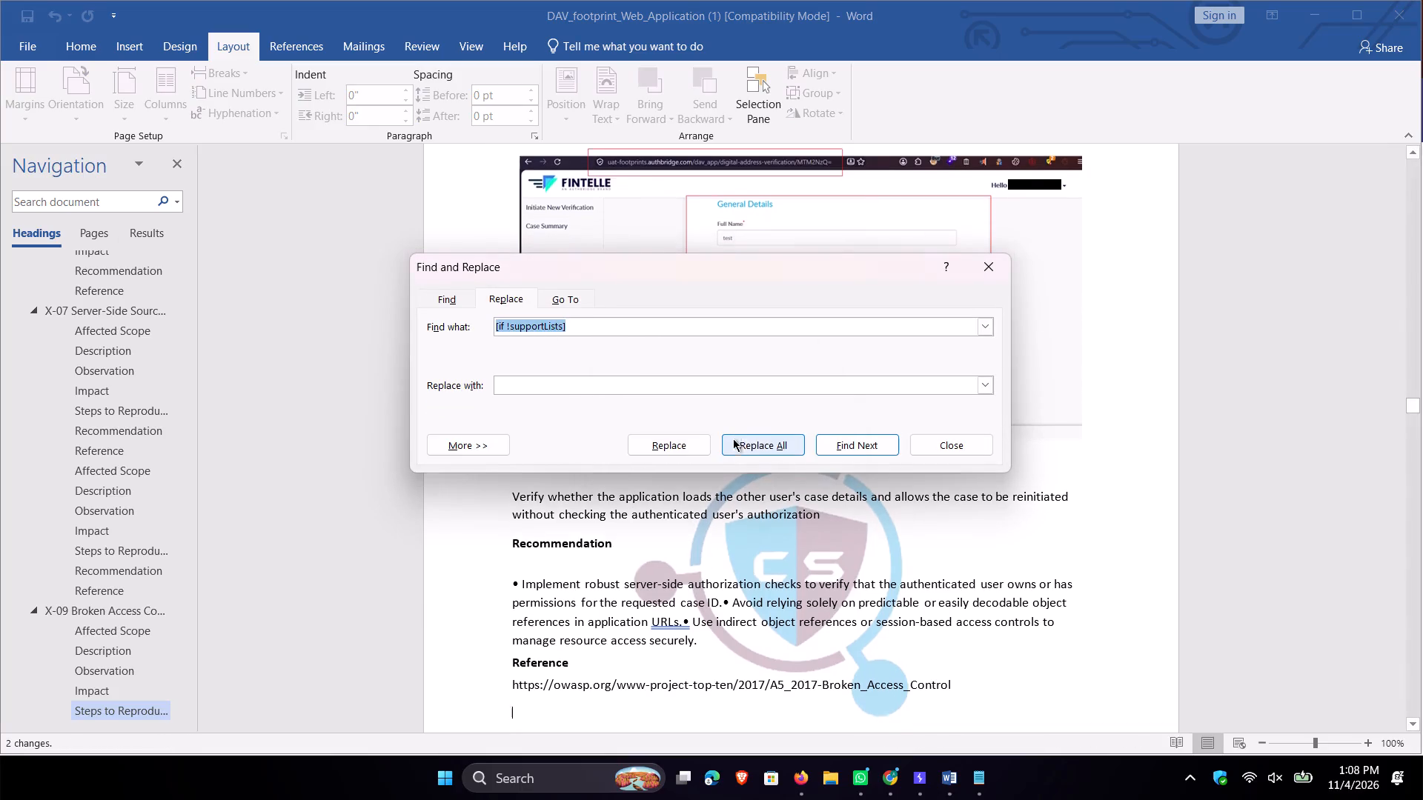
{"action": "left_click", "coordinate": [938, 435]}
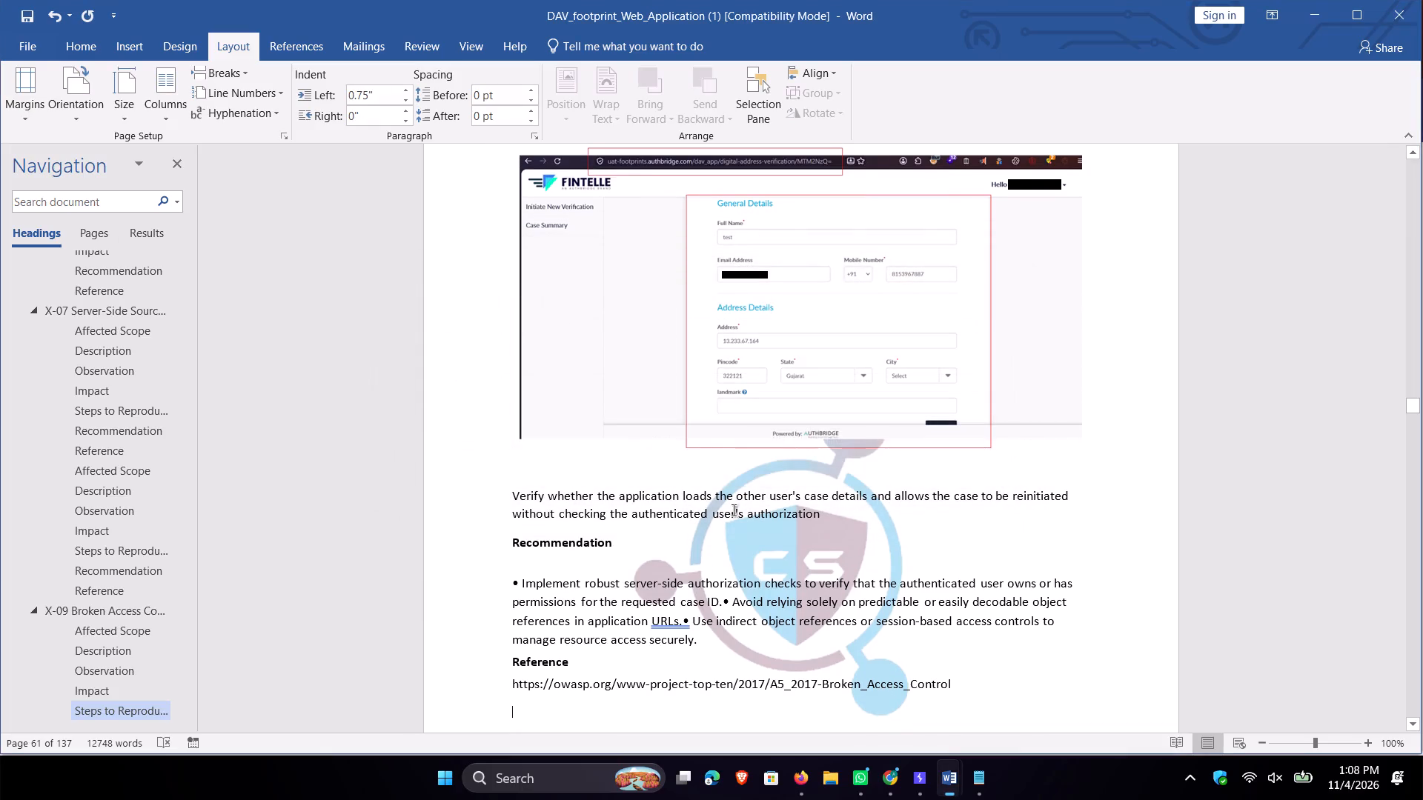
Split the run-together X-09 Recommendation bullets so that "Avoid relying solely" and "Use indirect object references" each start a new line.
{"action": "left_click", "coordinate": [663, 593]}
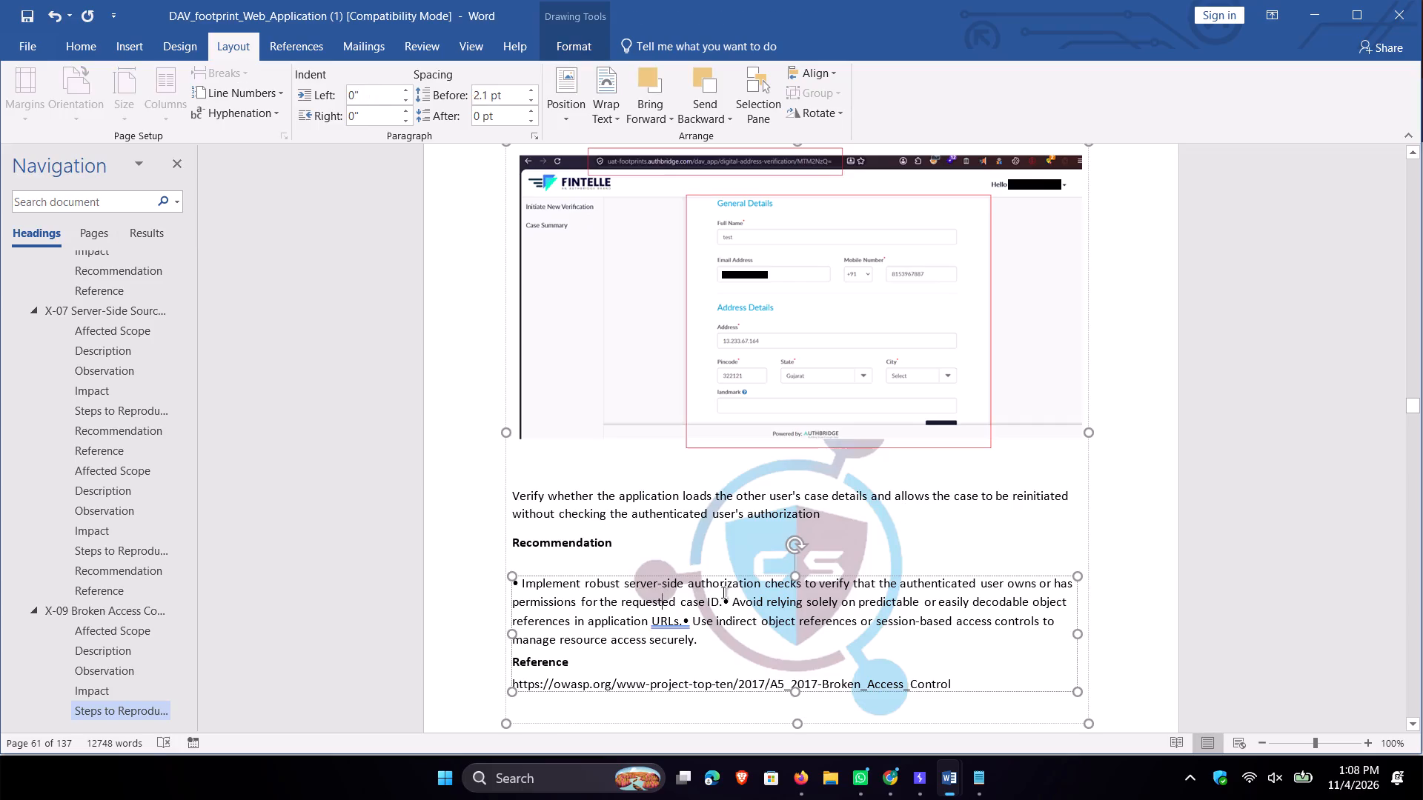
{"action": "left_click", "coordinate": [723, 602]}
{"action": "key", "text": "Return"}
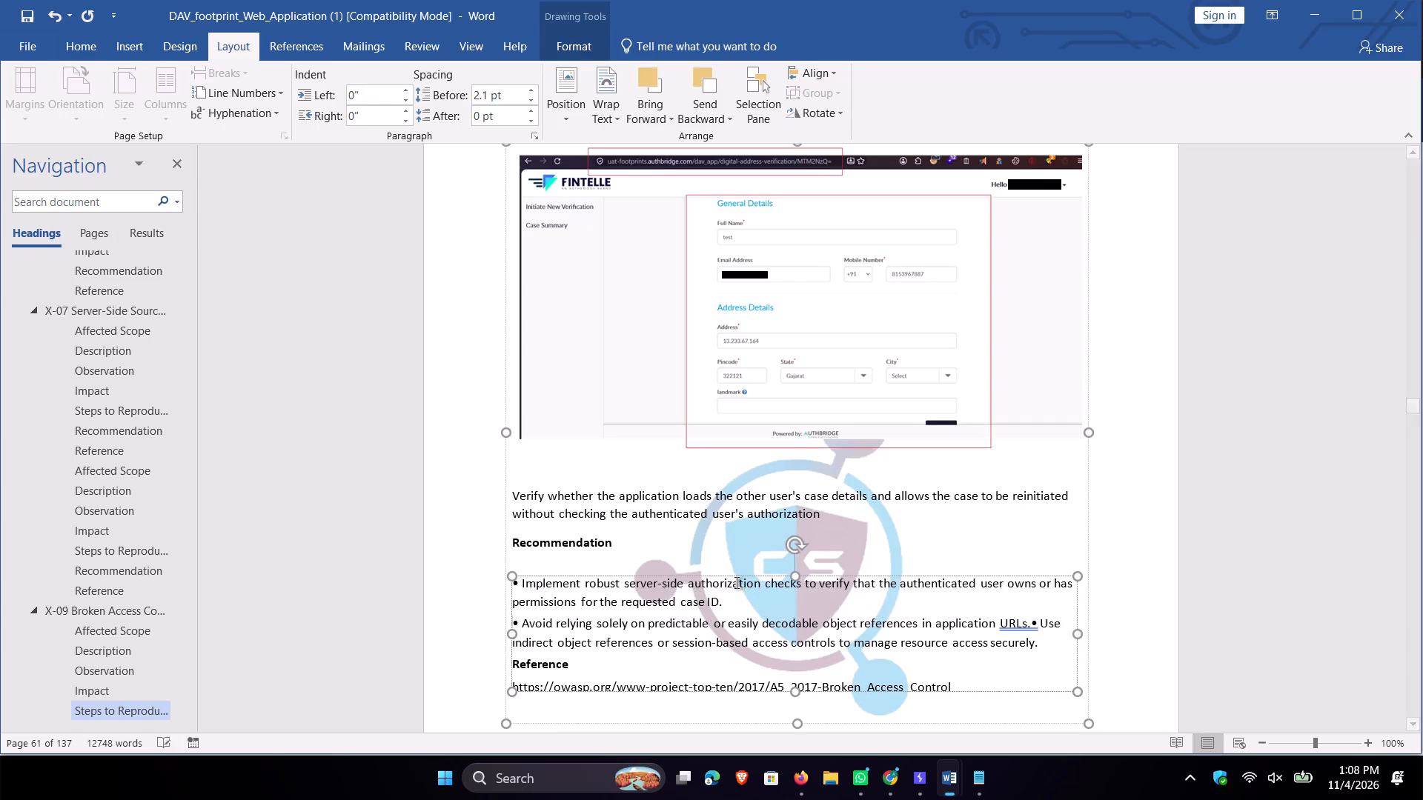
{"action": "left_click", "coordinate": [1030, 621]}
{"action": "key", "text": "Return"}
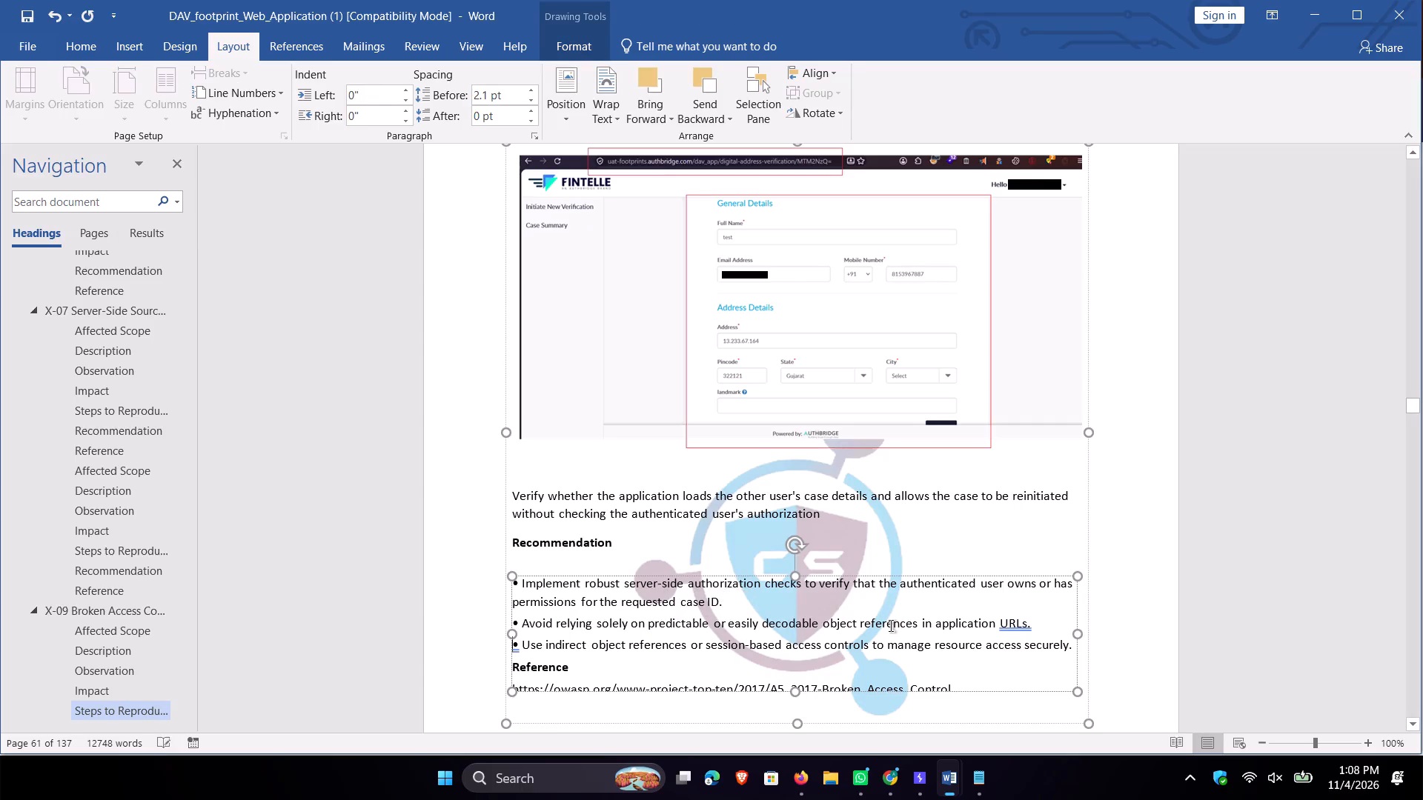
Insert a blank line above the X-09 Reference heading and extend the text box downward to fit the reference link.
{"action": "scroll", "coordinate": [883, 626], "scroll_direction": "down", "scroll_amount": 1}
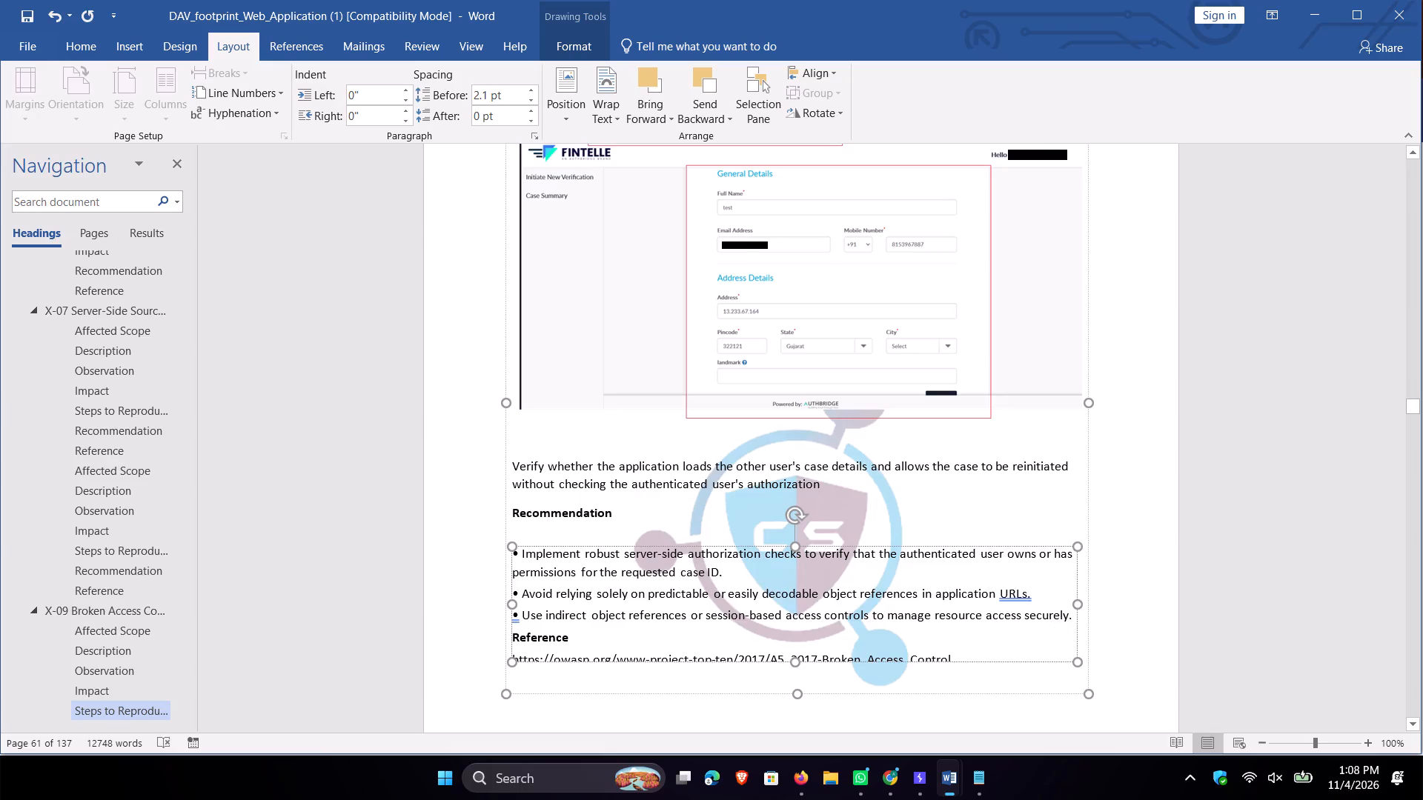
{"action": "left_click", "coordinate": [1070, 618]}
{"action": "key", "text": "Right"}
{"action": "key", "text": "Return"}
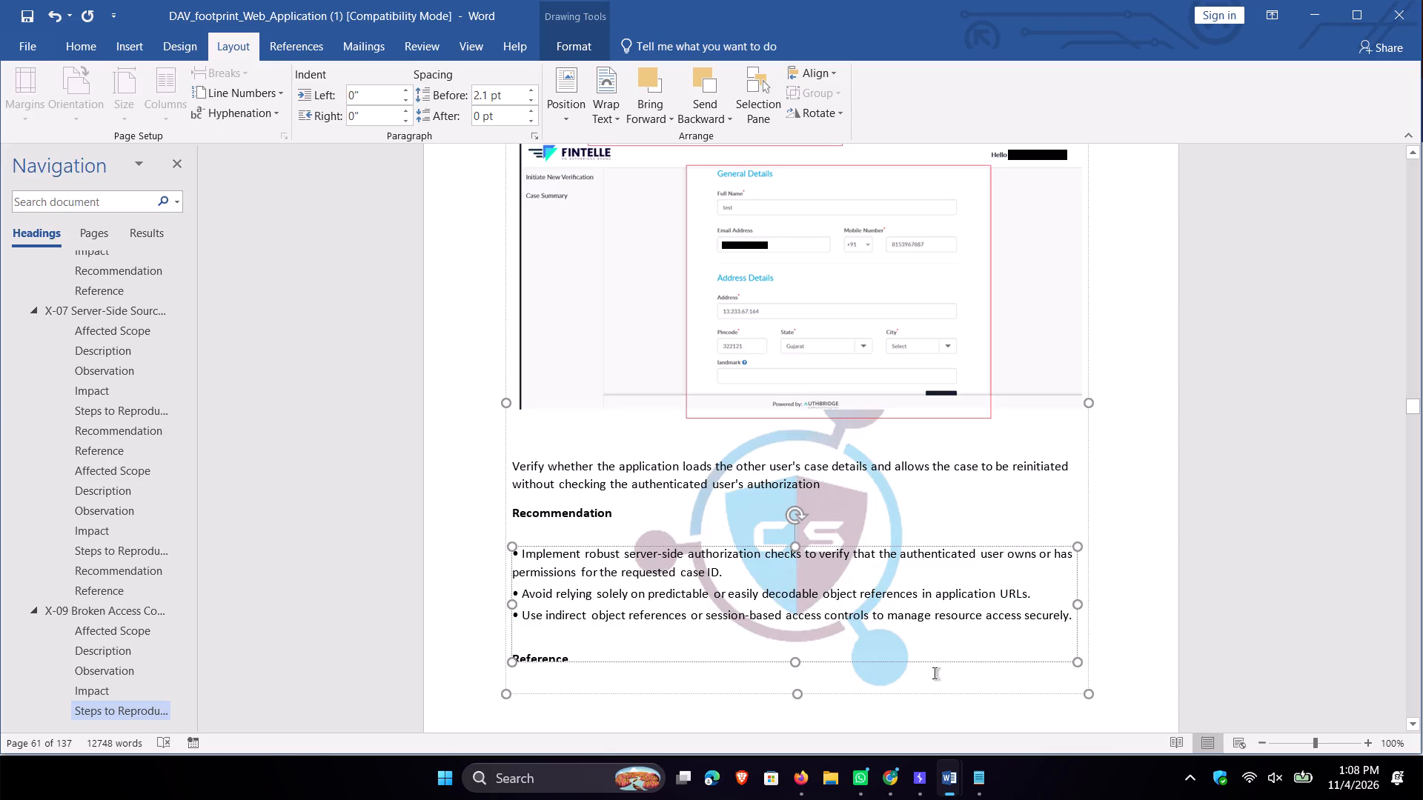
{"action": "left_click_drag", "start_coordinate": [796, 662], "coordinate": [792, 718]}
{"action": "scroll", "coordinate": [820, 648], "scroll_direction": "down", "scroll_amount": 8}
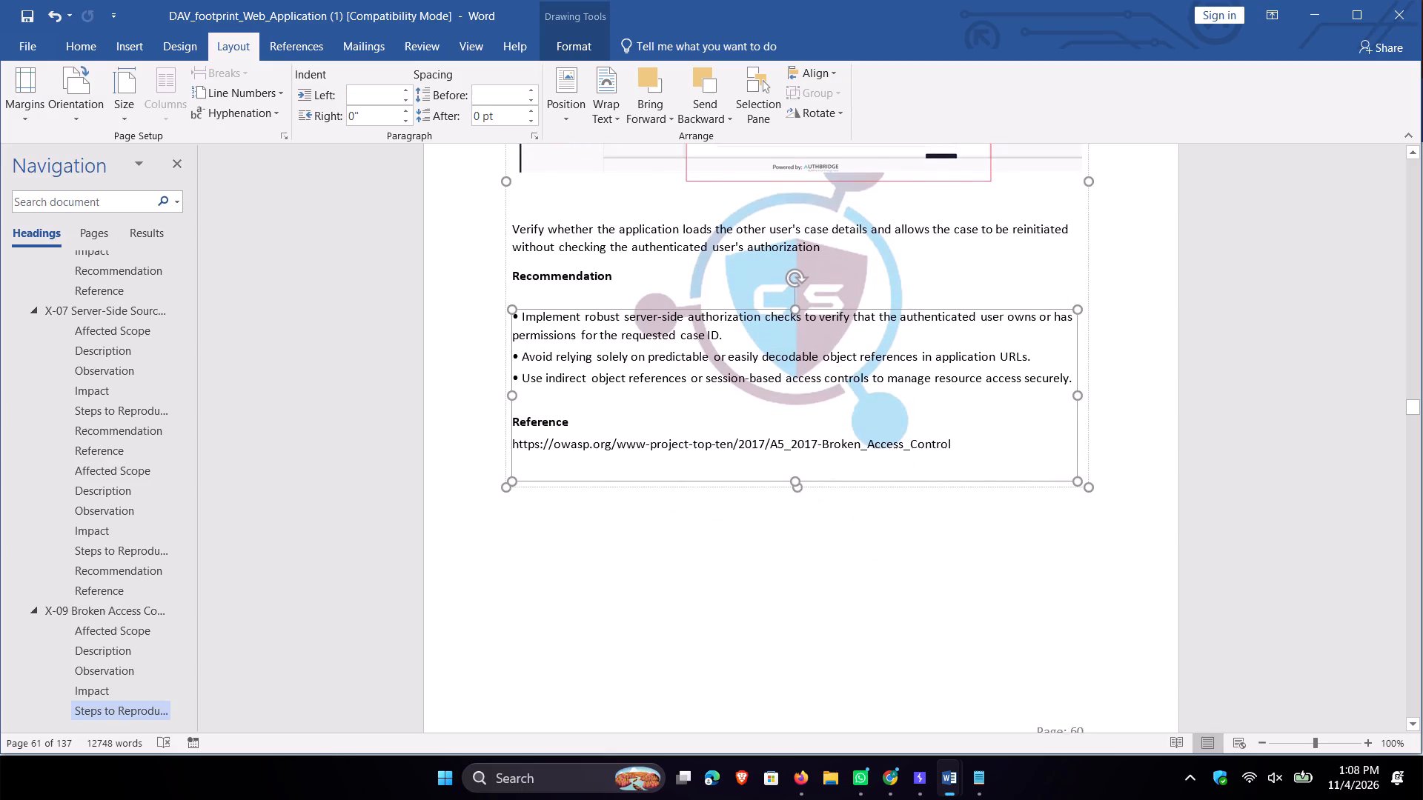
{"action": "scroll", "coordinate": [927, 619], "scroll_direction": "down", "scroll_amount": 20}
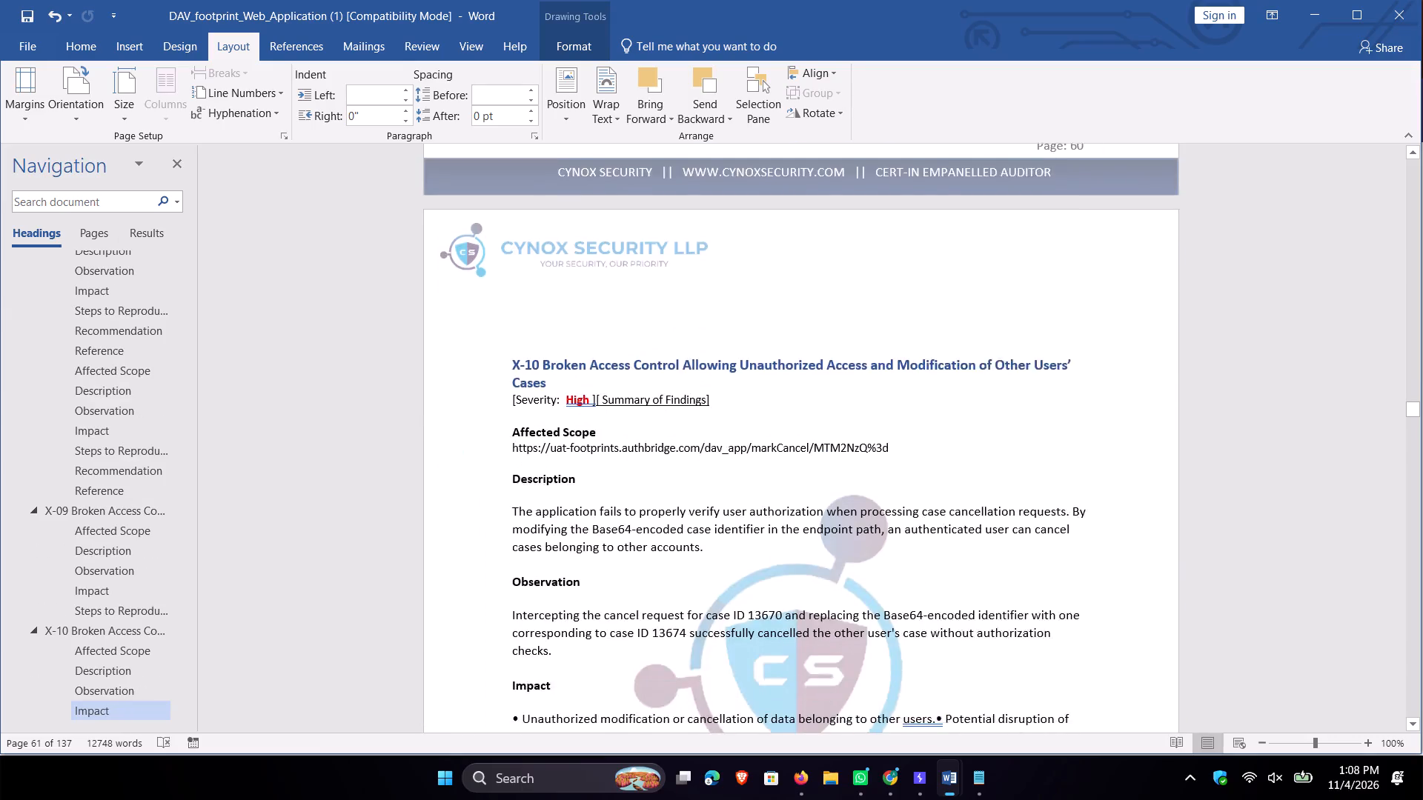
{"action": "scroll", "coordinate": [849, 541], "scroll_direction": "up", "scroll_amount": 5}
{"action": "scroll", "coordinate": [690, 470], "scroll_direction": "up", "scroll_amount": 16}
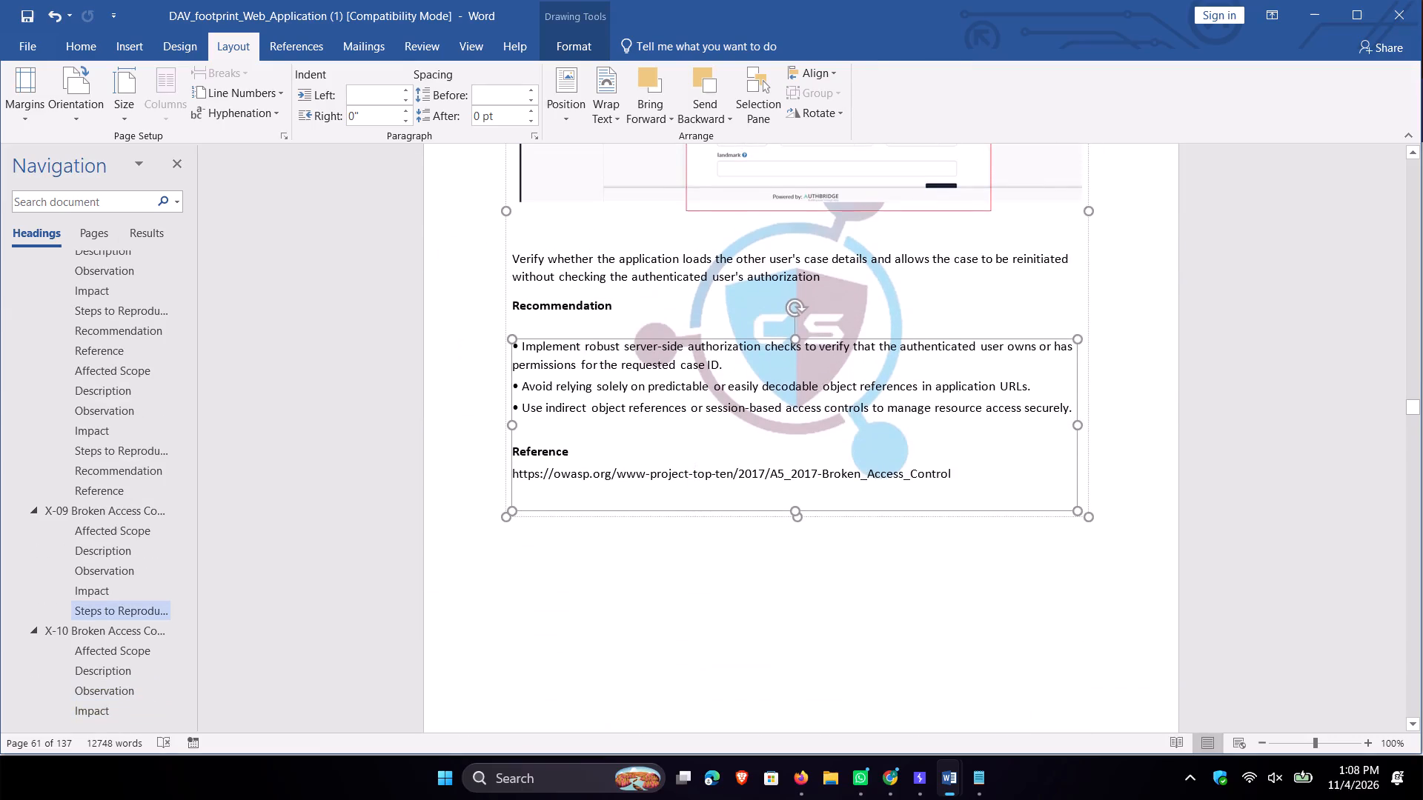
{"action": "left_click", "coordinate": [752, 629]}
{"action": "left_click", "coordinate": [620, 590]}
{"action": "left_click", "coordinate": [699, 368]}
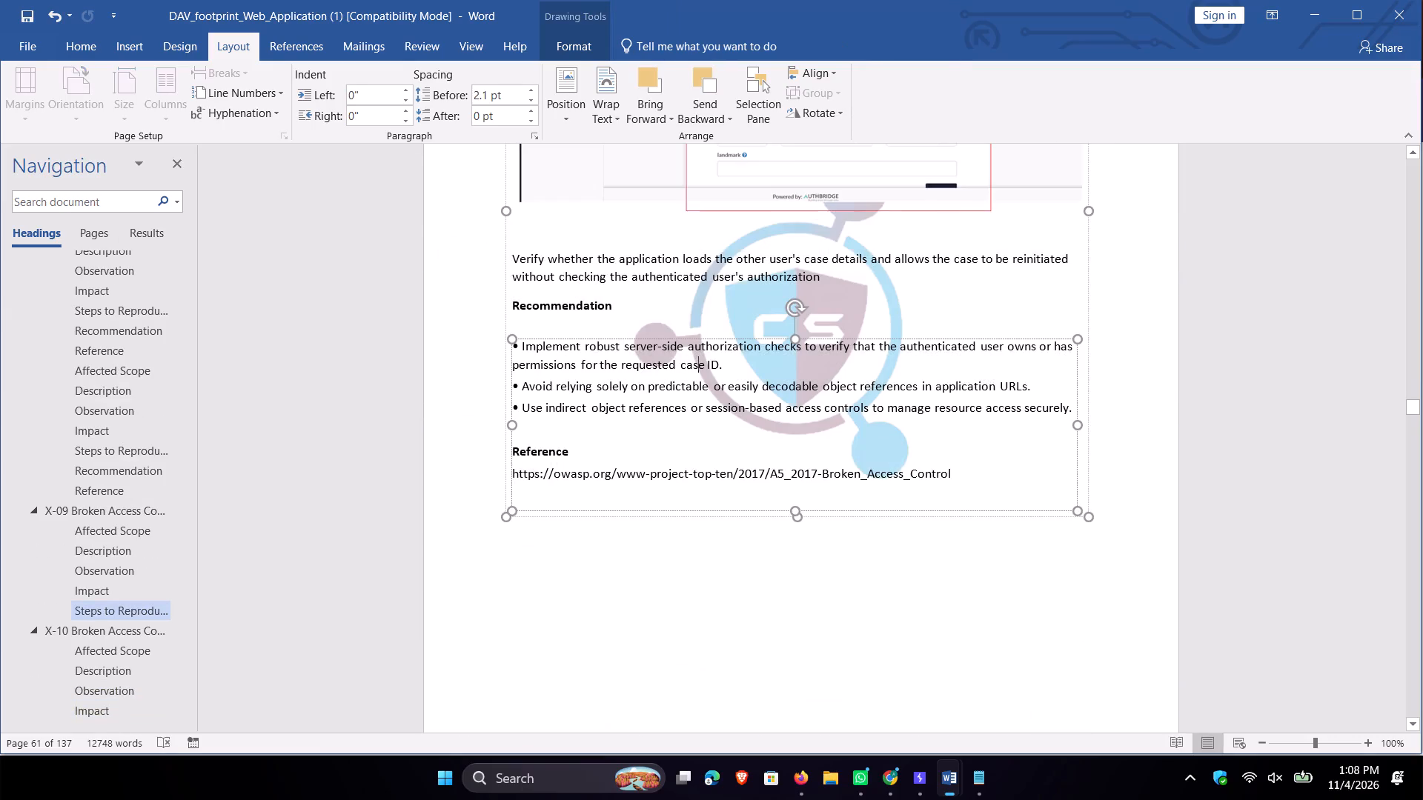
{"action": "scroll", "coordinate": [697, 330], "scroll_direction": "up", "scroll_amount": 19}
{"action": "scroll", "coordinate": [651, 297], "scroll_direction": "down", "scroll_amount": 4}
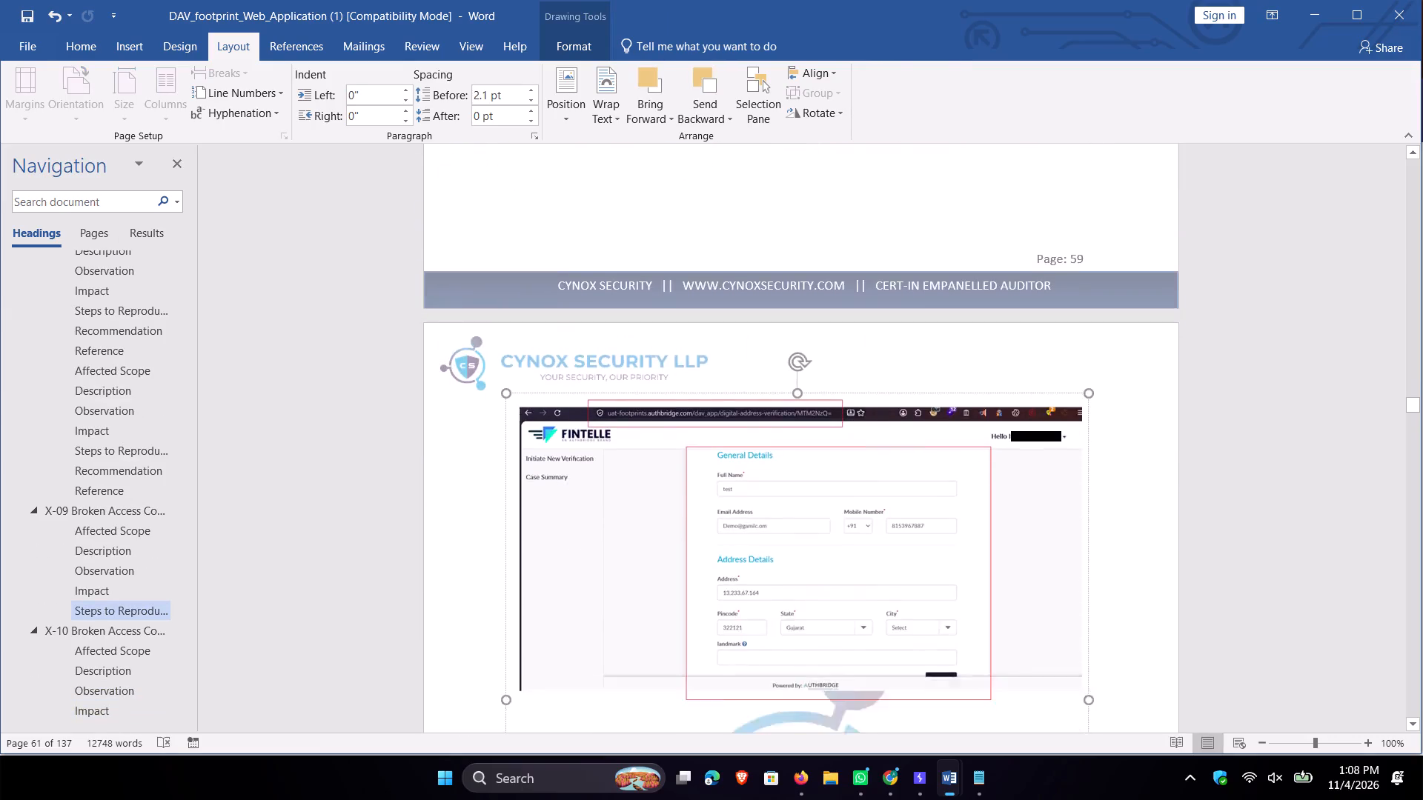
Delete the empty lines above the X-10 Broken Access Control heading at the start of its page.
{"action": "scroll", "coordinate": [651, 297], "scroll_direction": "down", "scroll_amount": 17}
{"action": "scroll", "coordinate": [651, 308], "scroll_direction": "down", "scroll_amount": 18}
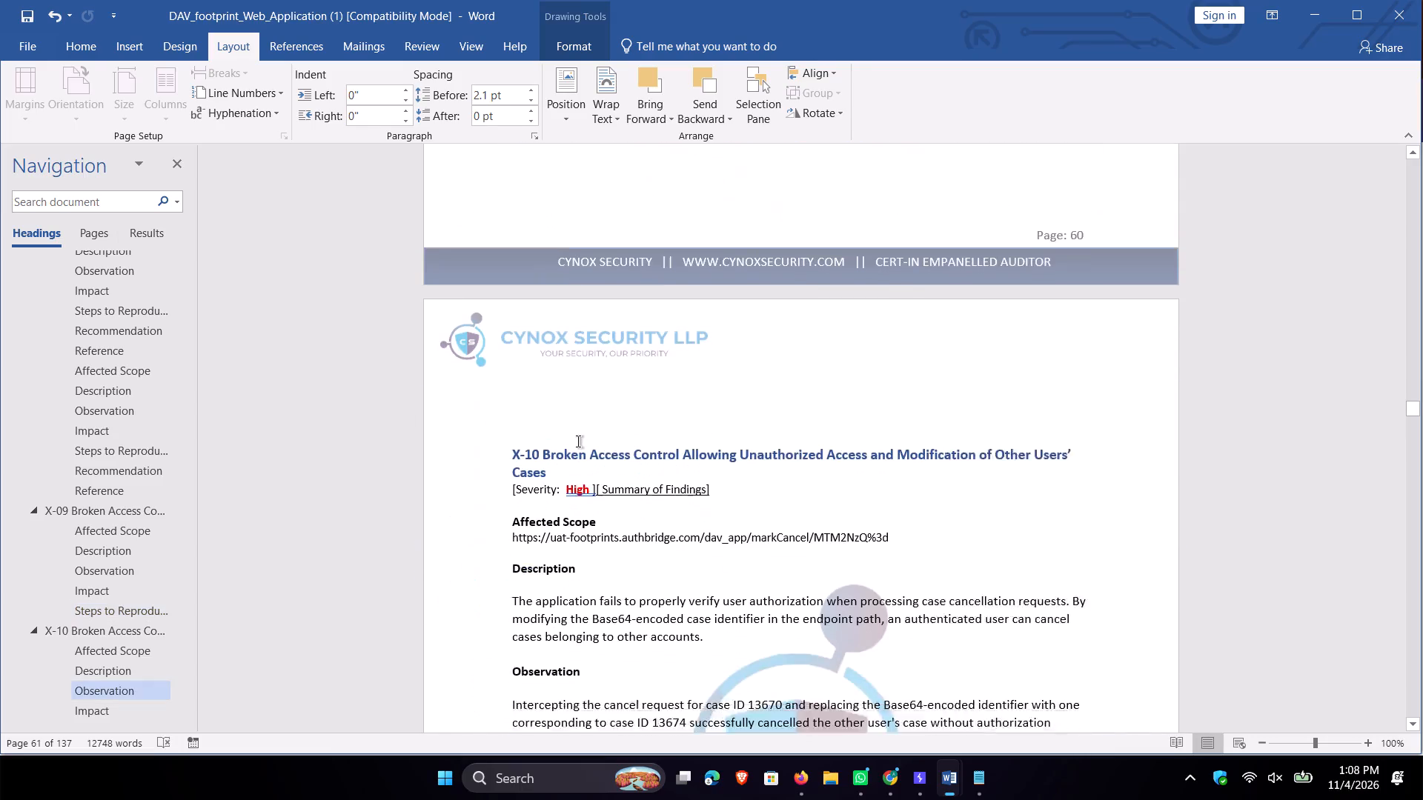
{"action": "scroll", "coordinate": [578, 441], "scroll_direction": "down", "scroll_amount": 1}
{"action": "left_click", "coordinate": [532, 327]}
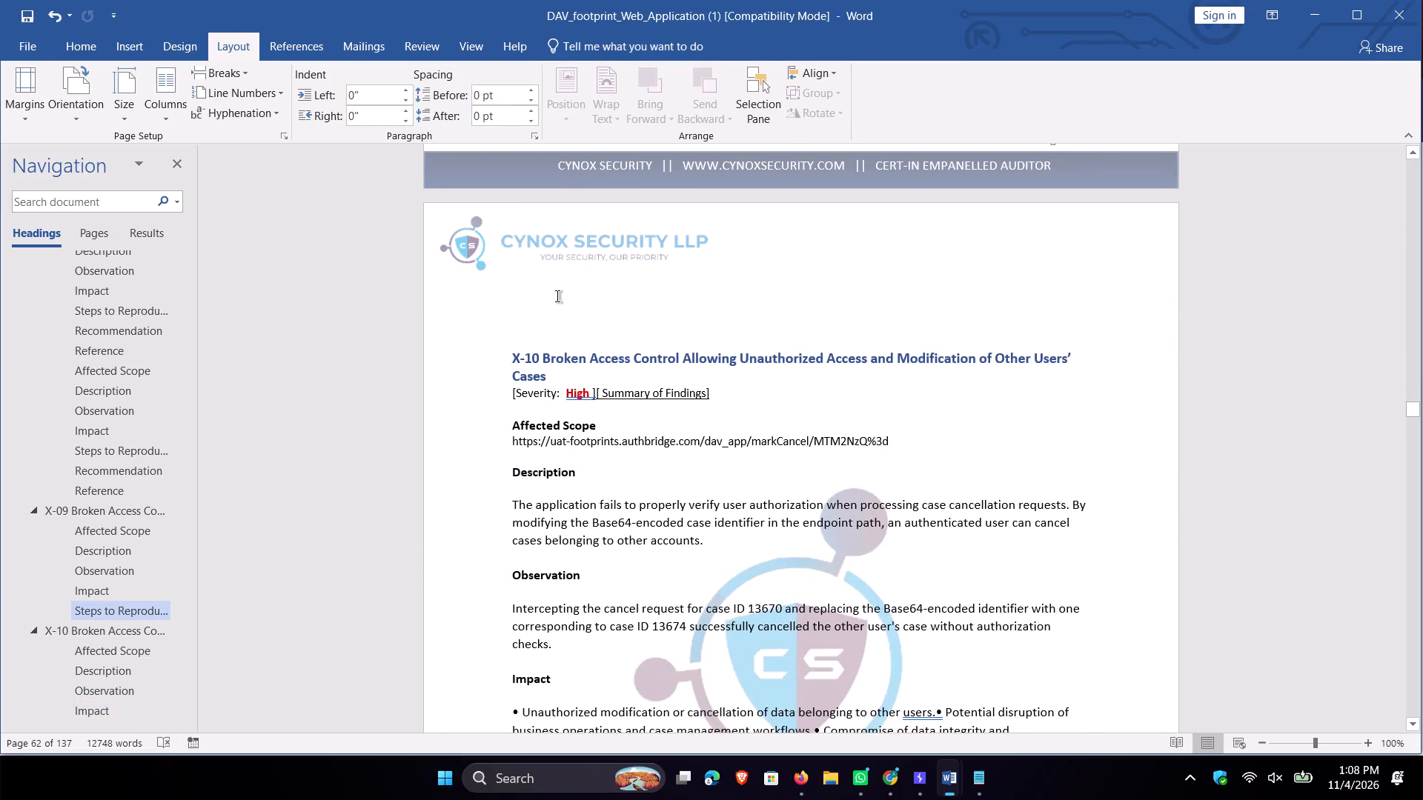
{"action": "key", "text": "Down"}
{"action": "key", "text": "BackSpace"}
{"action": "key", "text": "BackSpace"}
{"action": "key", "text": "BackSpace"}
{"action": "key", "text": "BackSpace"}
Put the X-10 Impact bullets "Potential disruption" and "Compromise of data integrity" on their own lines and insert a blank line above Steps to Reproduce.
{"action": "scroll", "coordinate": [606, 336], "scroll_direction": "down", "scroll_amount": 4}
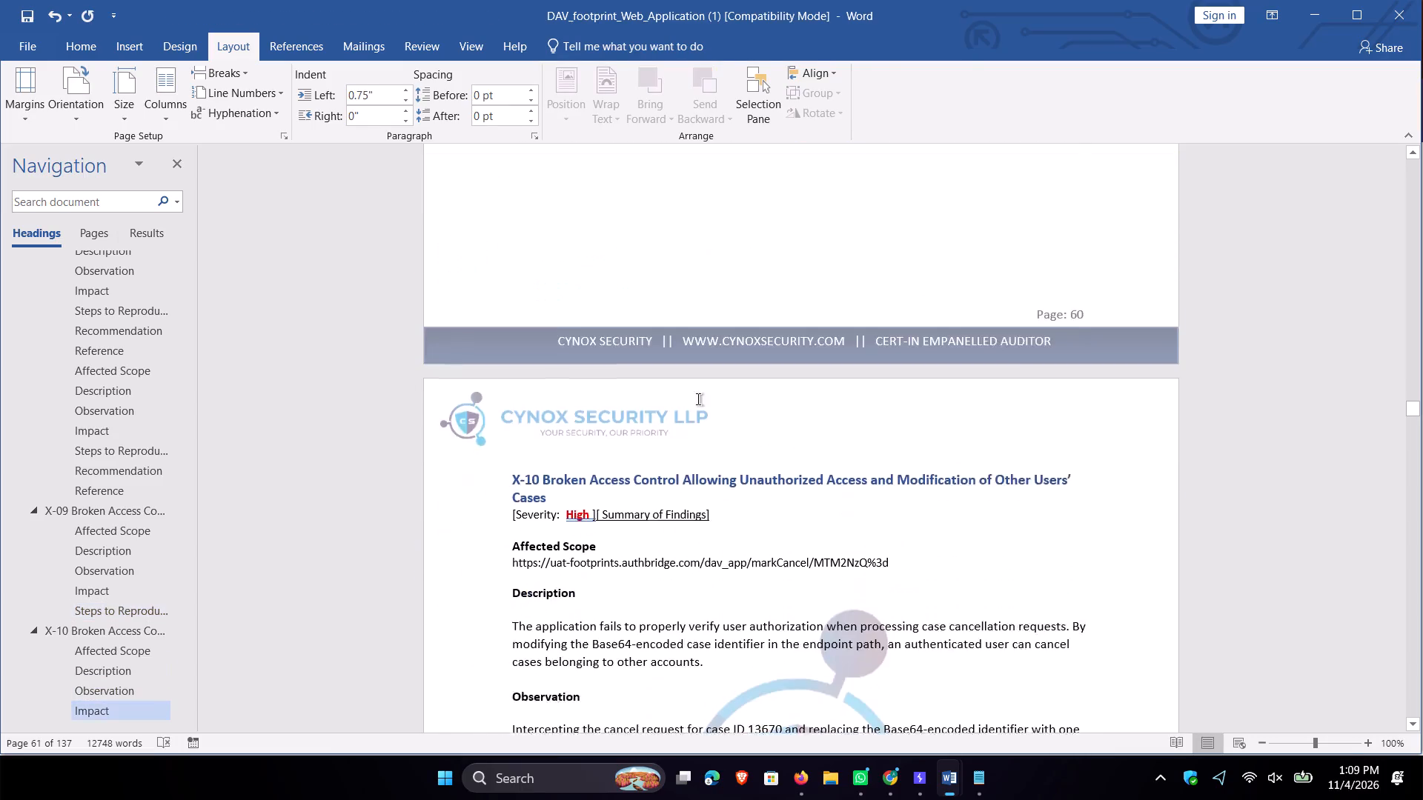
{"action": "scroll", "coordinate": [698, 399], "scroll_direction": "down", "scroll_amount": 6}
{"action": "scroll", "coordinate": [570, 470], "scroll_direction": "down", "scroll_amount": 3}
{"action": "scroll", "coordinate": [992, 425], "scroll_direction": "down", "scroll_amount": 2}
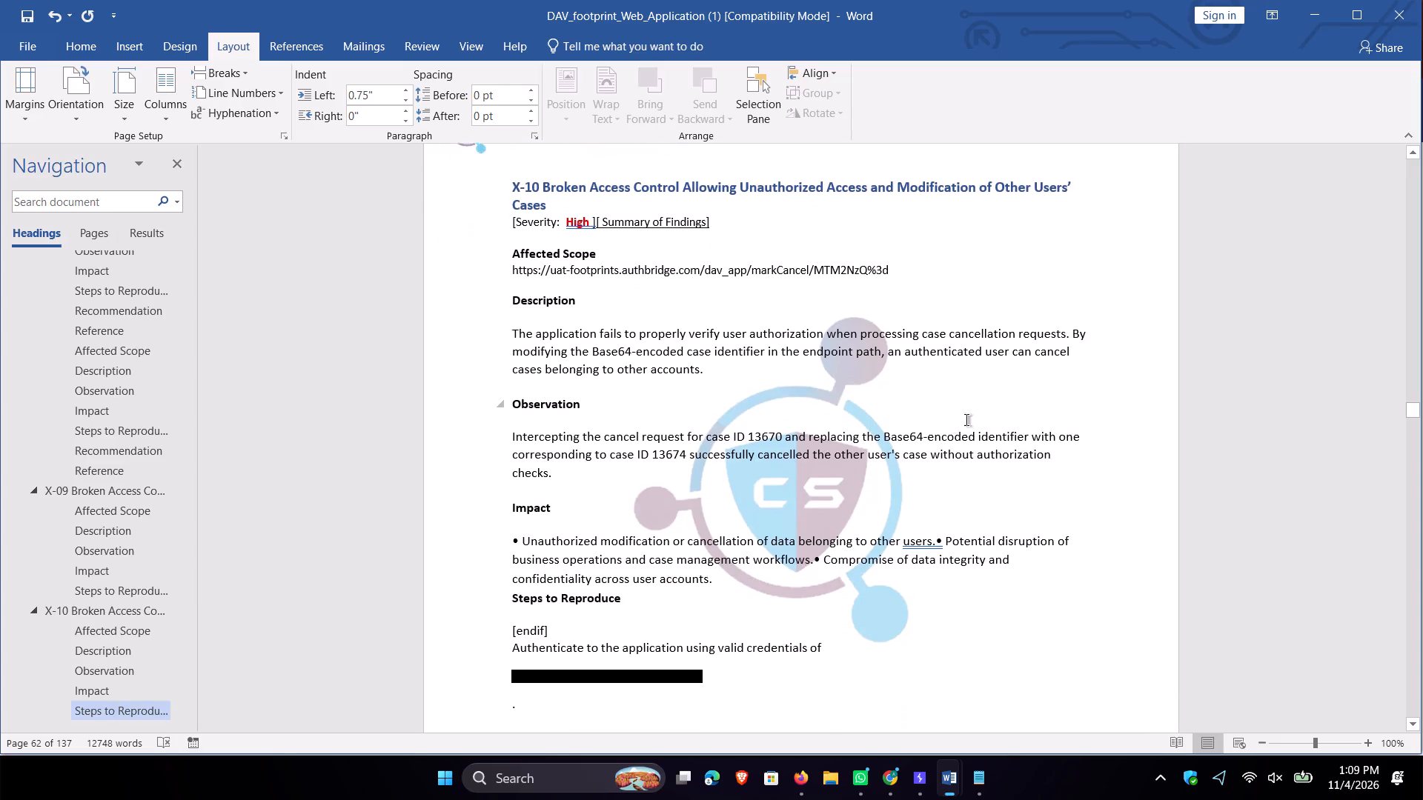
{"action": "scroll", "coordinate": [966, 420], "scroll_direction": "down", "scroll_amount": 1}
{"action": "left_click", "coordinate": [938, 470]}
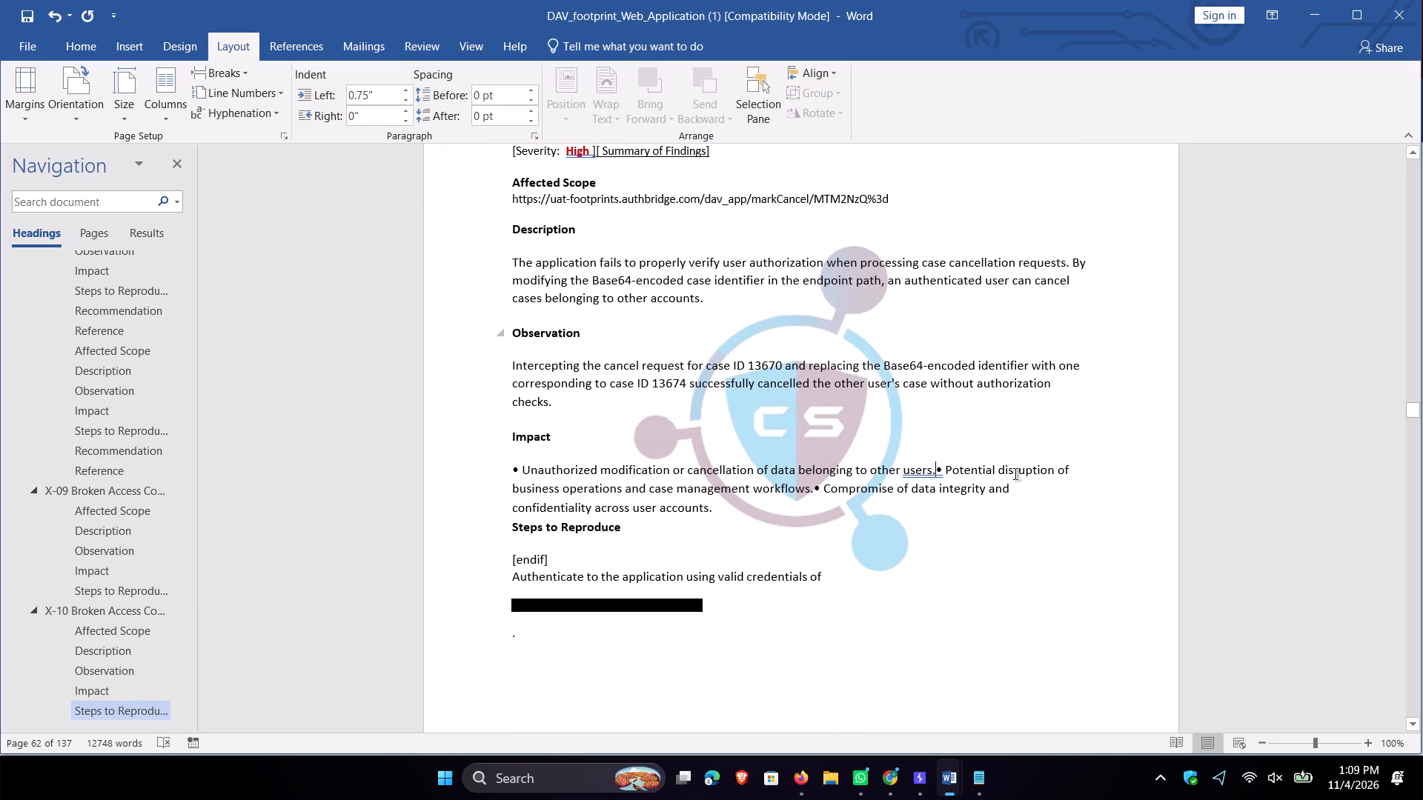
{"action": "key", "text": "Return"}
{"action": "key", "text": "BackSpace"}
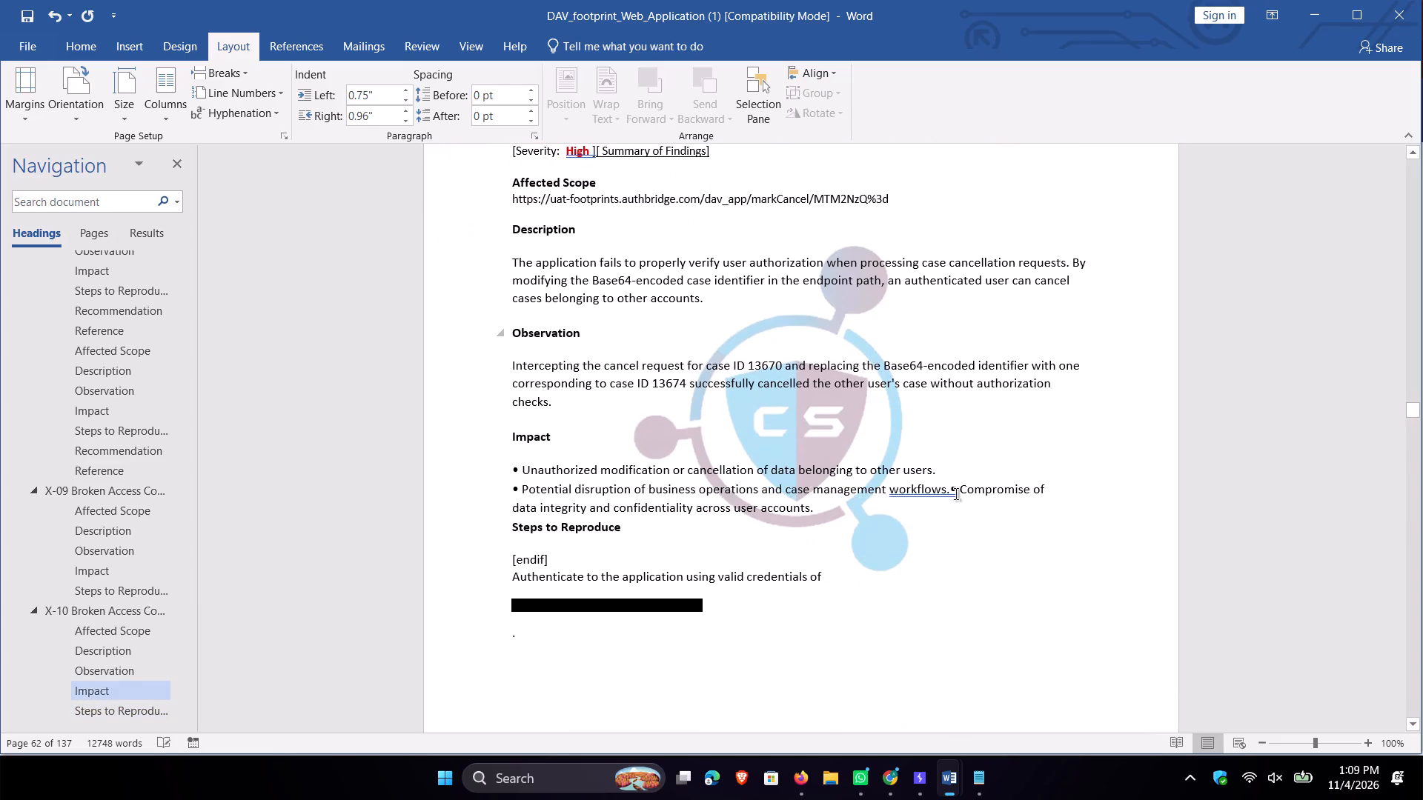
{"action": "left_click", "coordinate": [949, 487]}
{"action": "key", "text": "Return"}
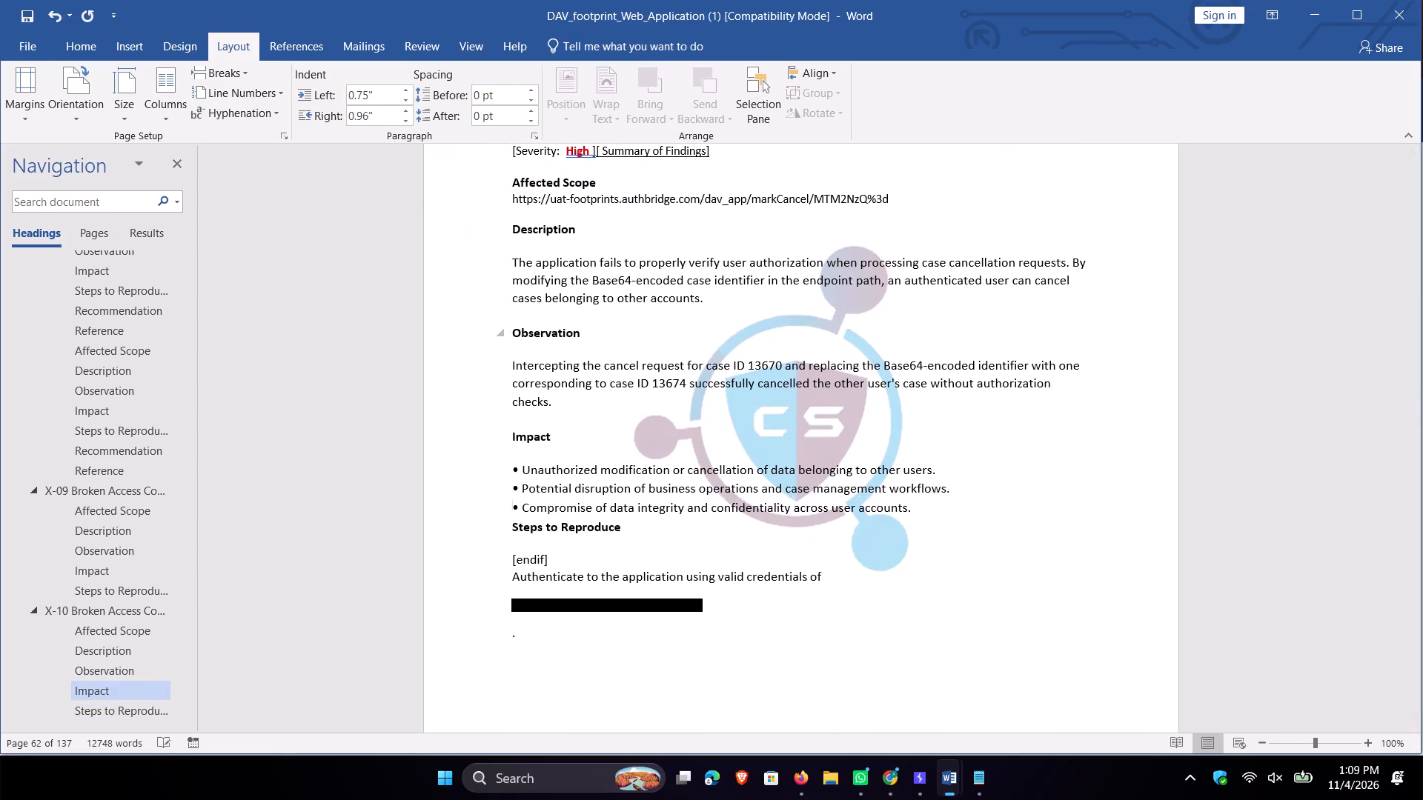
{"action": "left_click", "coordinate": [972, 516]}
{"action": "key", "text": "Return"}
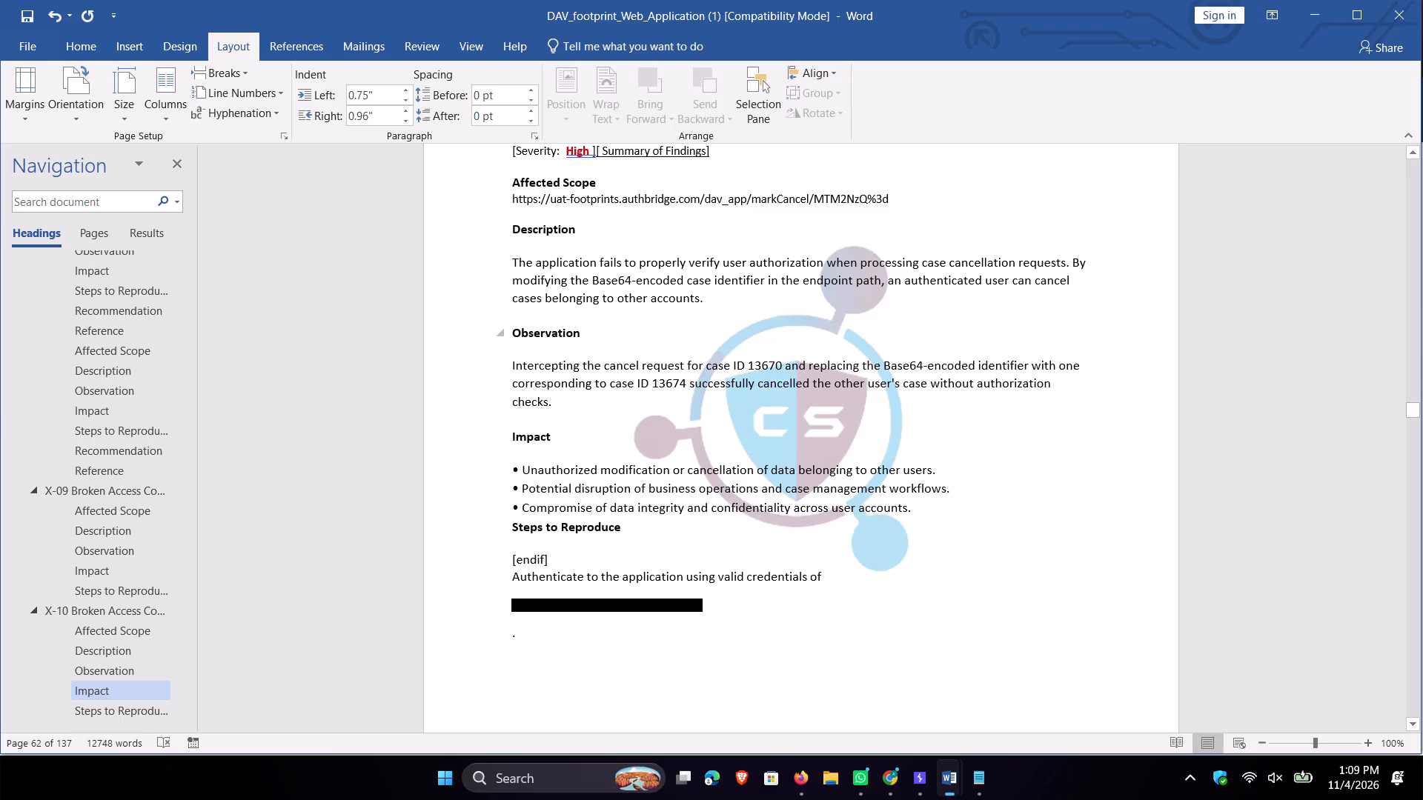
Remove every stray "[endif]" tag from the document by replacing all occurrences with nothing.
{"action": "scroll", "coordinate": [774, 540], "scroll_direction": "down", "scroll_amount": 5}
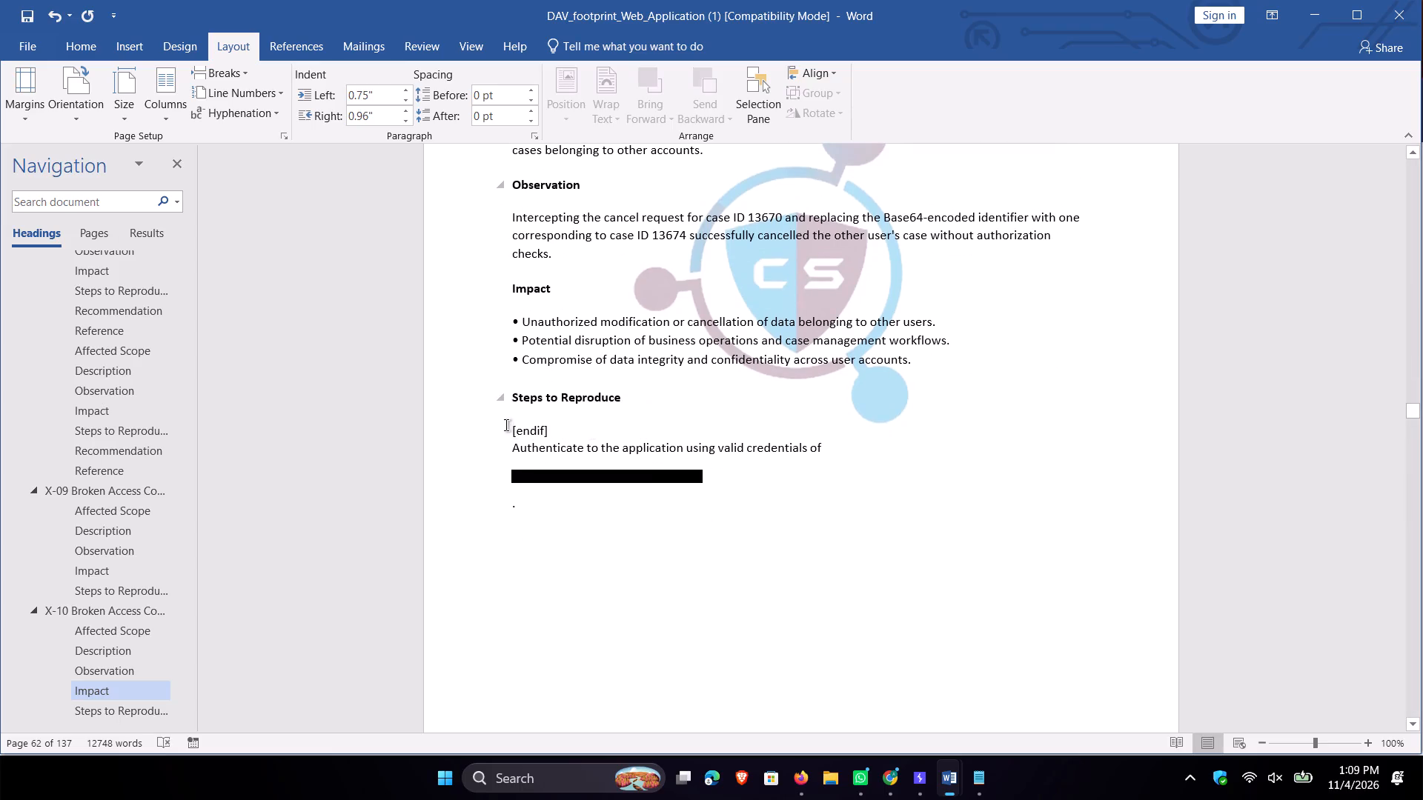
{"action": "left_click", "coordinate": [511, 433]}
{"action": "left_click_drag", "start_coordinate": [511, 433], "coordinate": [545, 433]}
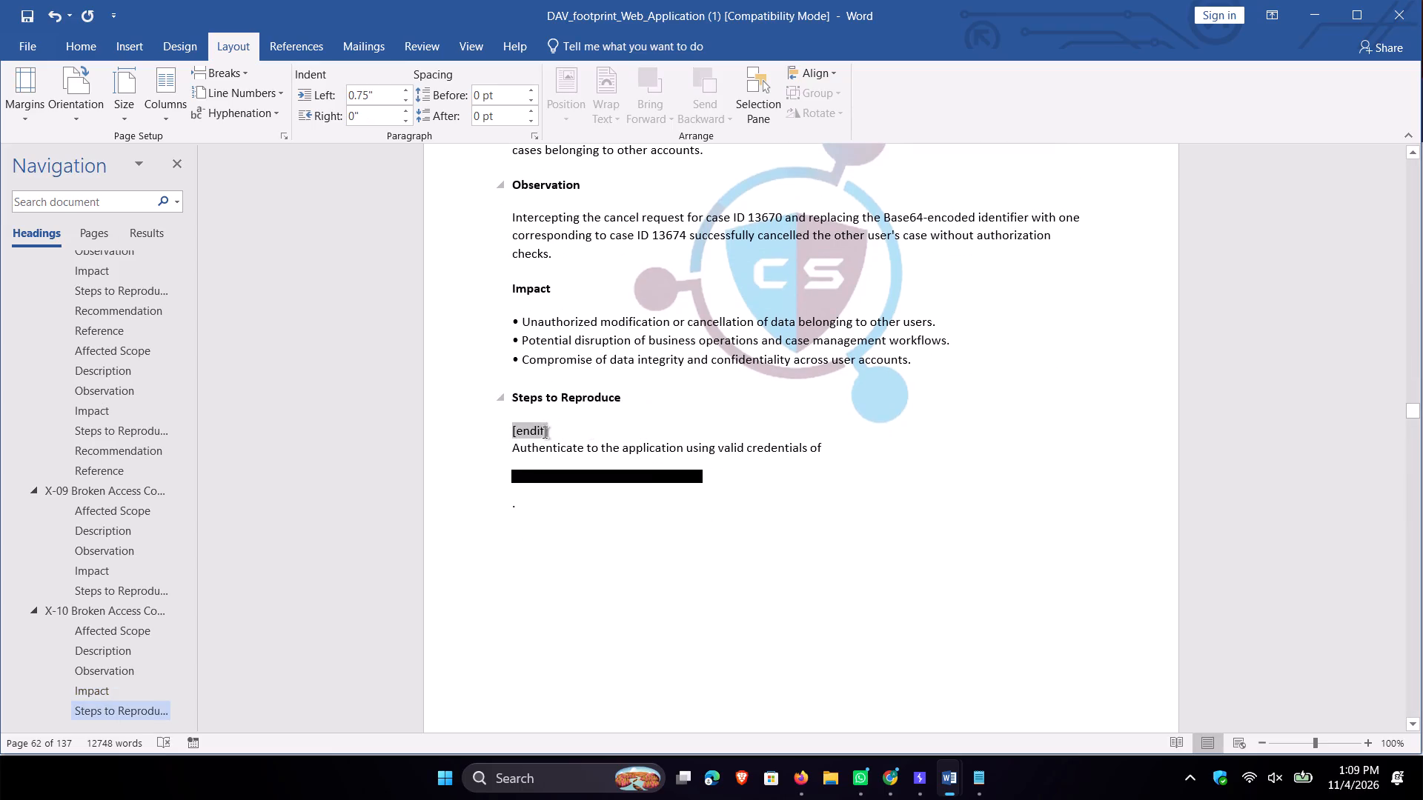
{"action": "left_click_drag", "start_coordinate": [545, 433], "coordinate": [548, 435]}
{"action": "key", "text": "ctrl+c"}
{"action": "left_click", "coordinate": [458, 364]}
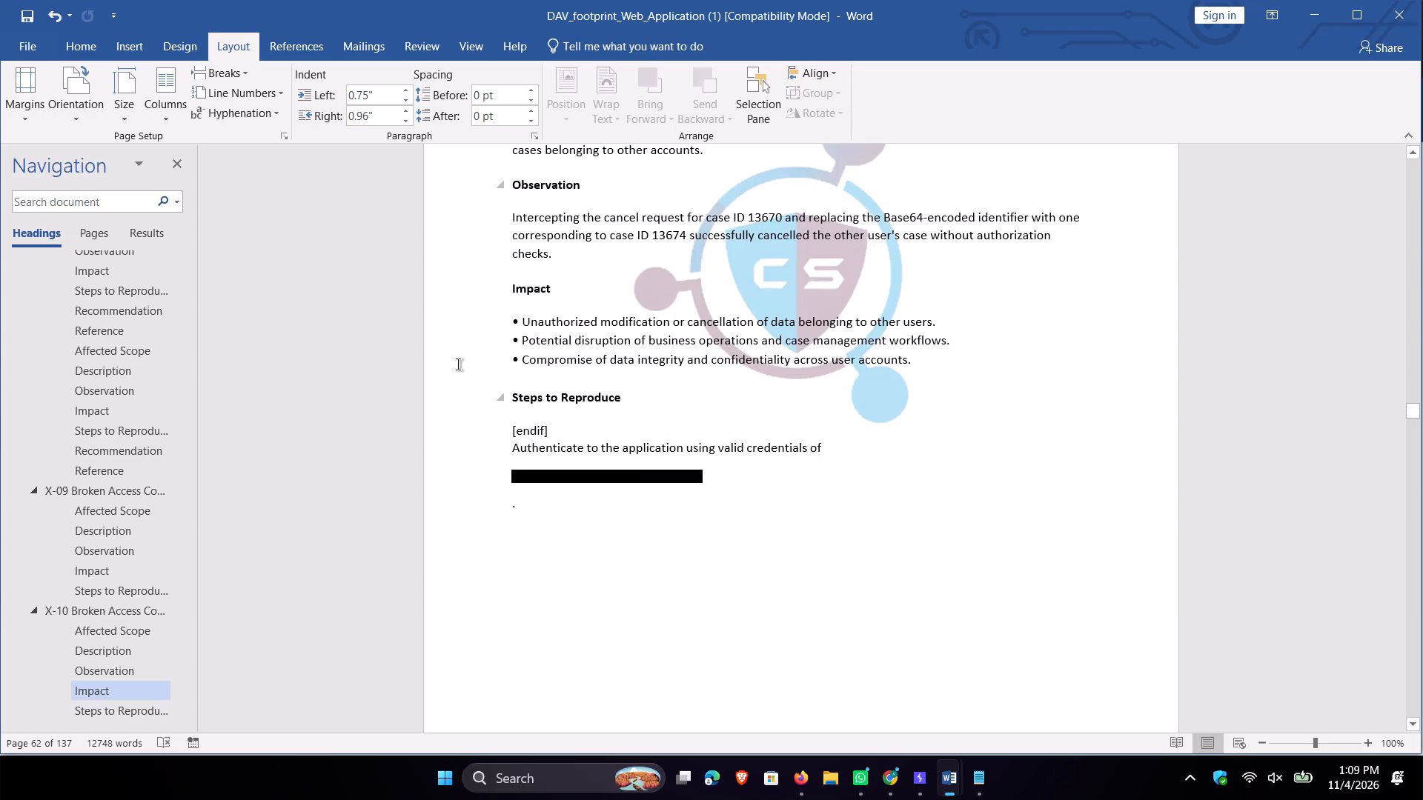
{"action": "key", "text": "ctrl+g"}
{"action": "left_click", "coordinate": [493, 160]}
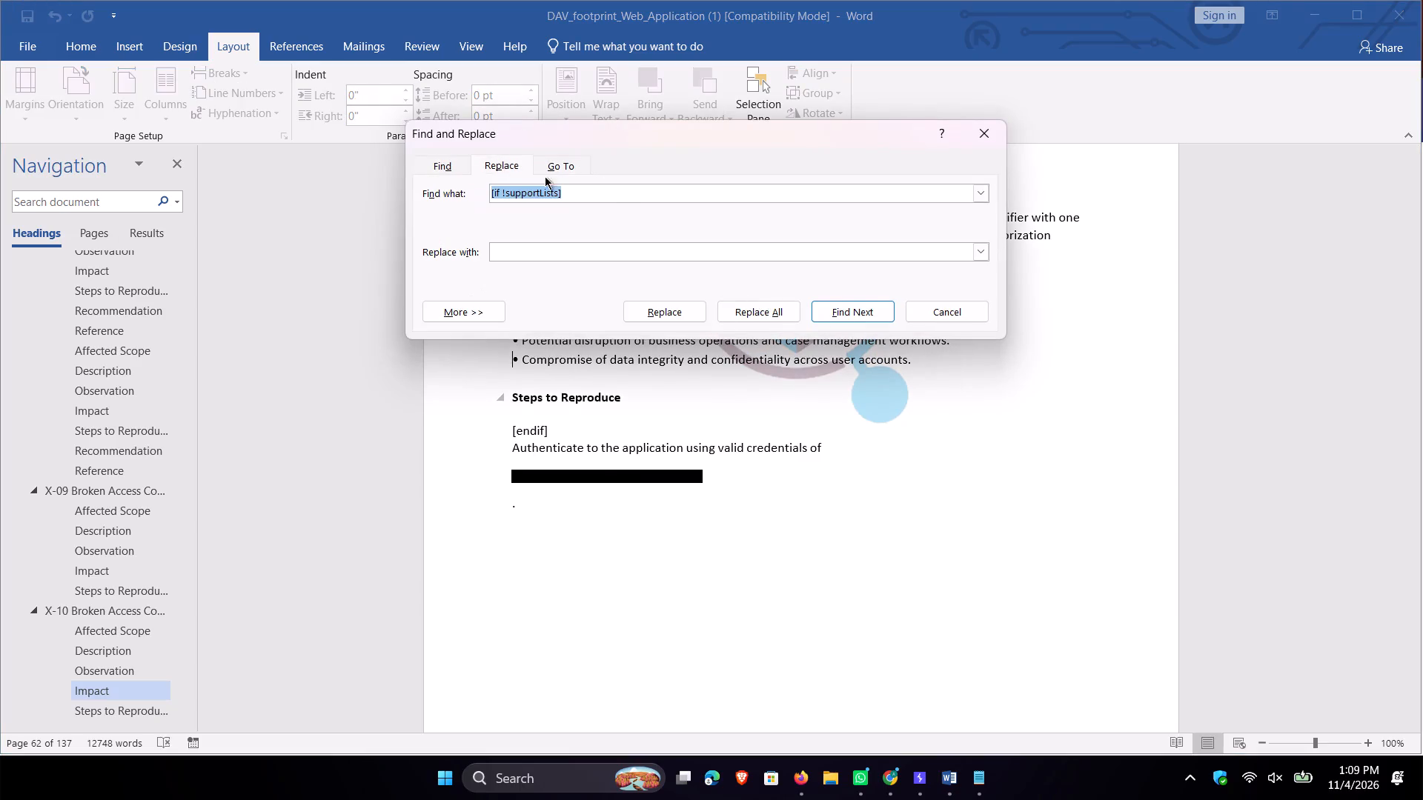
{"action": "key", "text": "ctrl+v"}
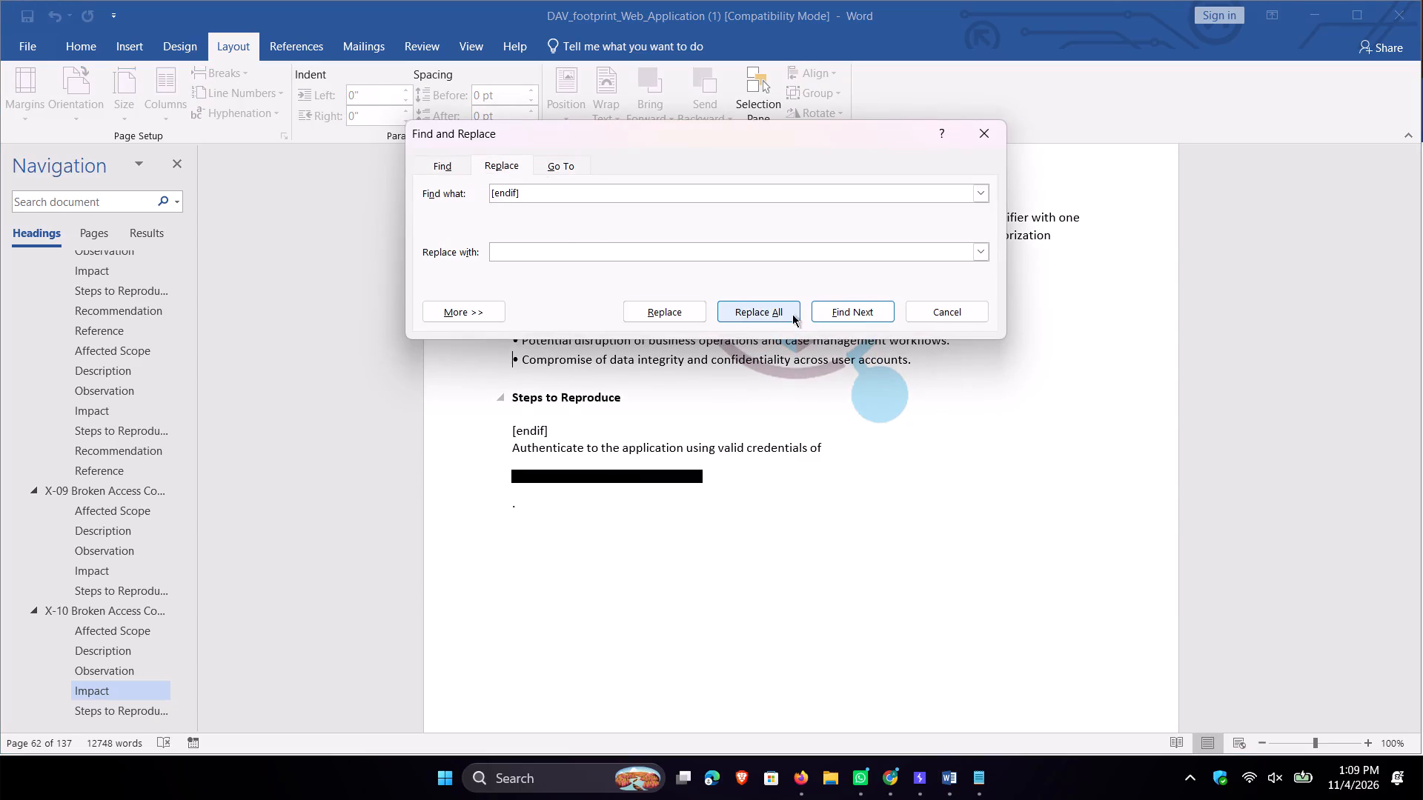
{"action": "left_click", "coordinate": [793, 317]}
{"action": "left_click", "coordinate": [723, 441]}
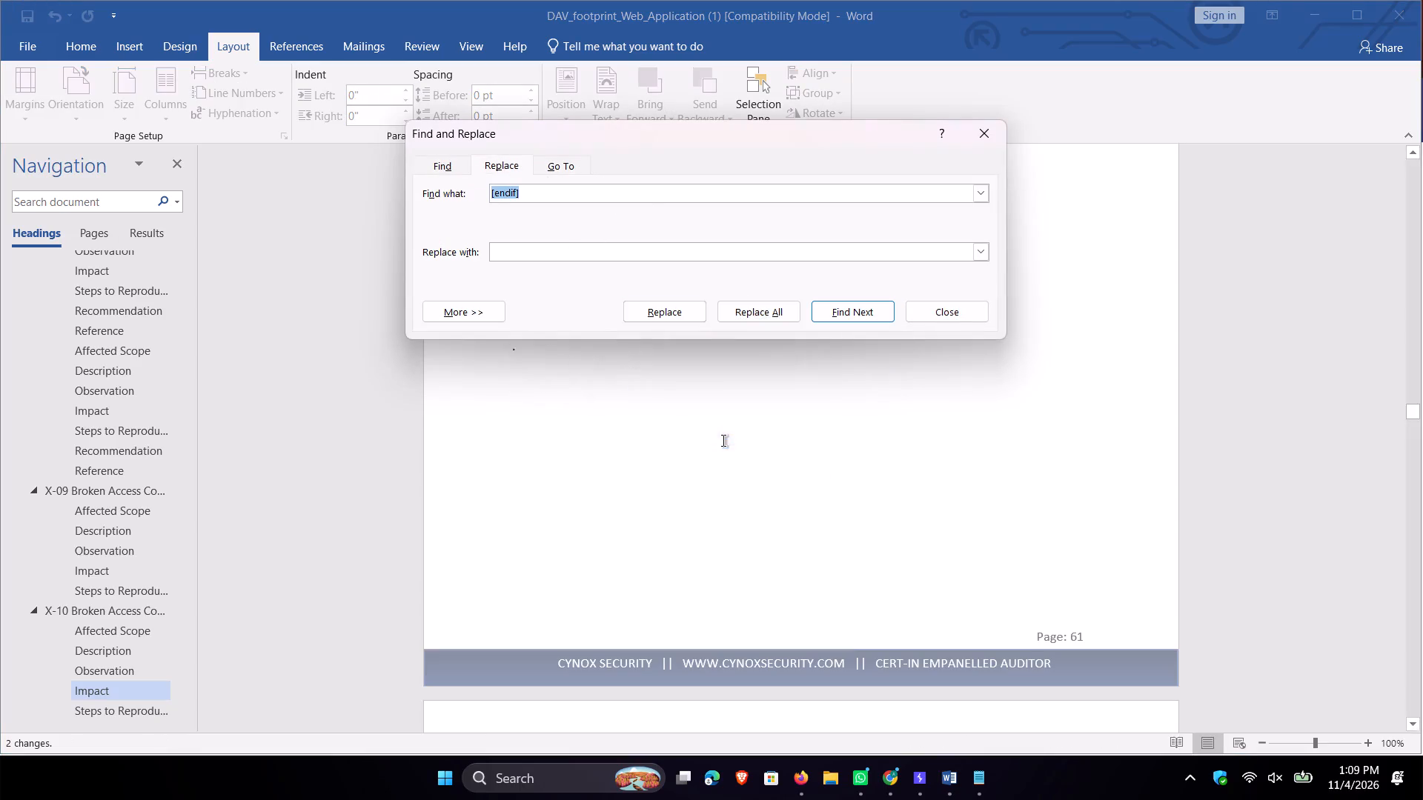
{"action": "left_click", "coordinate": [941, 313]}
Delete the extra empty line between the X-10 Steps to Reproduce heading and the "Authenticate to the application" step.
{"action": "scroll", "coordinate": [772, 357], "scroll_direction": "up", "scroll_amount": 8}
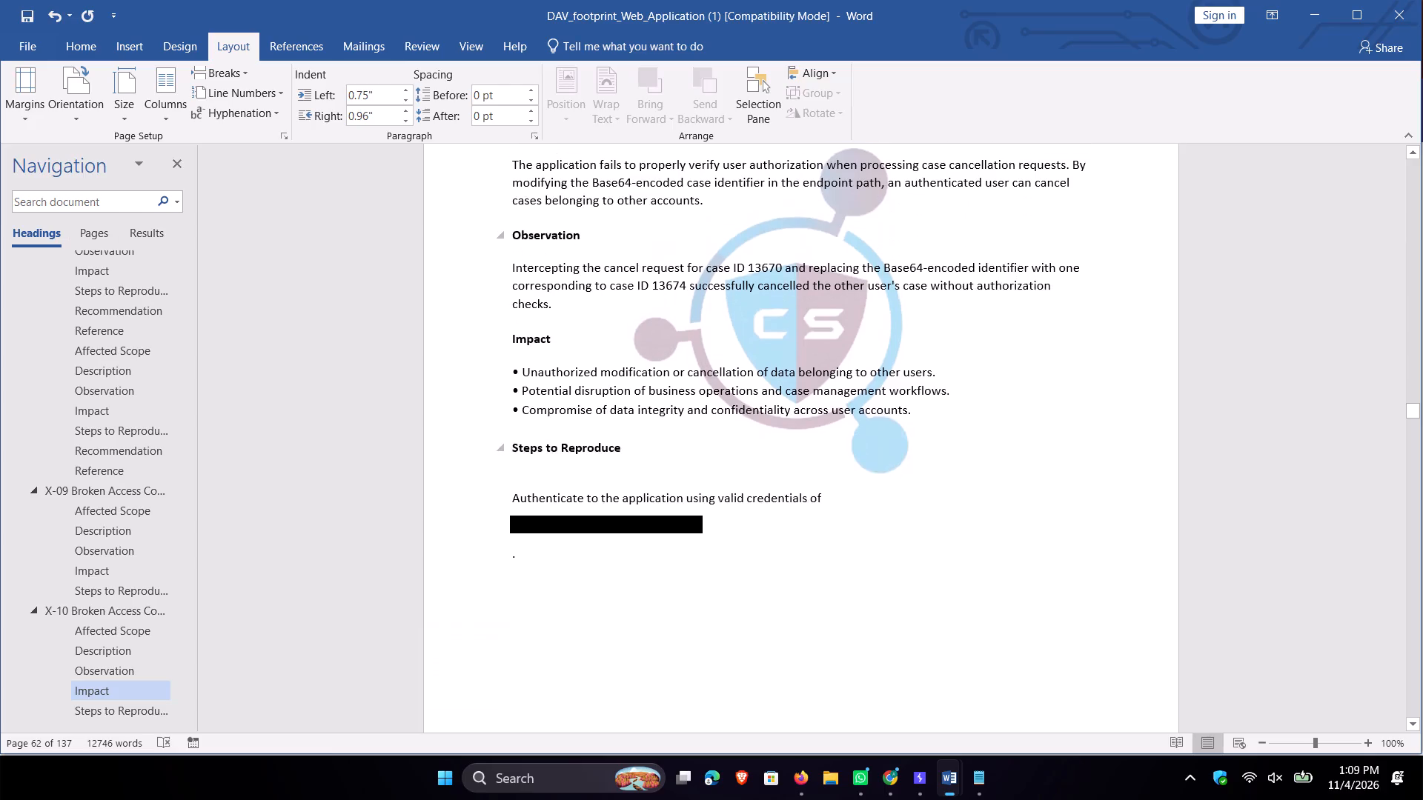
{"action": "scroll", "coordinate": [772, 358], "scroll_direction": "down", "scroll_amount": 4}
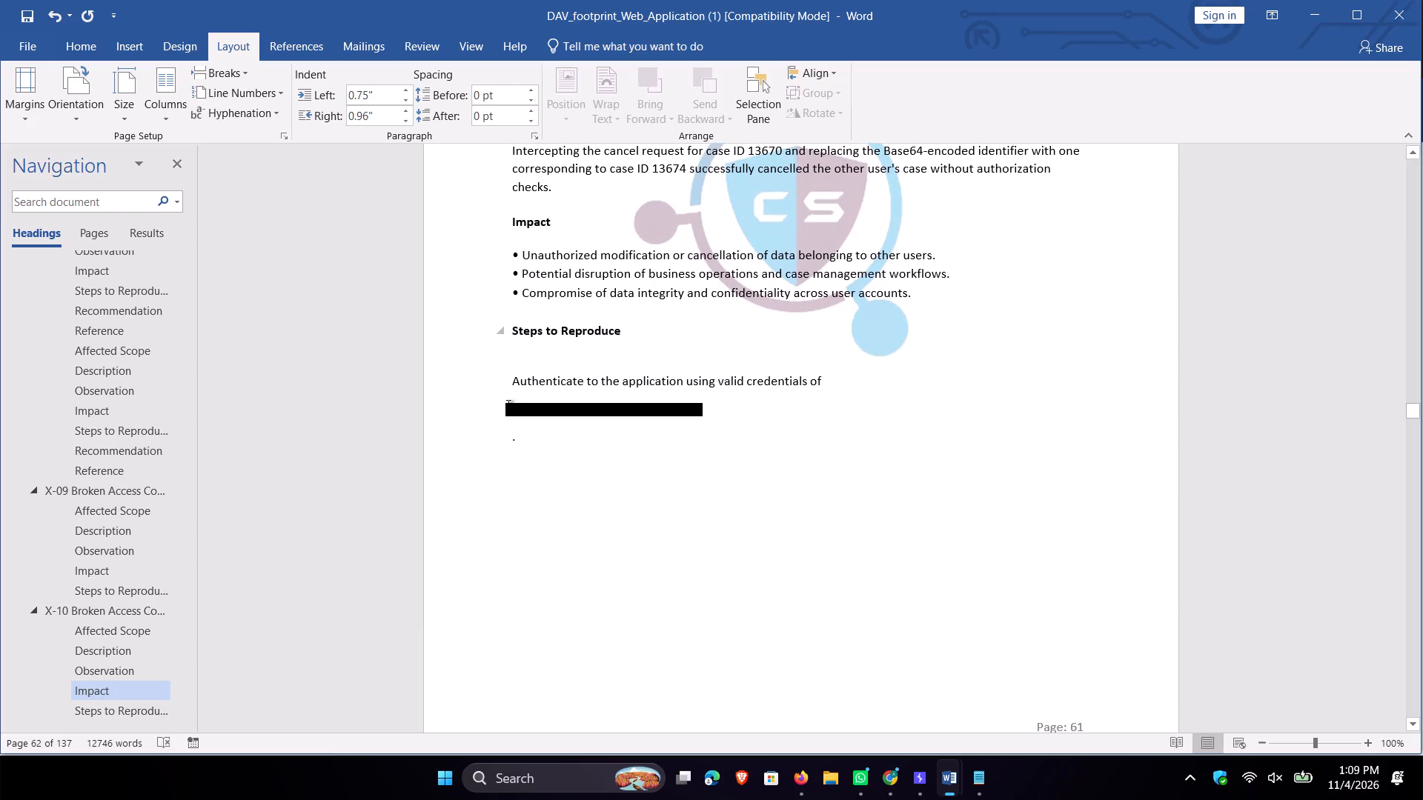
{"action": "left_click", "coordinate": [574, 355]}
{"action": "key", "text": "BackSpace"}
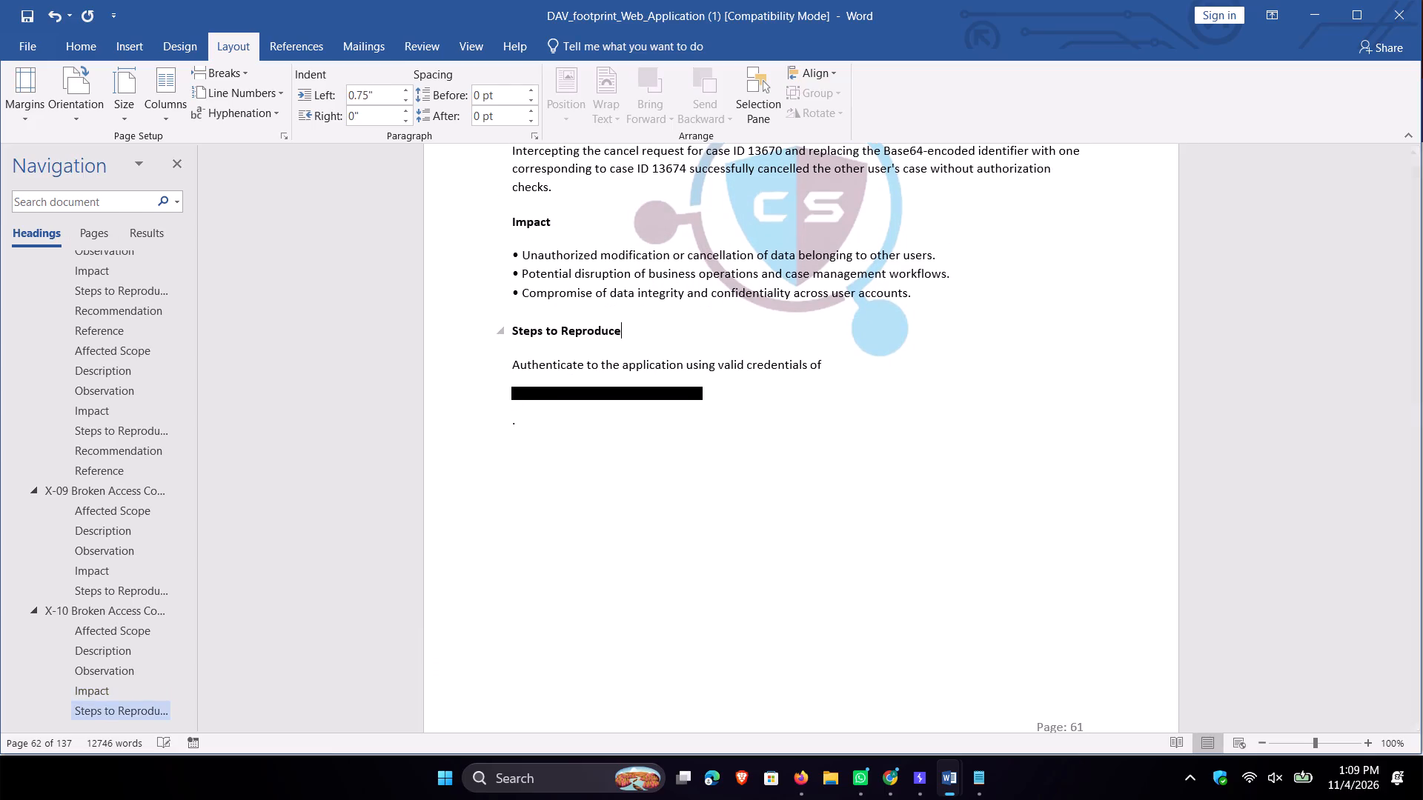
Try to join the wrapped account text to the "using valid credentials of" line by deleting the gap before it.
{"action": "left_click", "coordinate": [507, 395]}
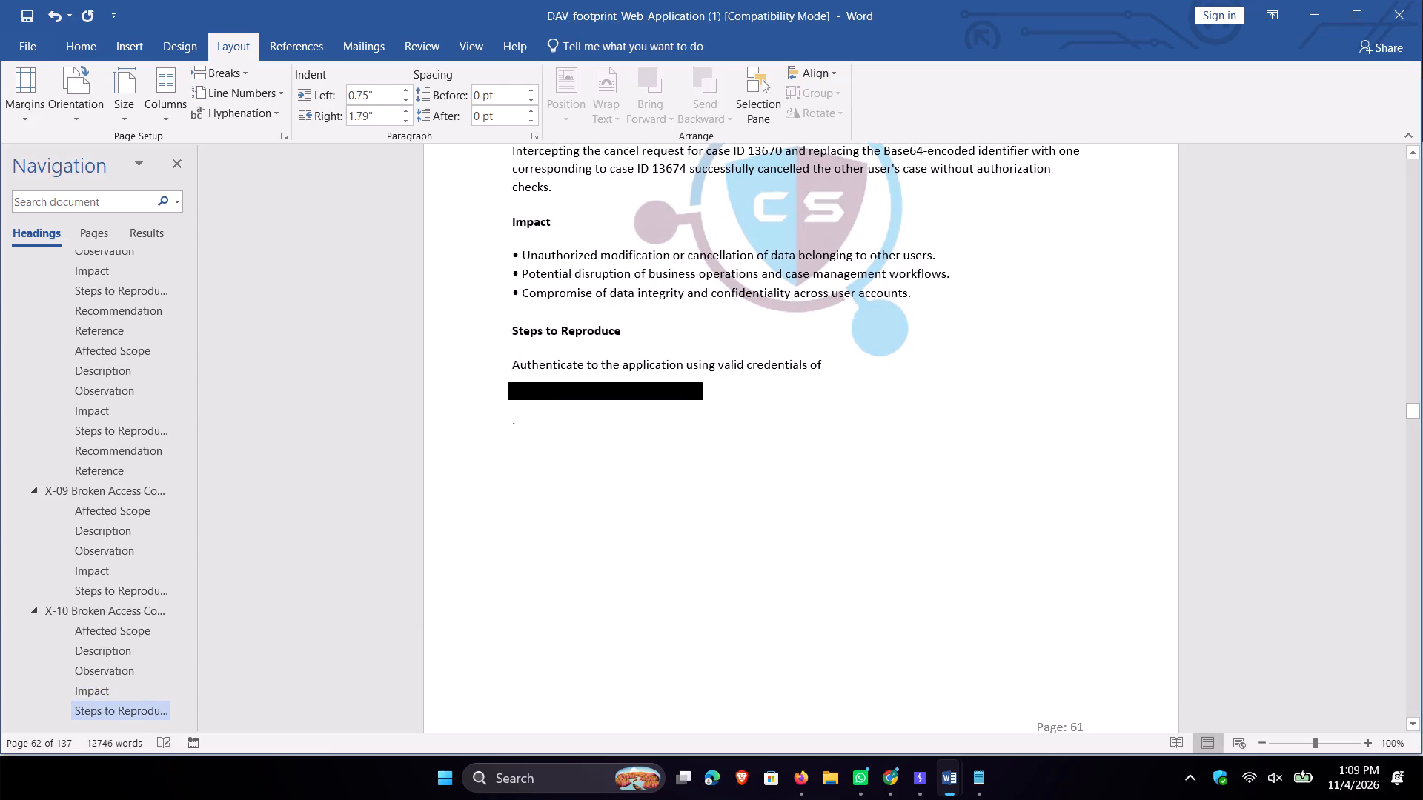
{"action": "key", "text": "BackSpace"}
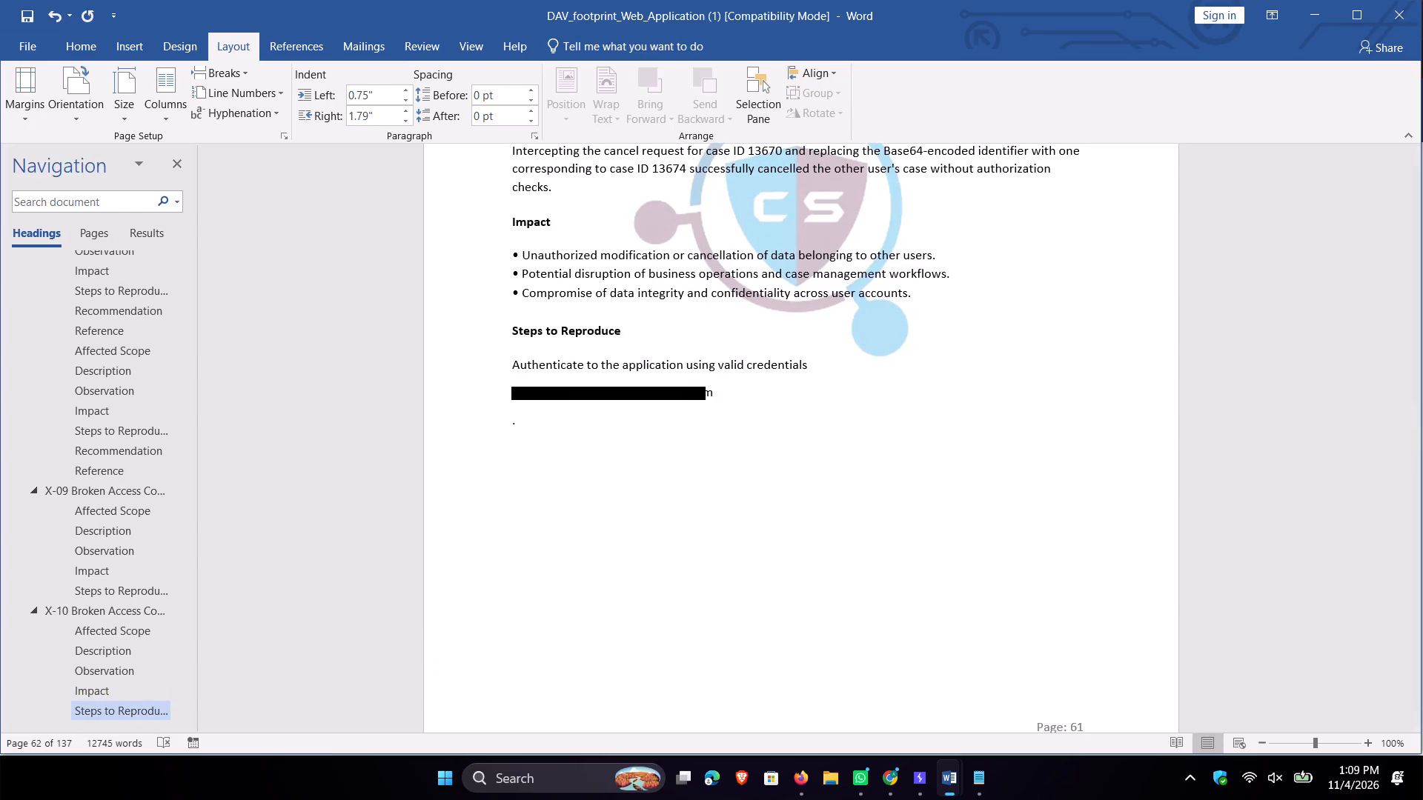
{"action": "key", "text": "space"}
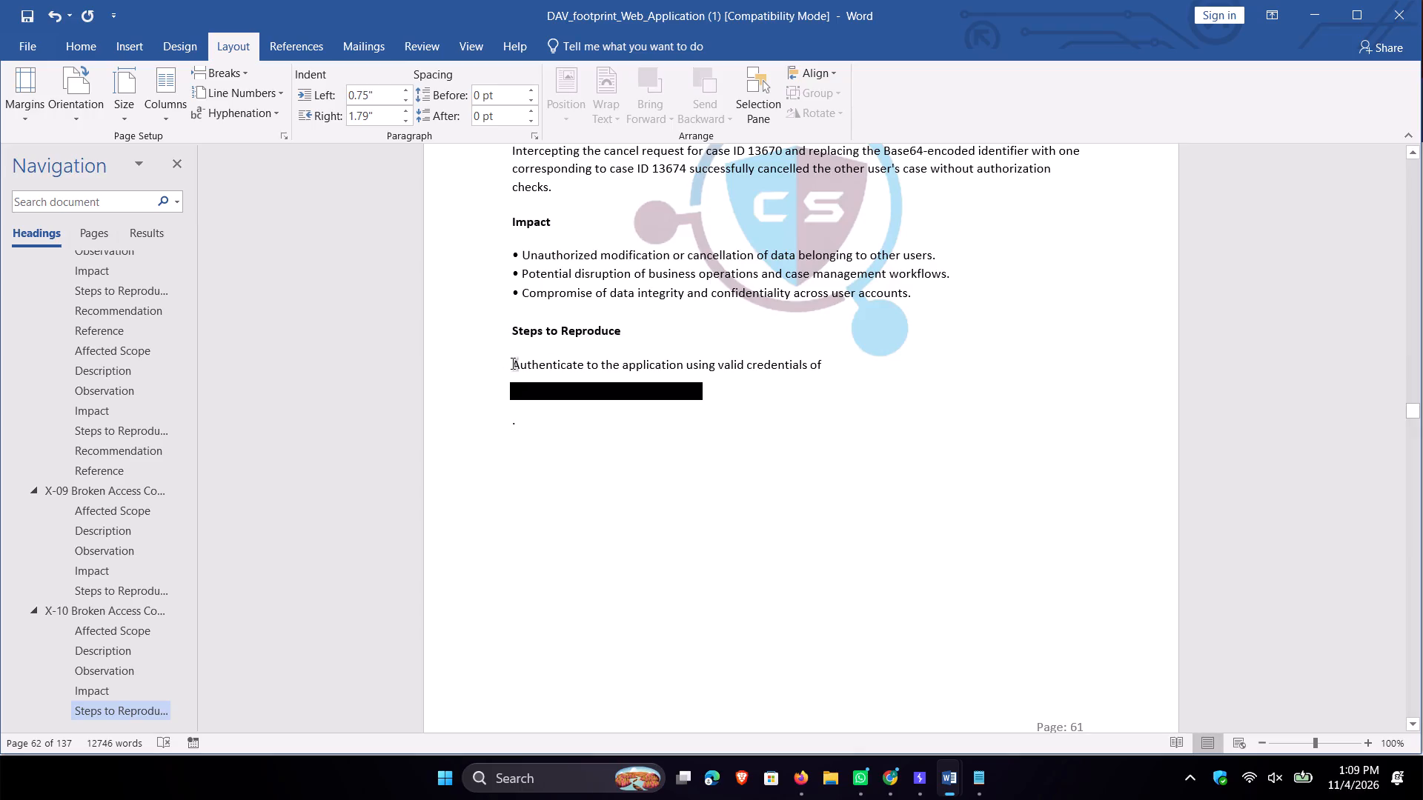
Reduce the right indent of the X-10 "Authenticate to the application" paragraph to 1".
{"action": "left_click", "coordinate": [513, 364]}
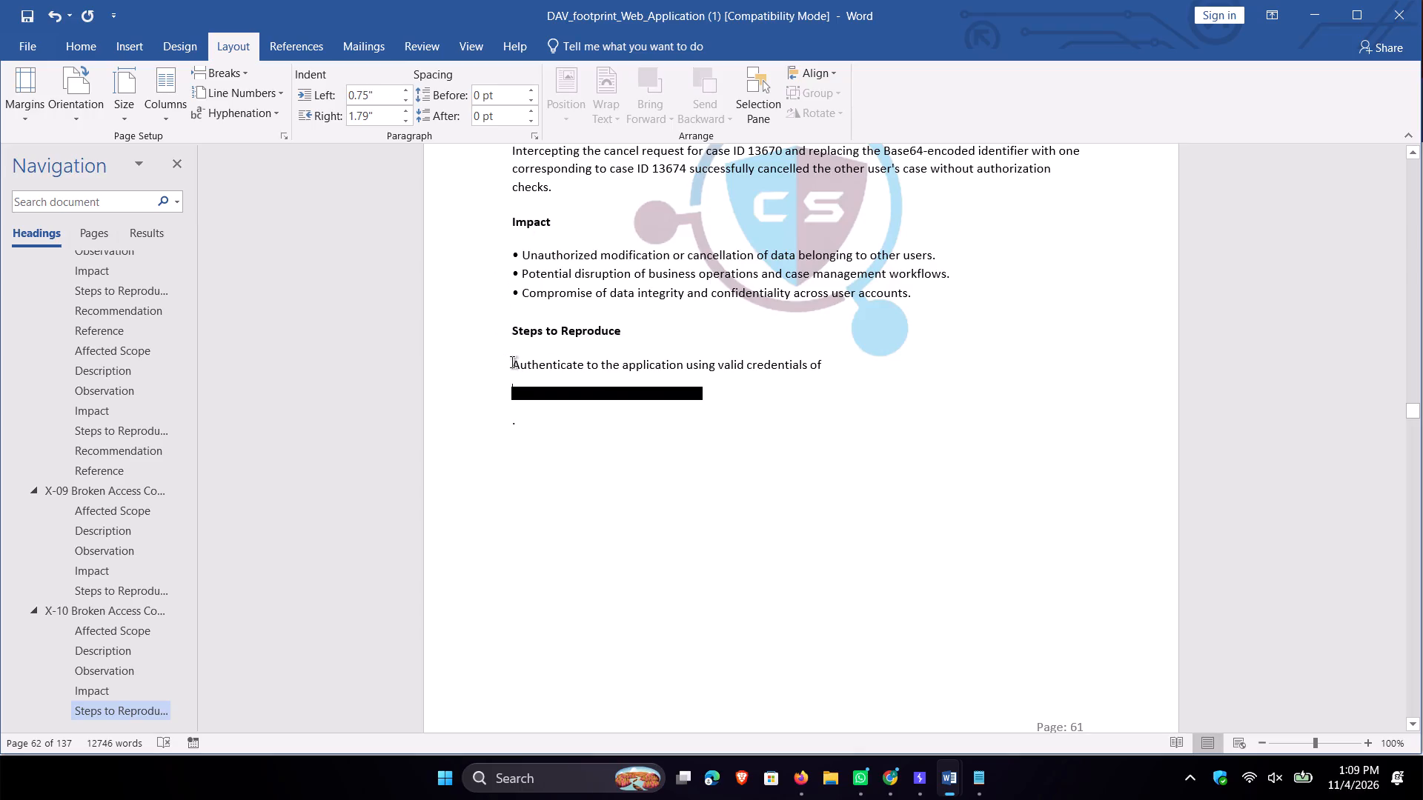
{"action": "left_click", "coordinate": [512, 362]}
{"action": "triple_click", "coordinate": [405, 120]}
{"action": "left_click", "coordinate": [405, 120]}
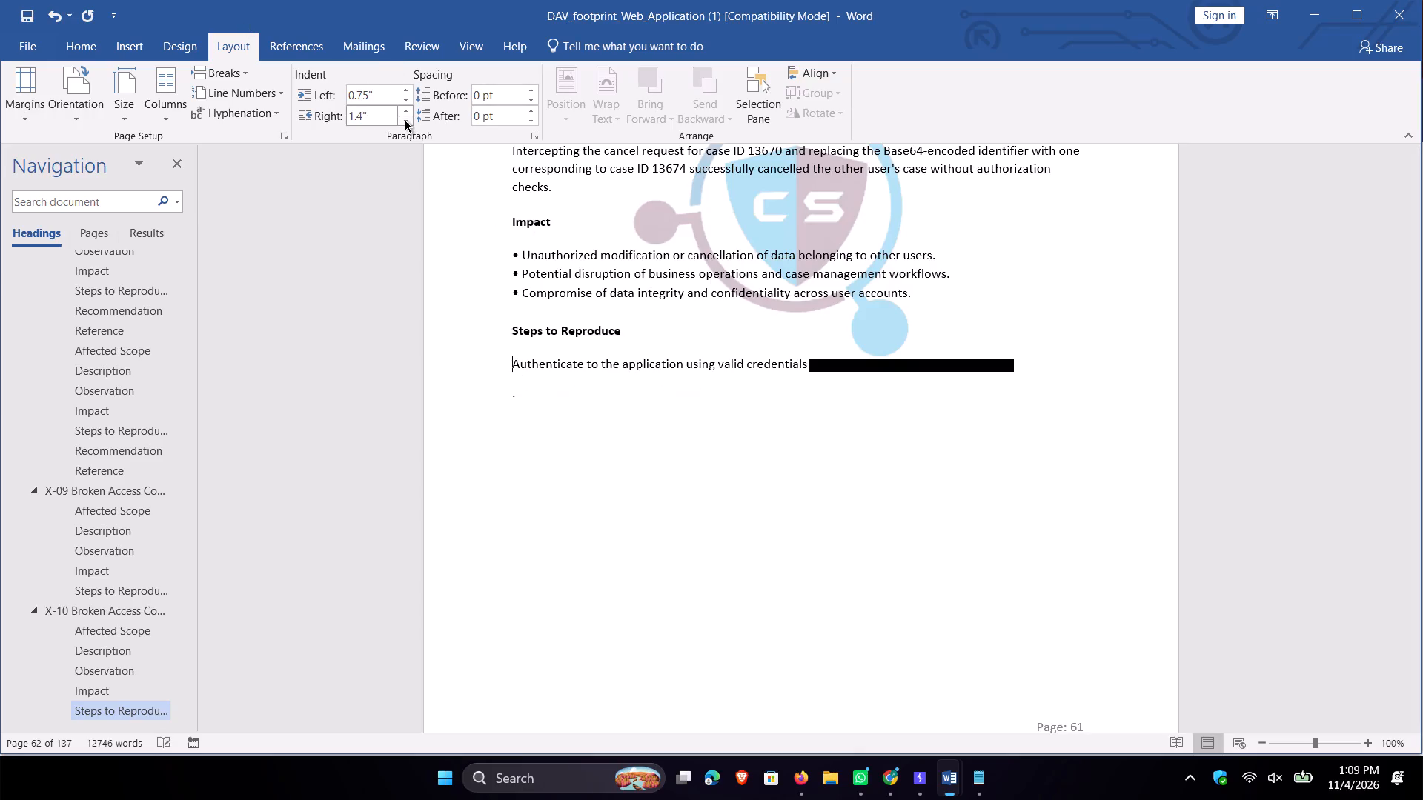
{"action": "left_click", "coordinate": [405, 120]}
{"action": "triple_click", "coordinate": [405, 120]}
Move the FINTELLE Initiate New Verification screenshot from the following page to below the X-10 "Authenticate to the application" step.
{"action": "scroll", "coordinate": [709, 481], "scroll_direction": "down", "scroll_amount": 7}
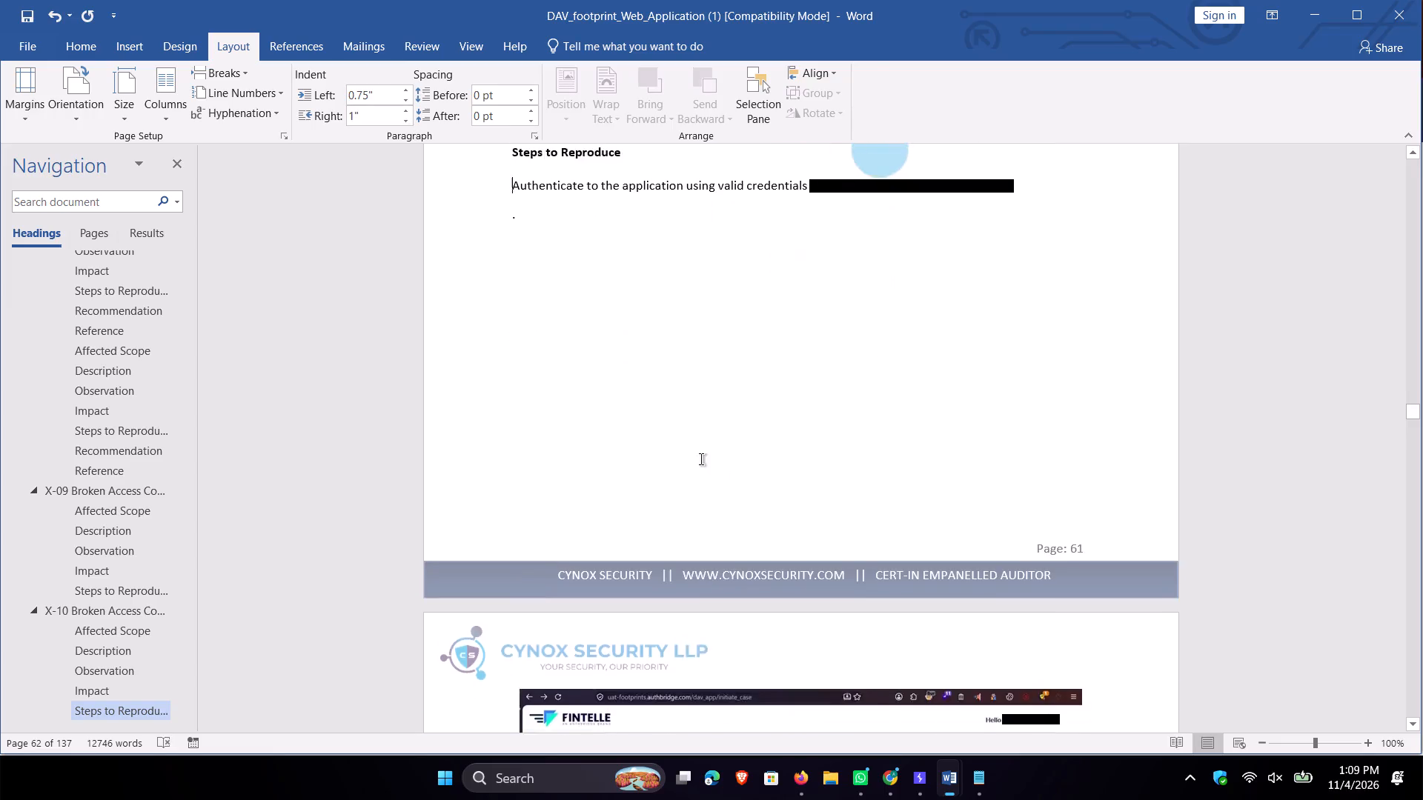
{"action": "scroll", "coordinate": [701, 459], "scroll_direction": "down", "scroll_amount": 14}
{"action": "left_click", "coordinate": [797, 369]}
{"action": "left_click_drag", "start_coordinate": [797, 369], "coordinate": [813, 282]}
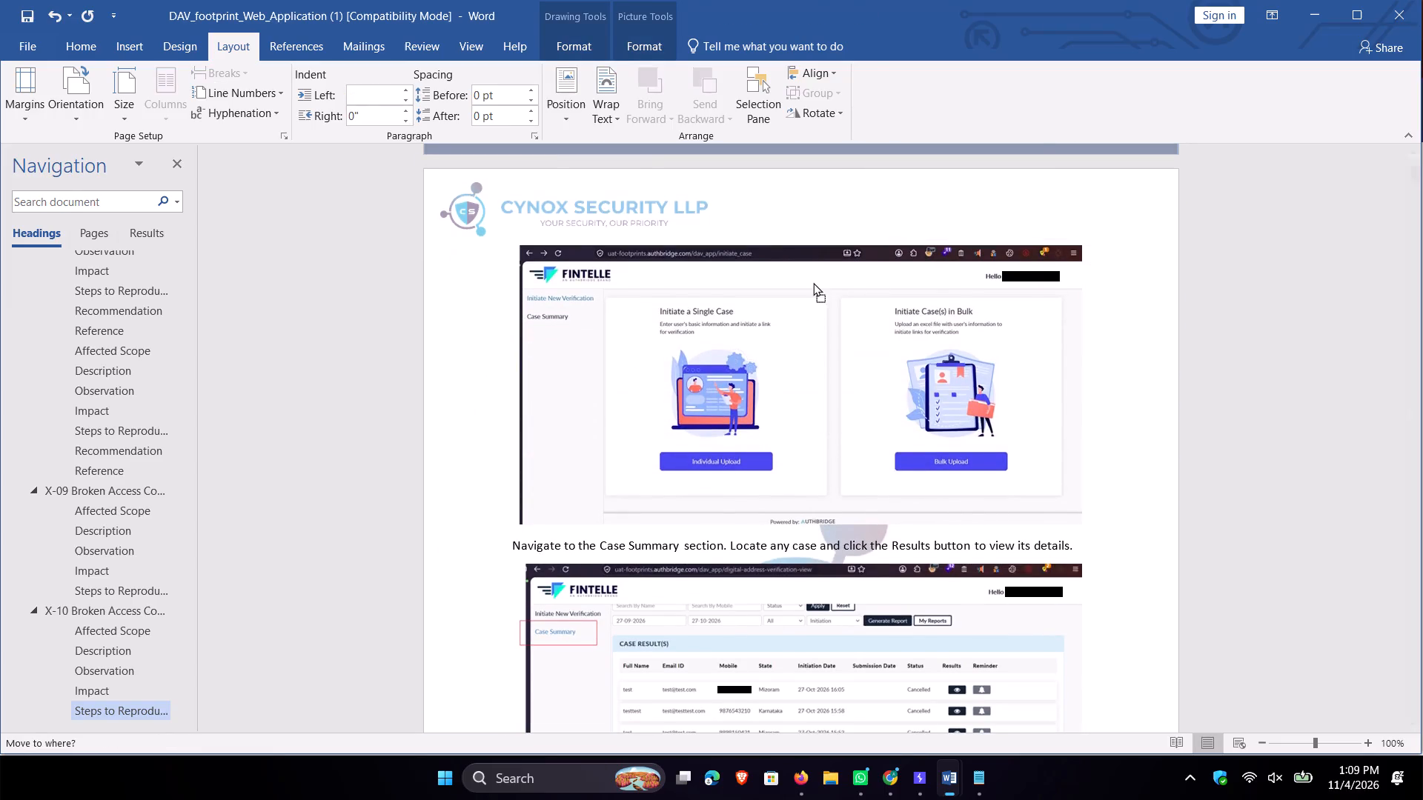
{"action": "left_click_drag", "start_coordinate": [813, 282], "coordinate": [813, 276]}
{"action": "left_click", "coordinate": [759, 338]}
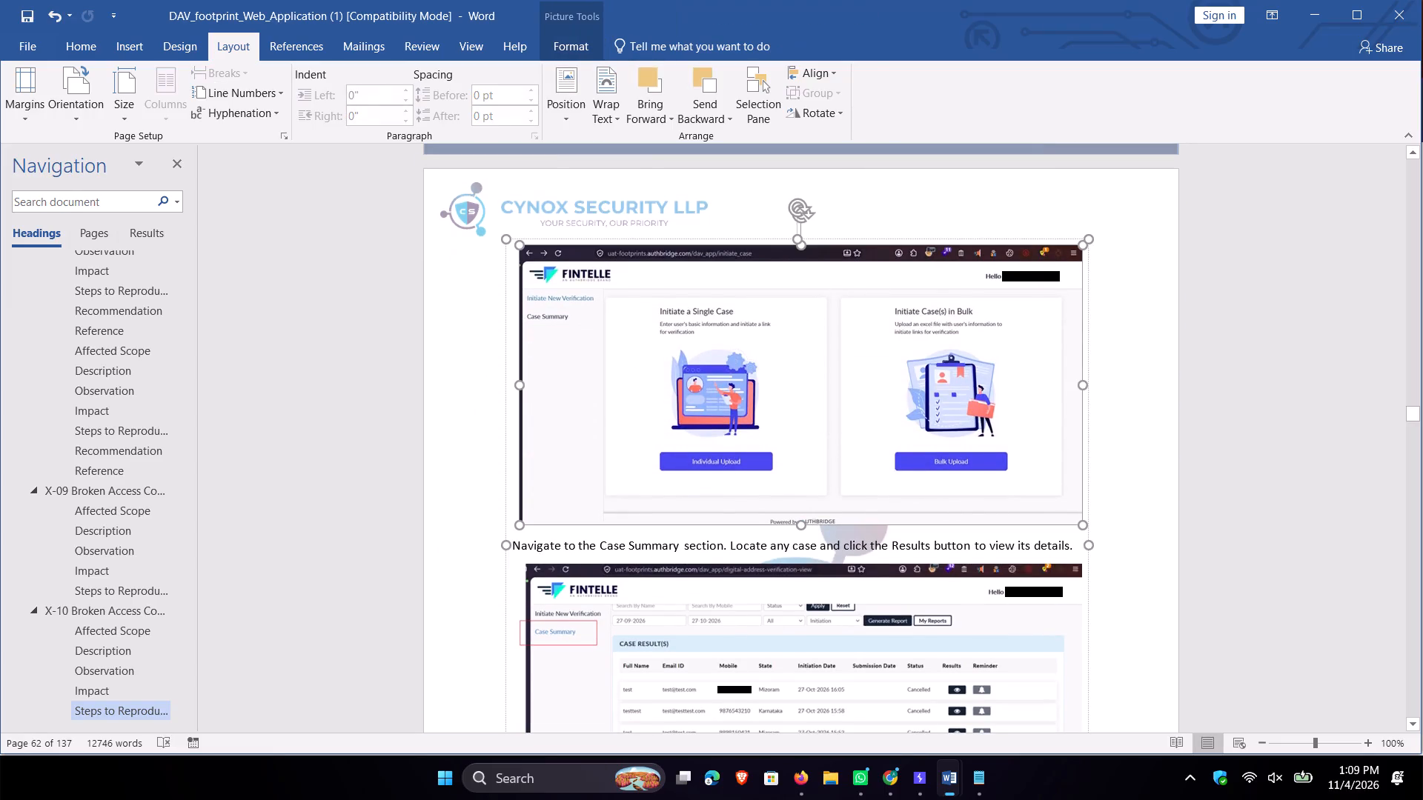
{"action": "key", "text": "ctrl+x"}
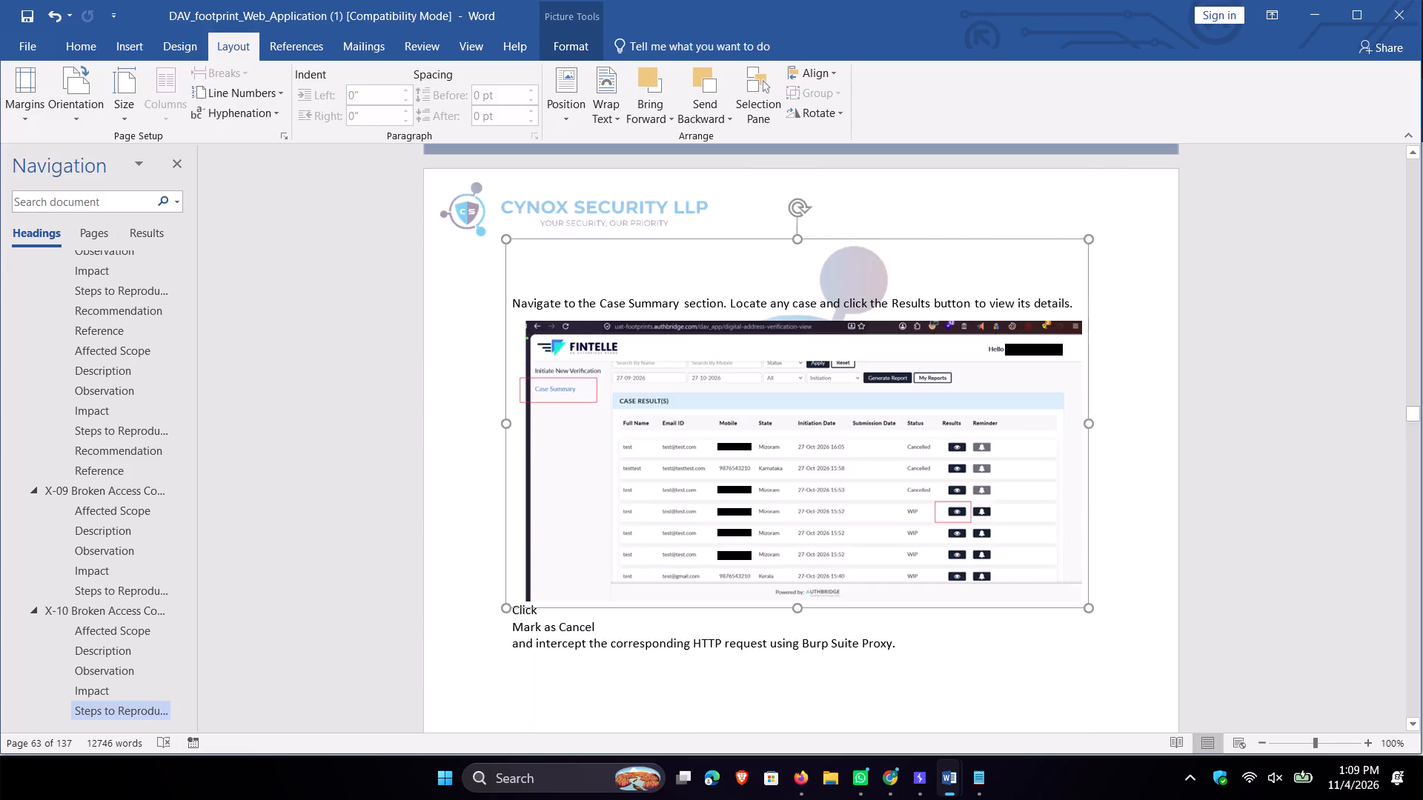
{"action": "scroll", "coordinate": [759, 338], "scroll_direction": "up", "scroll_amount": 13}
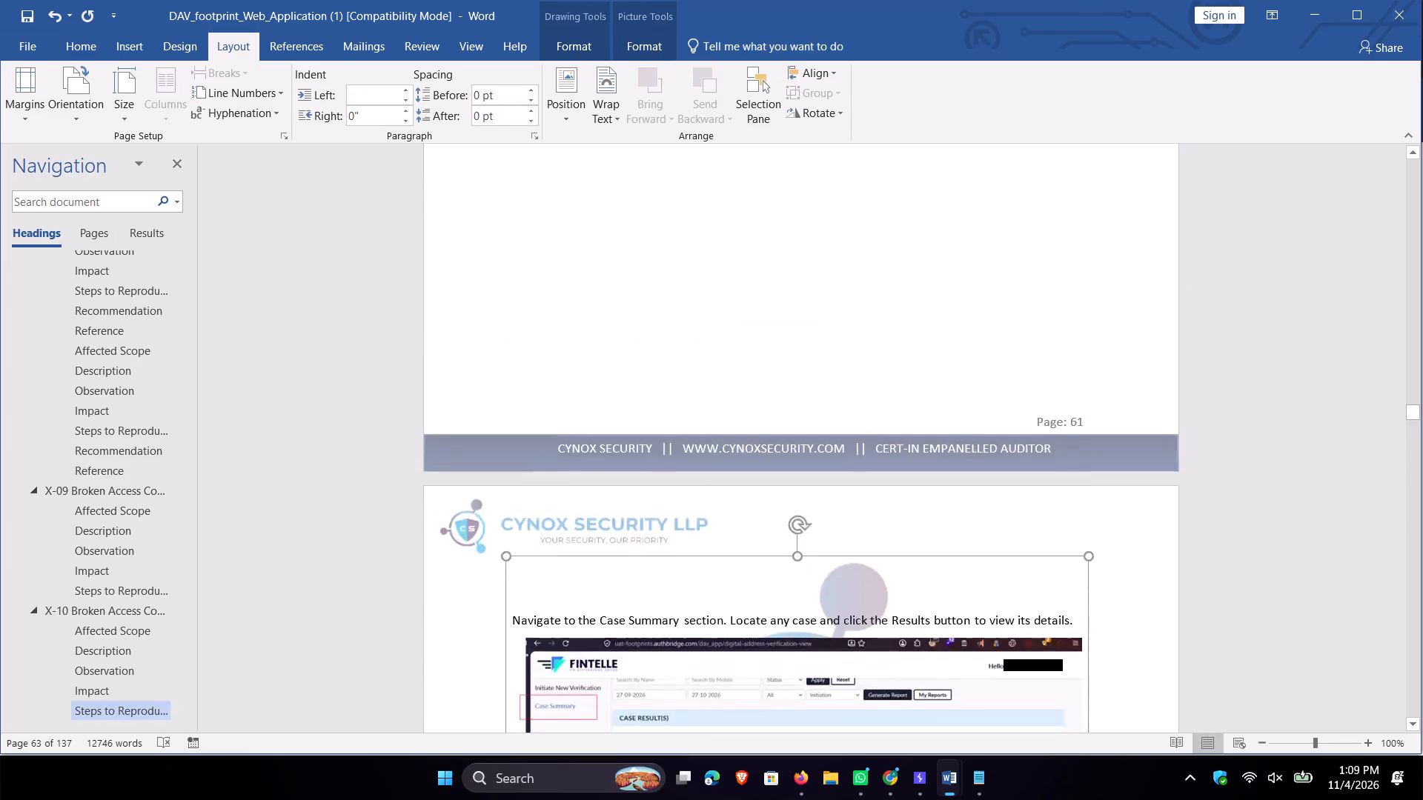
{"action": "scroll", "coordinate": [688, 308], "scroll_direction": "up", "scroll_amount": 4}
{"action": "left_click", "coordinate": [594, 304]}
{"action": "key", "text": "BackSpace"}
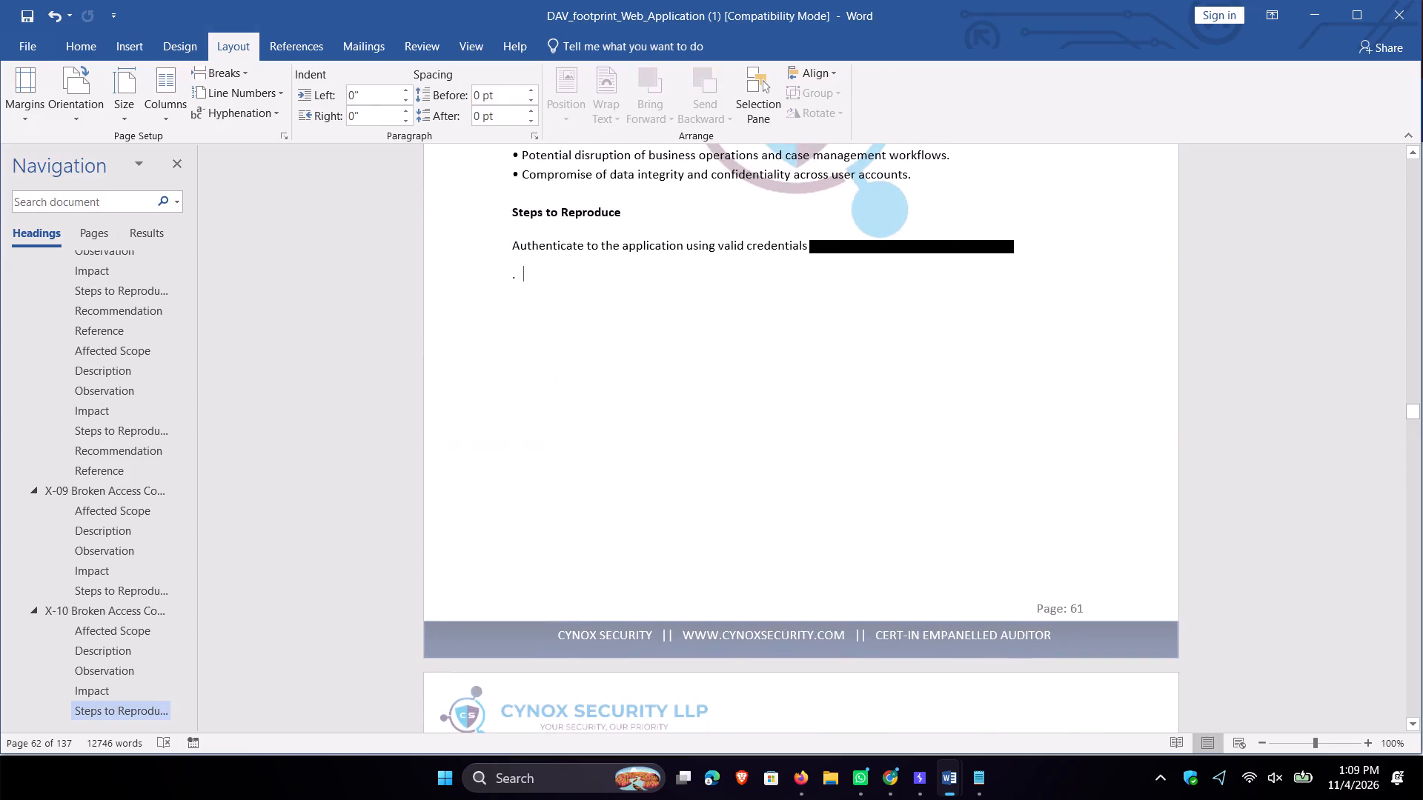
{"action": "key", "text": "ctrl+v"}
Align the moved screenshot's left edge with the "Authenticate to the application" text, directly beneath that line.
{"action": "left_click_drag", "start_coordinate": [686, 327], "coordinate": [693, 330]}
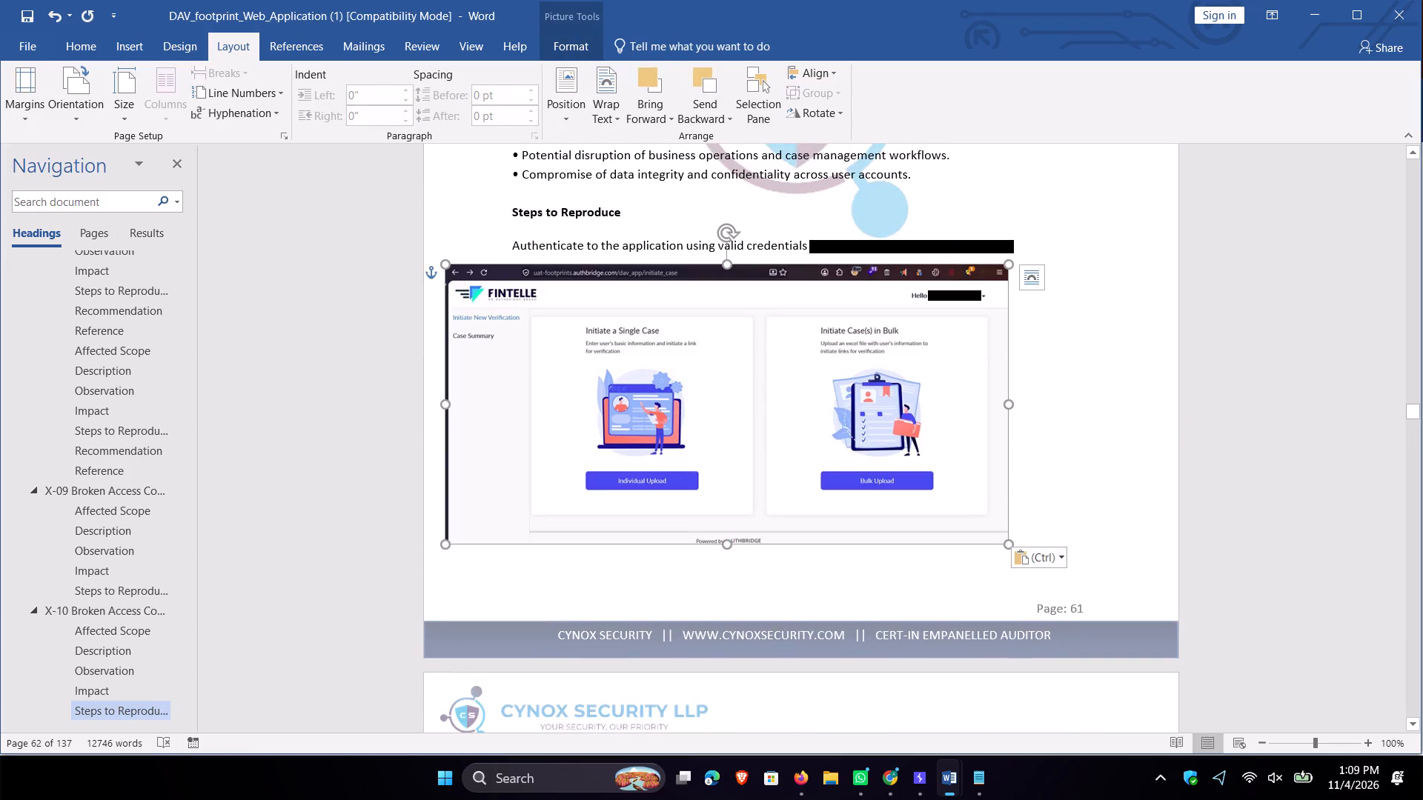
{"action": "left_click_drag", "start_coordinate": [693, 330], "coordinate": [750, 329]}
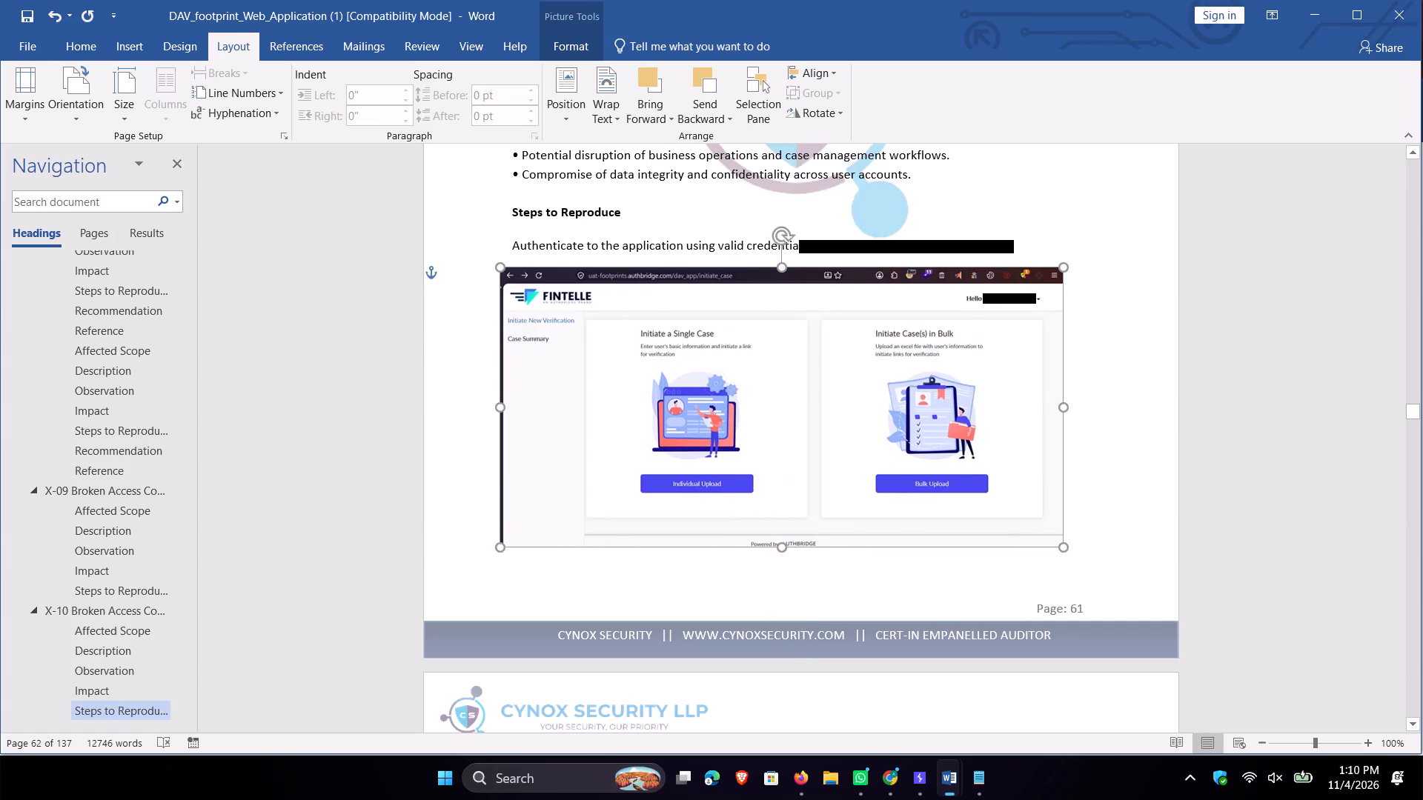
{"action": "left_click_drag", "start_coordinate": [750, 329], "coordinate": [753, 329]}
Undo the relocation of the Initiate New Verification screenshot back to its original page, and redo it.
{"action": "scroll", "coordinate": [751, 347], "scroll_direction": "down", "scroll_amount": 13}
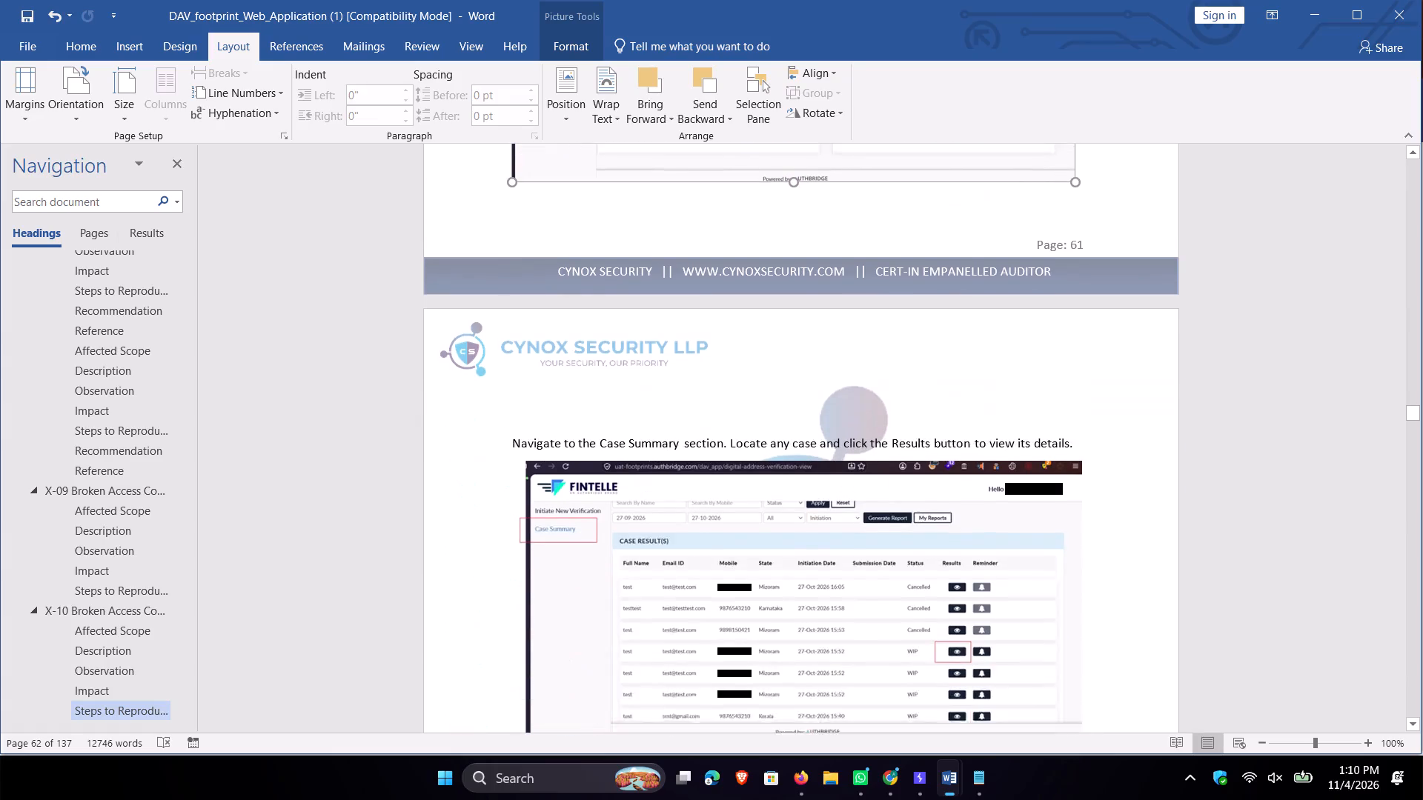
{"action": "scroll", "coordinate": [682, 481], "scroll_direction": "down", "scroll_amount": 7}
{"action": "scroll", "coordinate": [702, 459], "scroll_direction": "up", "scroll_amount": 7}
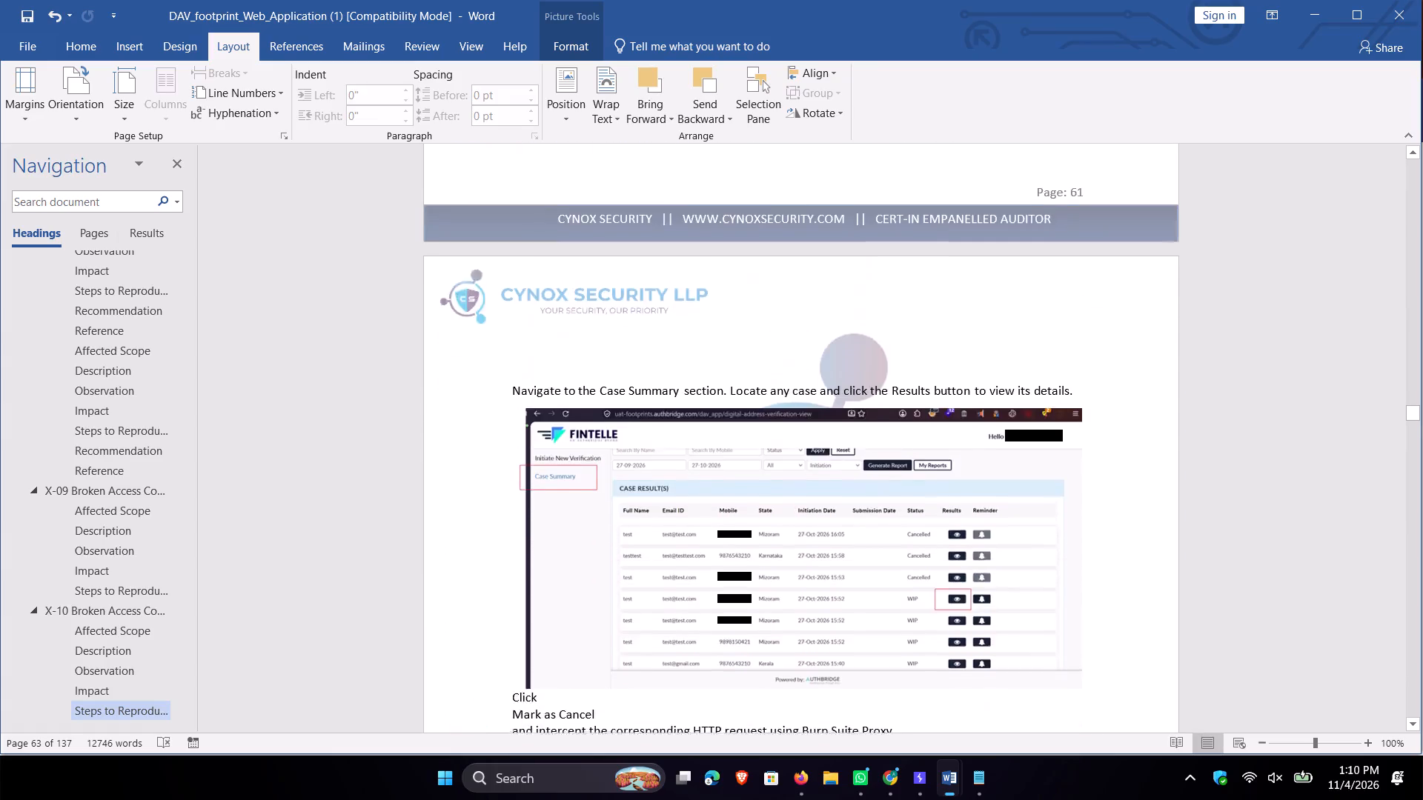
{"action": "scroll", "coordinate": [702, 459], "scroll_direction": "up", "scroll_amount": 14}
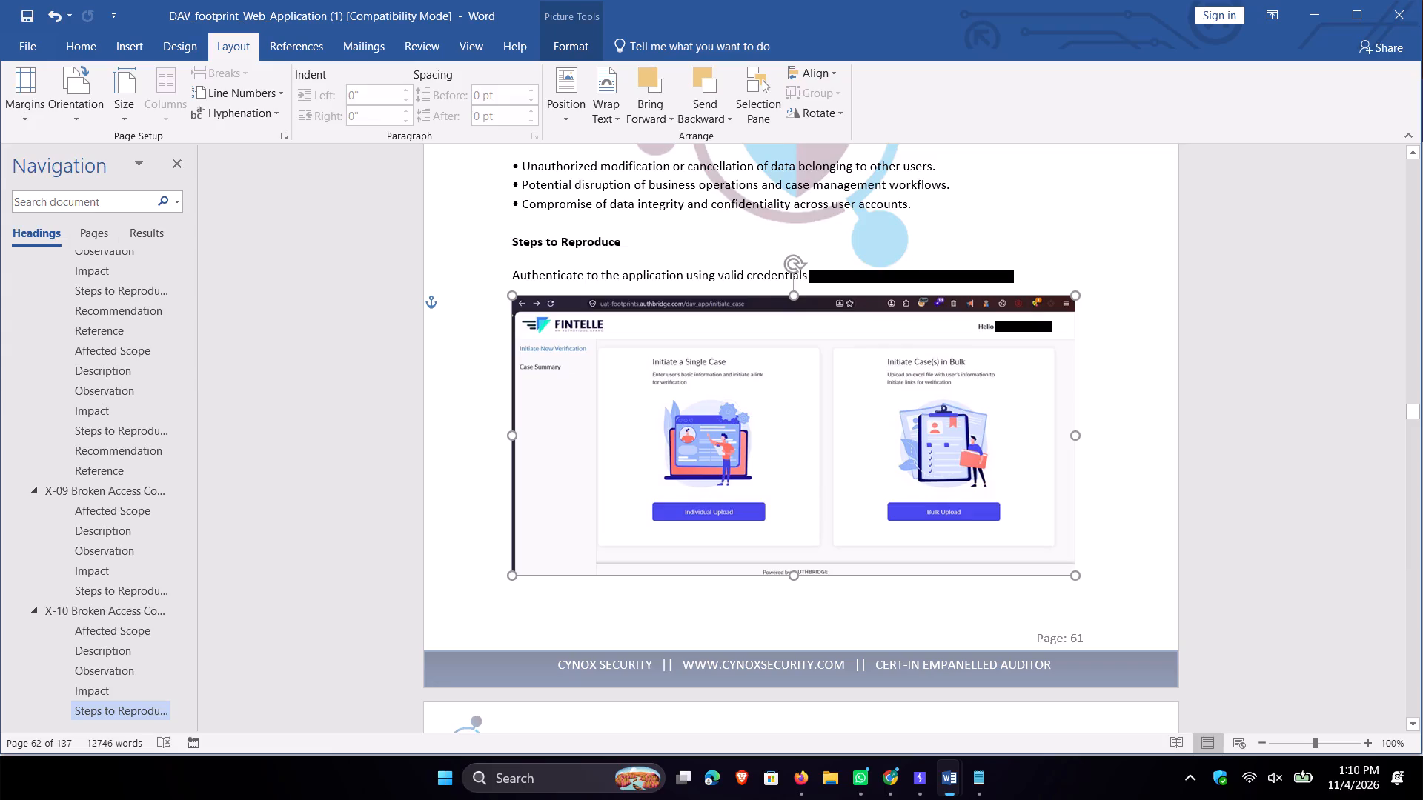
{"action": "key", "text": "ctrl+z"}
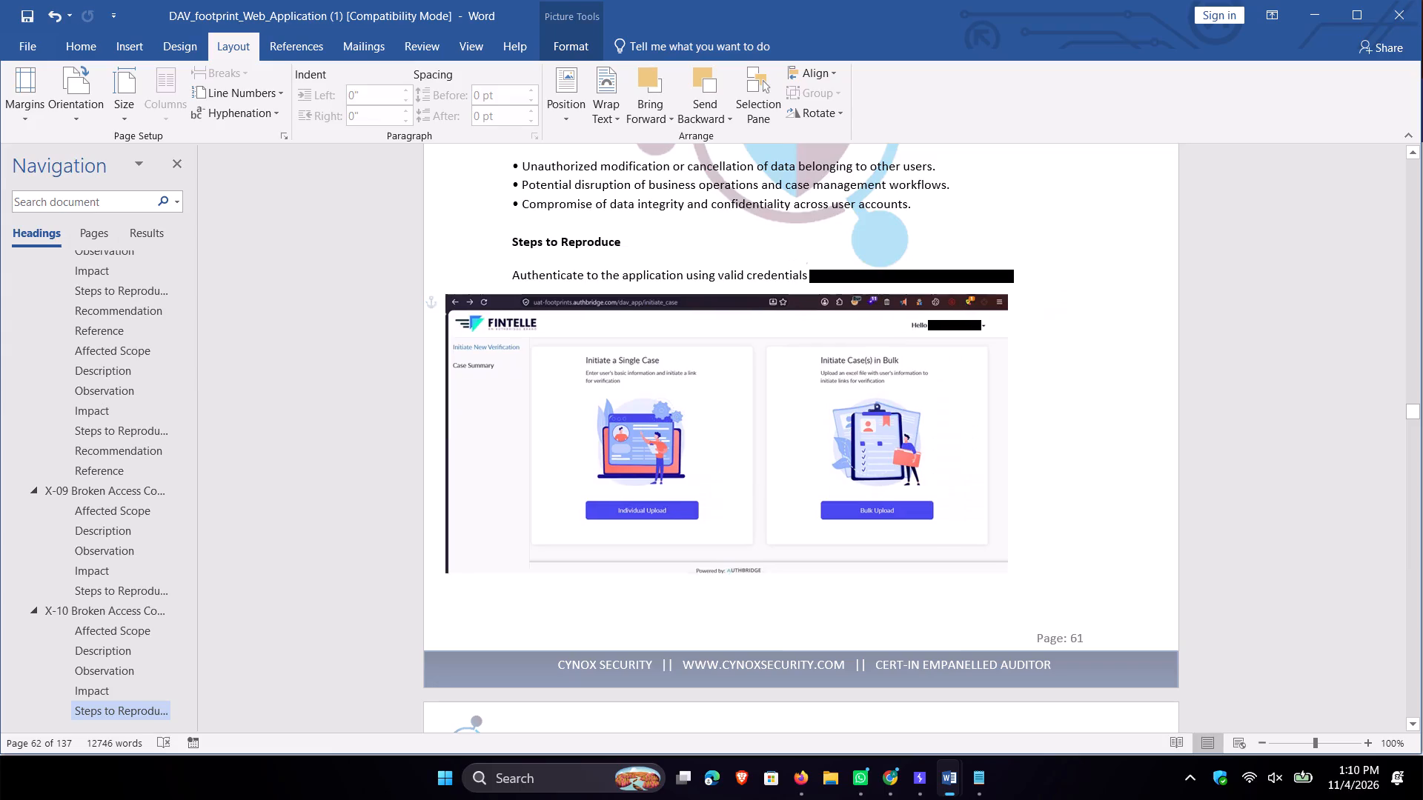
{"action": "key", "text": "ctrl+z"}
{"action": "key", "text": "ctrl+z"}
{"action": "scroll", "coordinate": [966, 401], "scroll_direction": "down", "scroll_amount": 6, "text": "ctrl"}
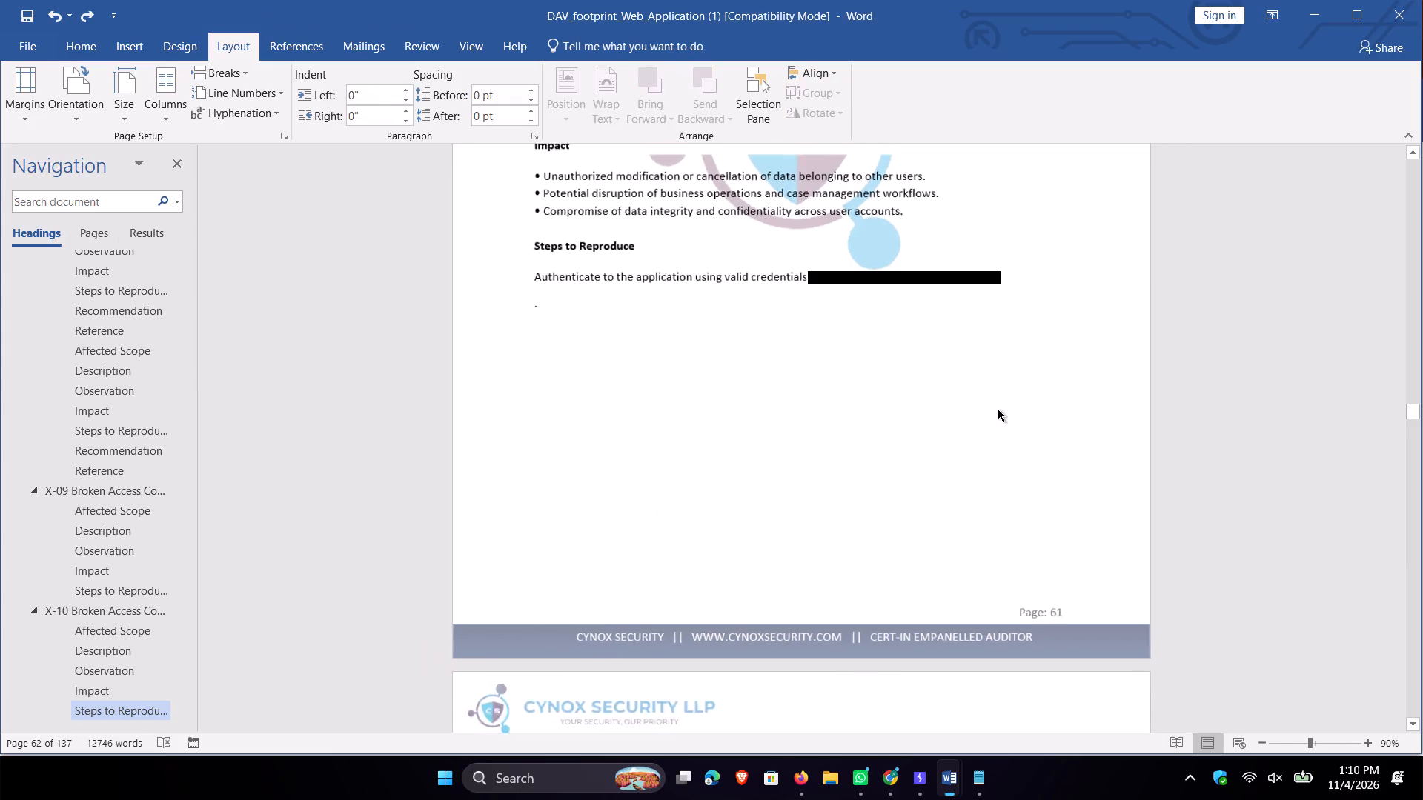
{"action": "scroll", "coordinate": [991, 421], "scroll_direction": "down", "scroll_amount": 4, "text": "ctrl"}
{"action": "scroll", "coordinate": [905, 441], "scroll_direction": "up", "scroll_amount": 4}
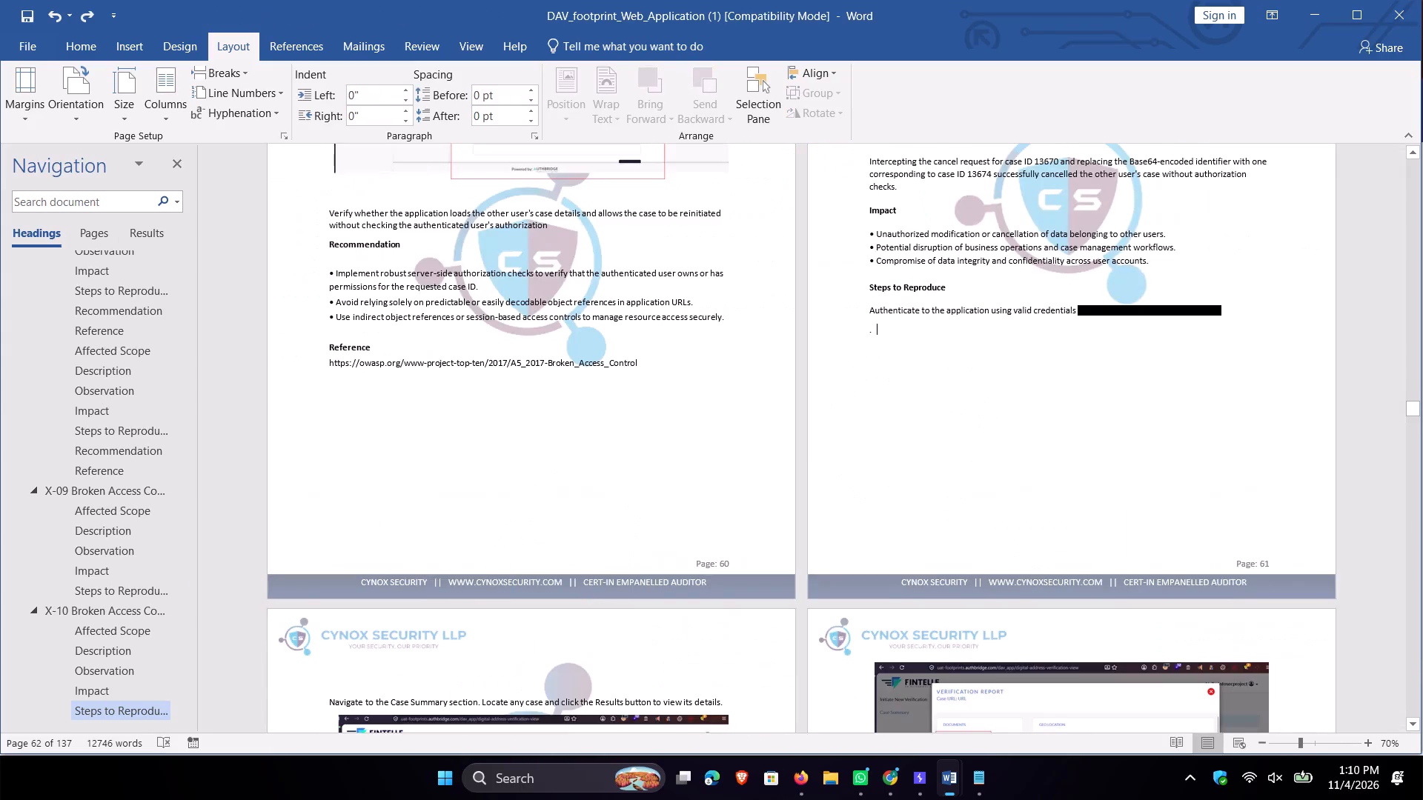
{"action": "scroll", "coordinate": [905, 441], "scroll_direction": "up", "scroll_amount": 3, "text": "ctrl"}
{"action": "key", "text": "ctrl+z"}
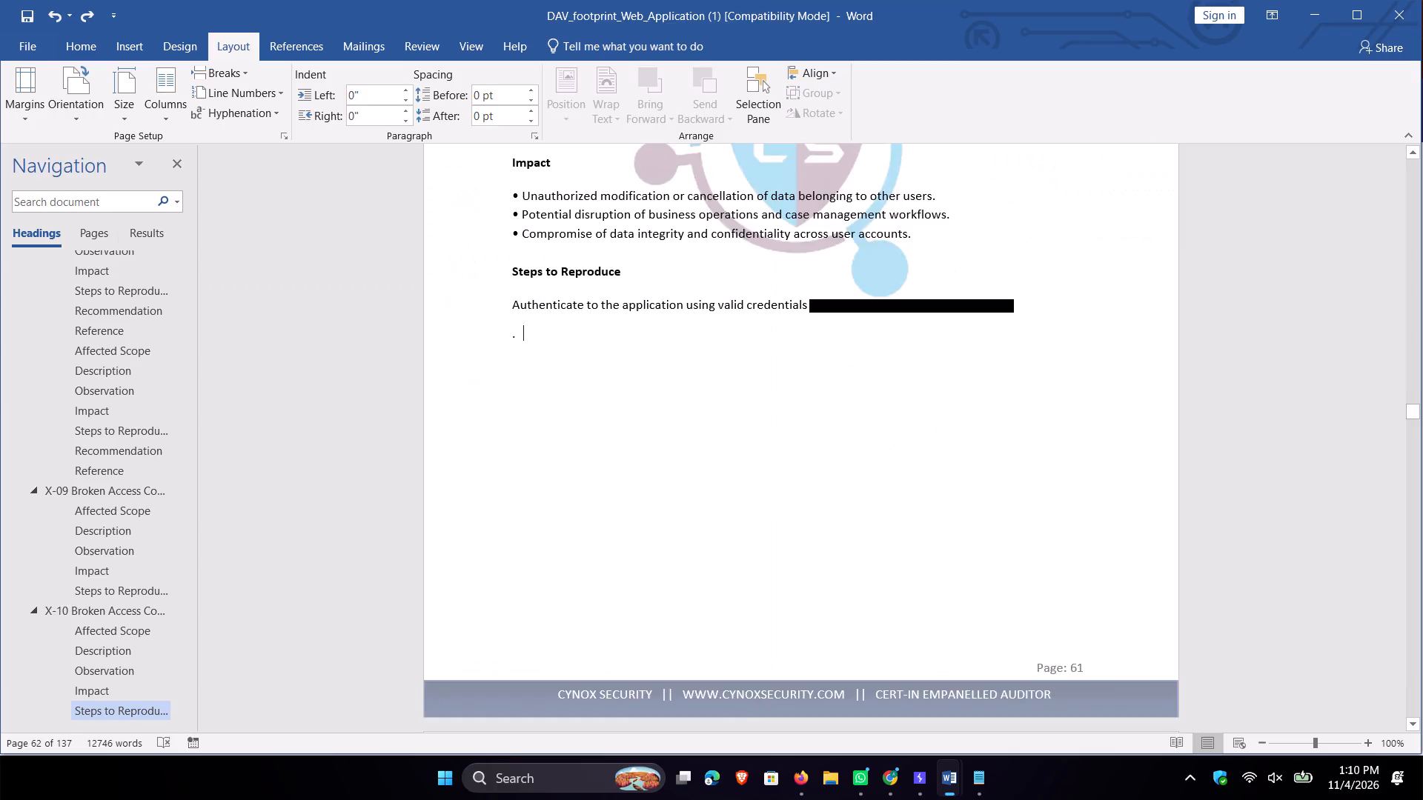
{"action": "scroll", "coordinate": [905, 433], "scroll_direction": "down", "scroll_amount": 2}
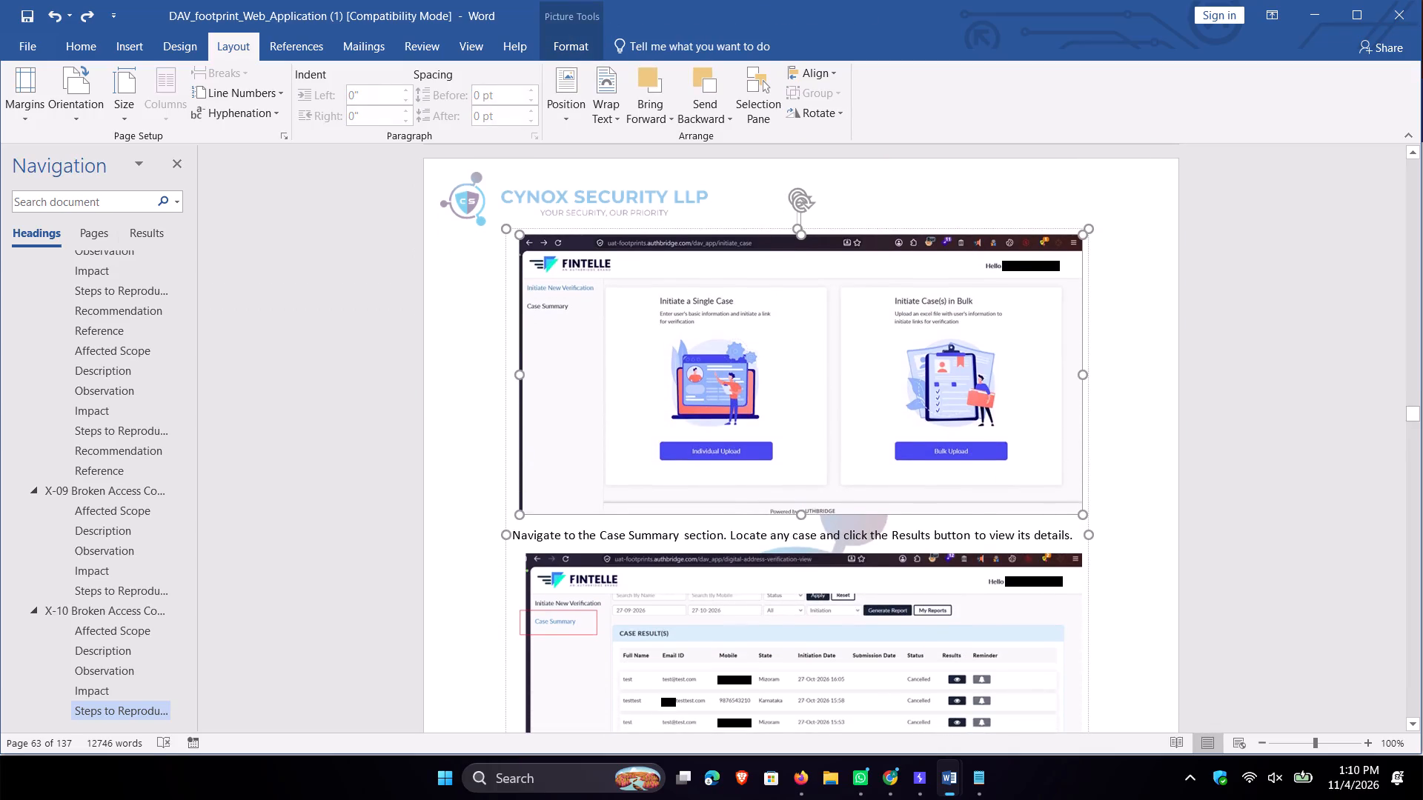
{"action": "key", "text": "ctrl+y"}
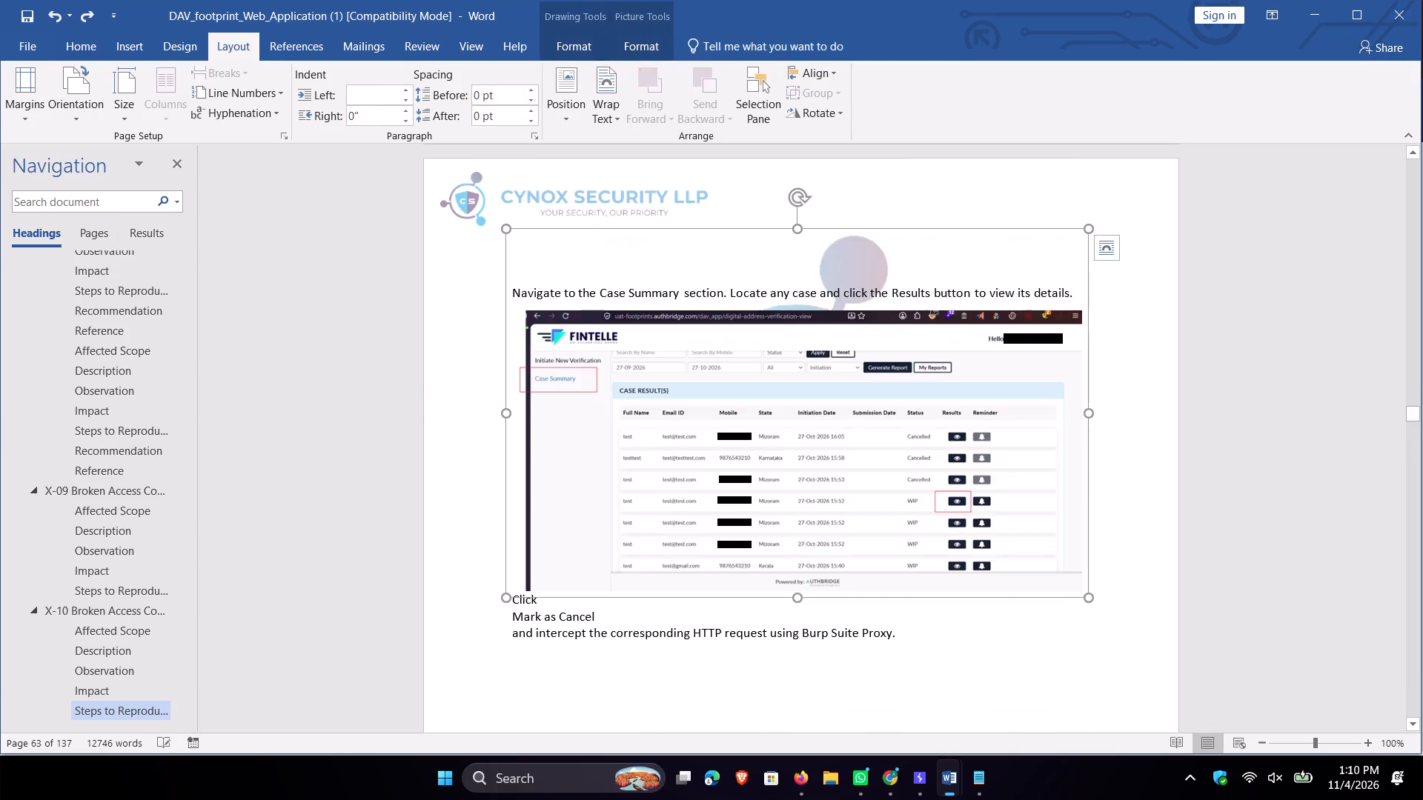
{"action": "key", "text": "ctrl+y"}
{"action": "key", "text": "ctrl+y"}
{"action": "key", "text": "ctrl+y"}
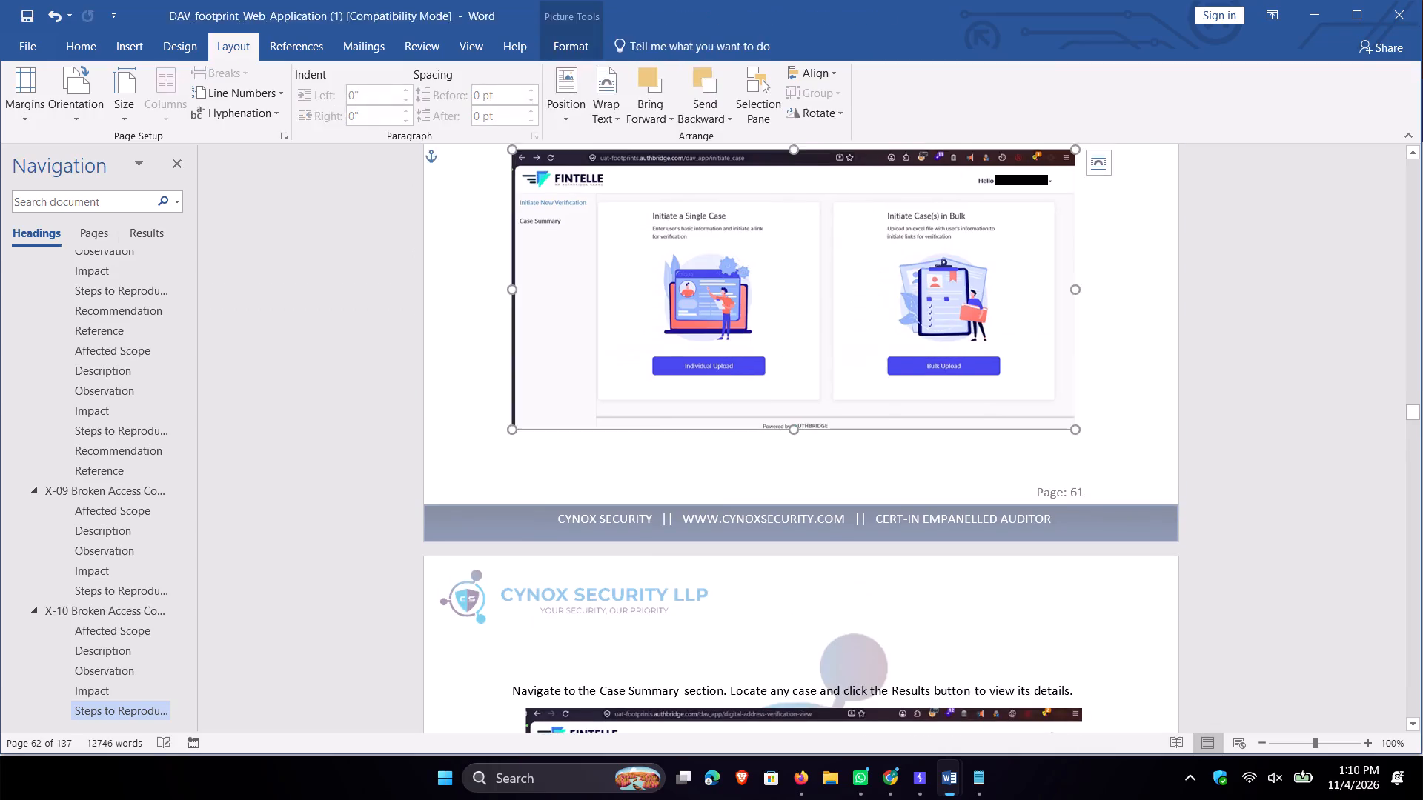
Join the split lines into one sentence reading "Click Mark as Cancel and intercept the corresponding HTTP request using Burp Suite Proxy.".
{"action": "scroll", "coordinate": [888, 432], "scroll_direction": "down", "scroll_amount": 18}
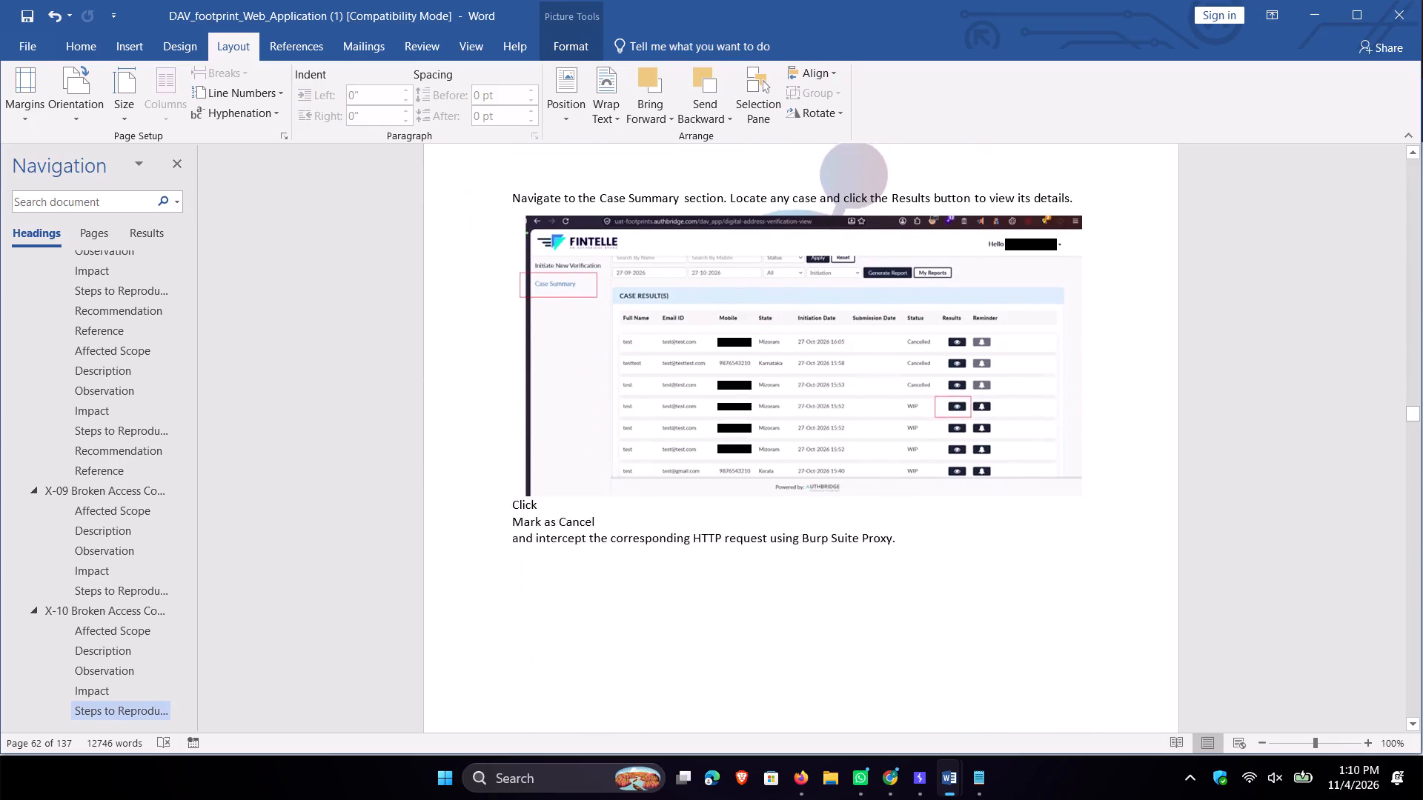
{"action": "scroll", "coordinate": [728, 420], "scroll_direction": "down", "scroll_amount": 3}
{"action": "left_click", "coordinate": [511, 388]}
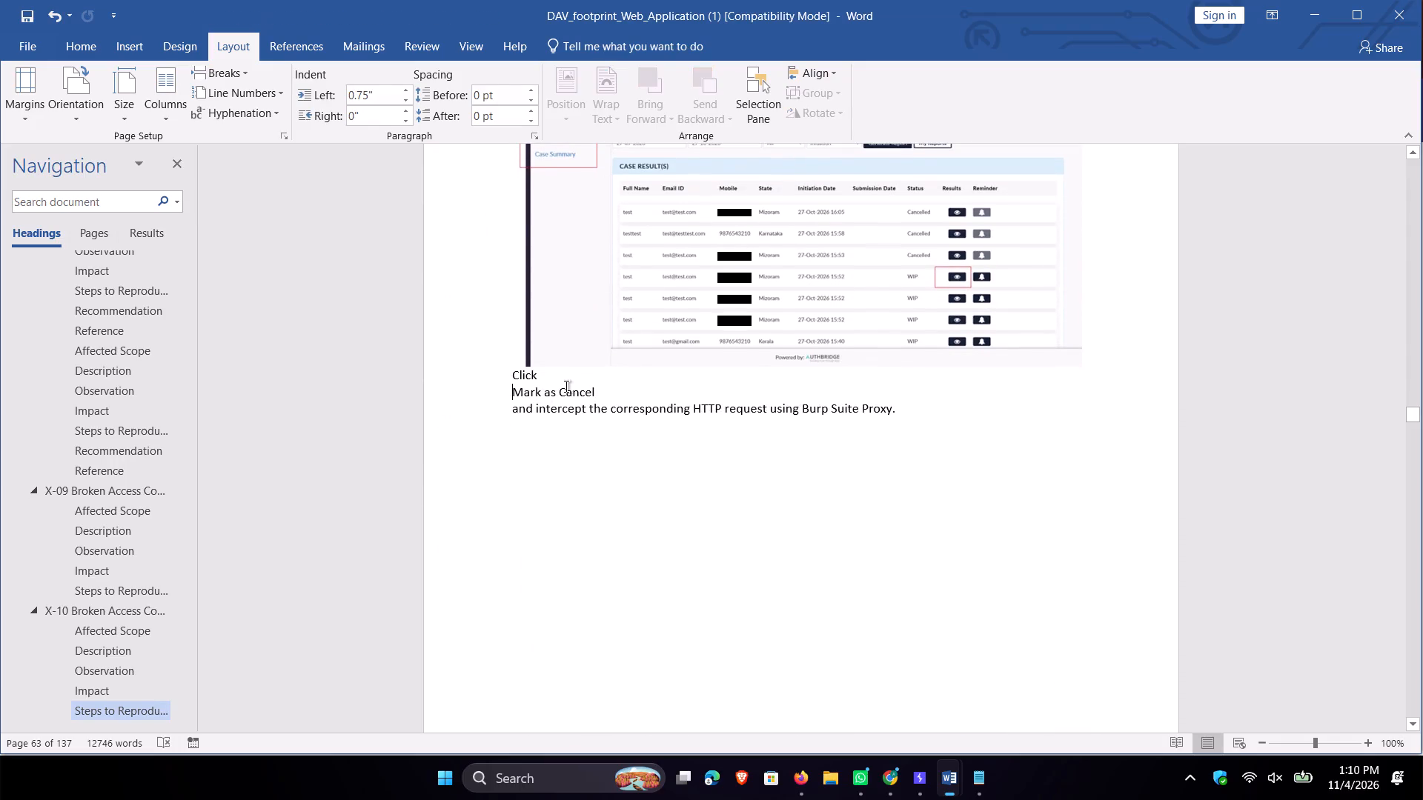
{"action": "key", "text": "BackSpace"}
{"action": "key", "text": "BackSpace"}
{"action": "key", "text": "space"}
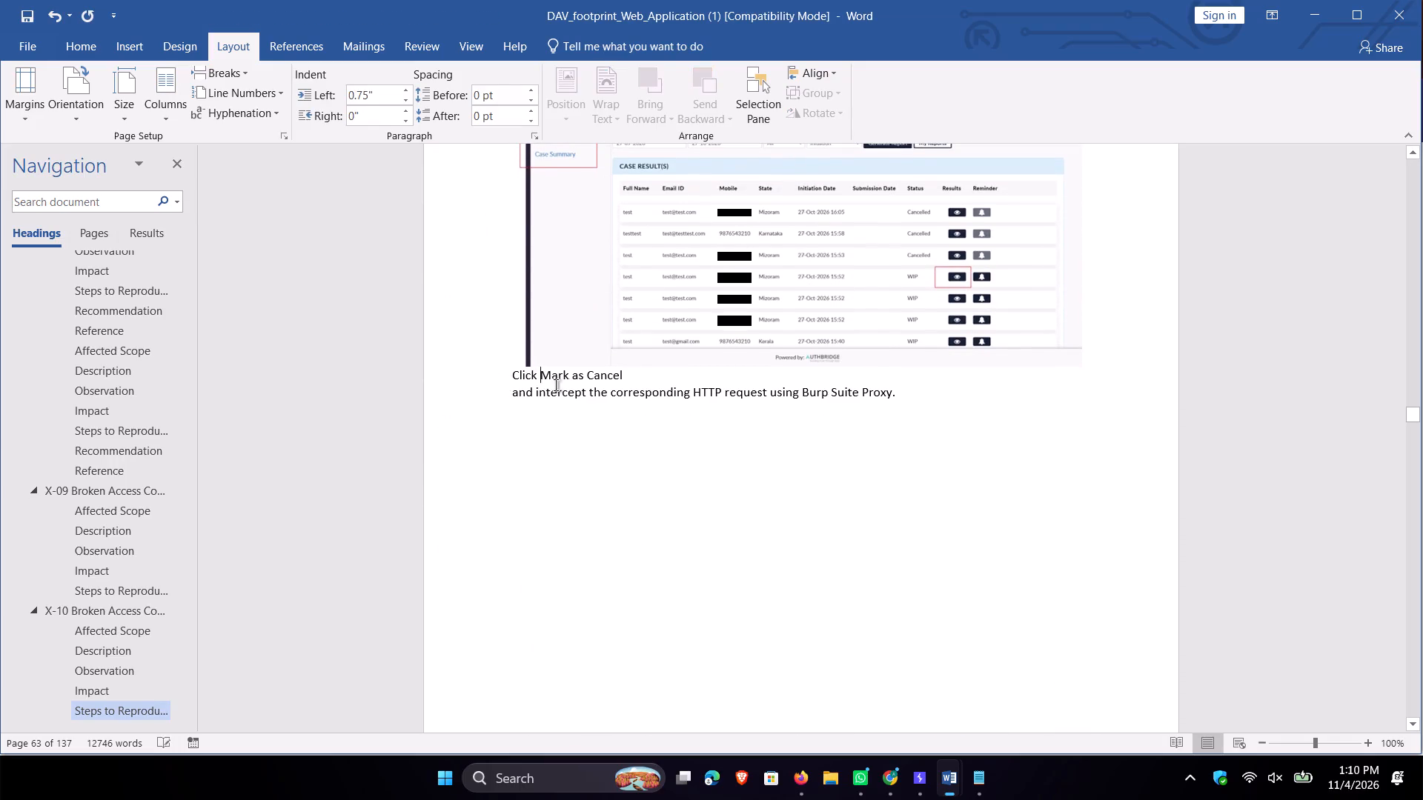
{"action": "left_click", "coordinate": [509, 392]}
{"action": "key", "text": "BackSpace"}
{"action": "key", "text": "BackSpace"}
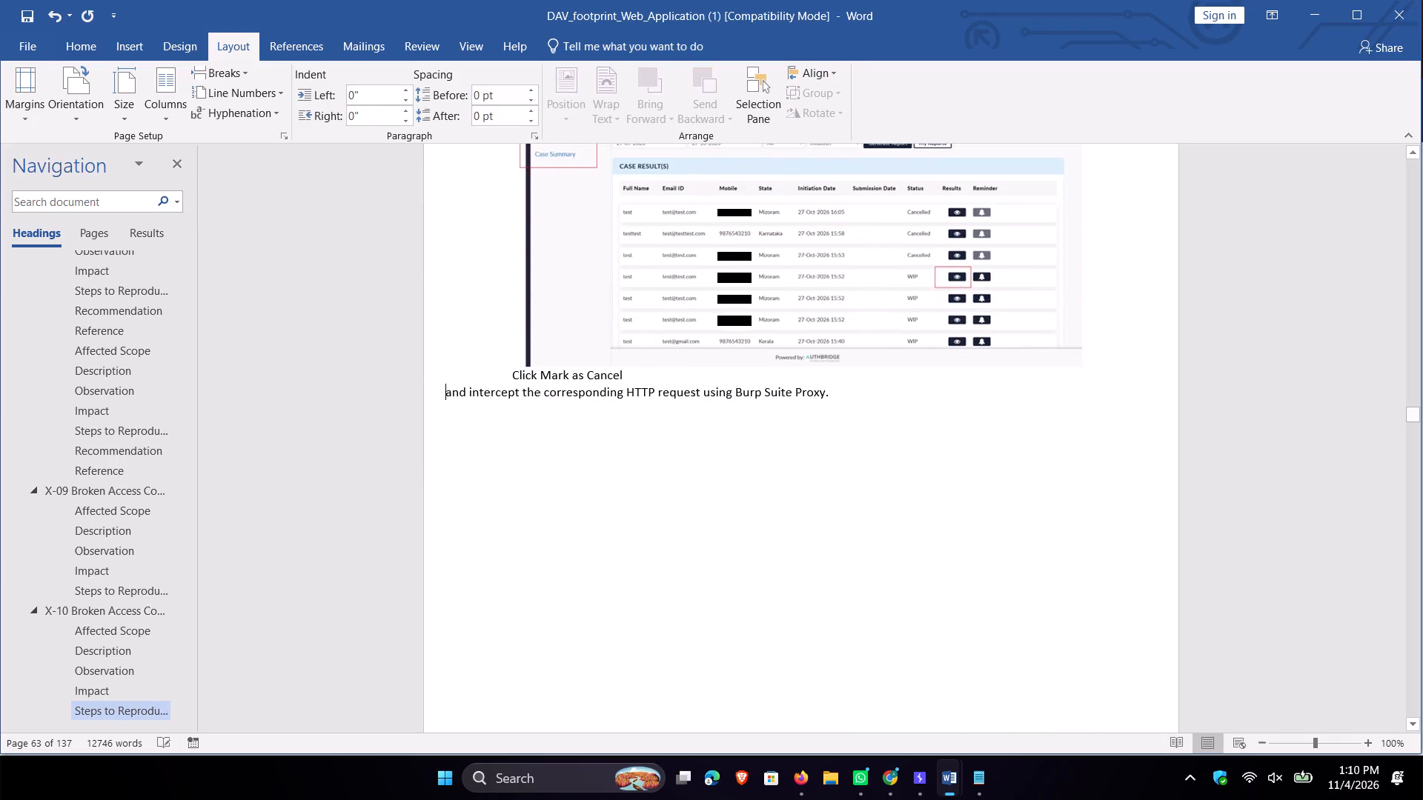
{"action": "key", "text": "space"}
{"action": "scroll", "coordinate": [757, 448], "scroll_direction": "down", "scroll_amount": 8}
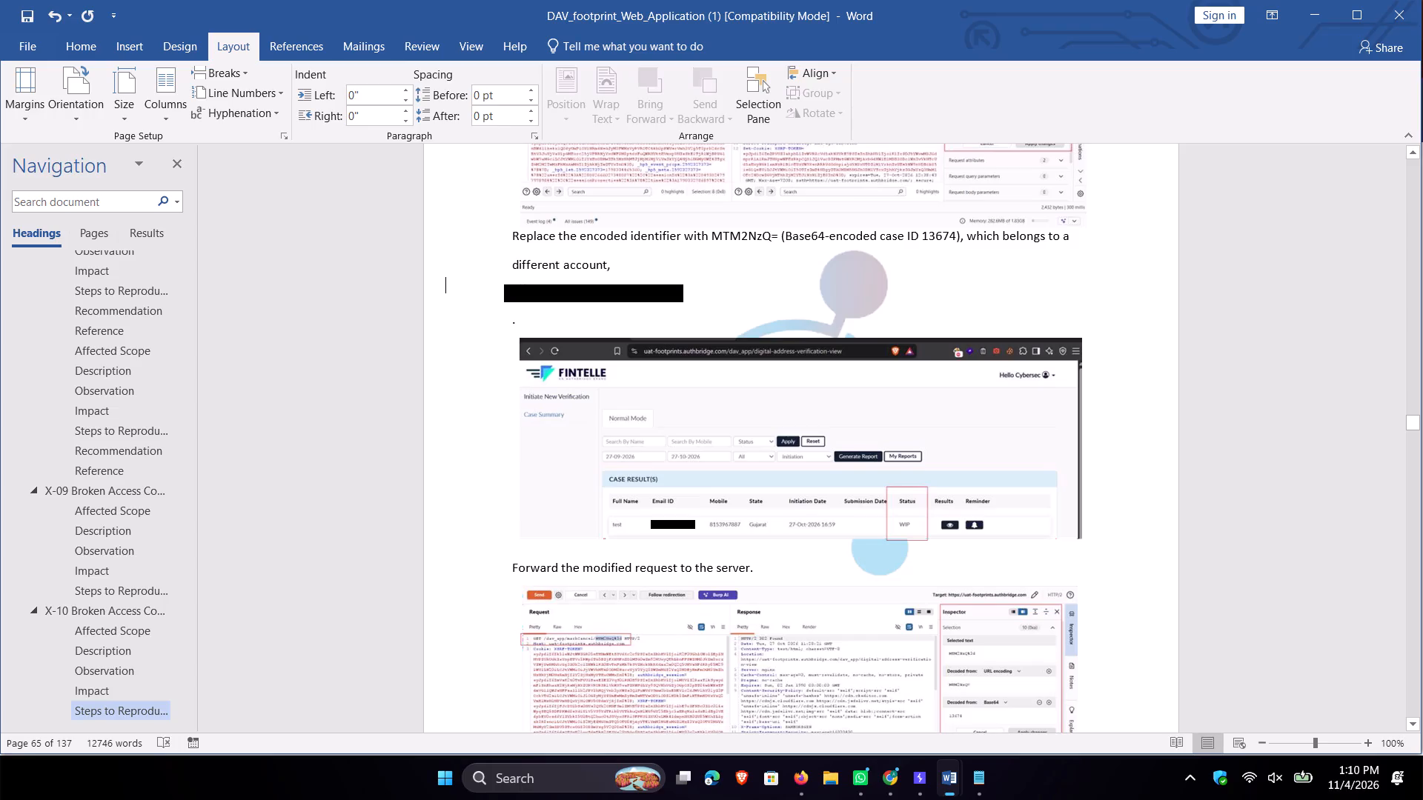
{"action": "left_click", "coordinate": [515, 291]}
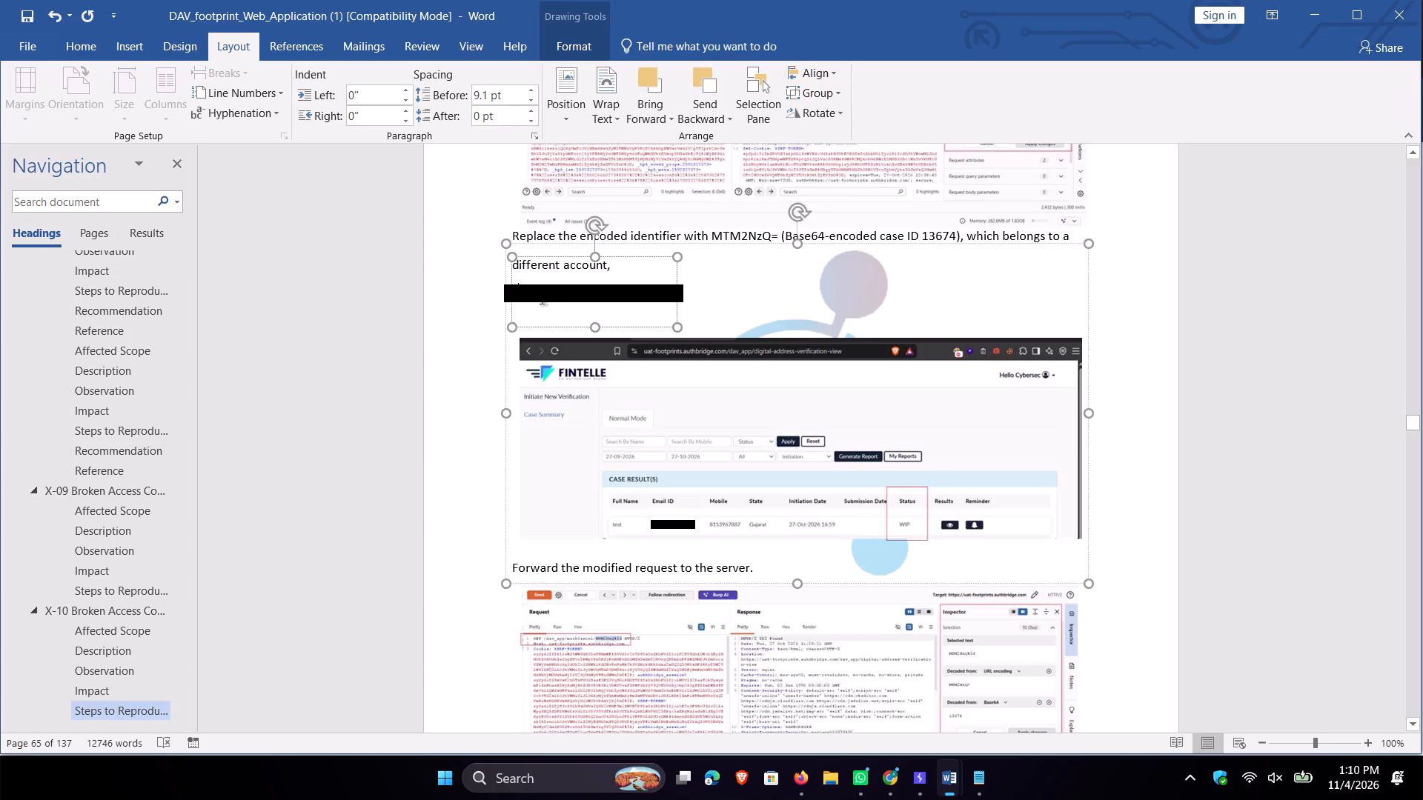
{"action": "left_click", "coordinate": [692, 247]}
{"action": "left_click", "coordinate": [513, 293]}
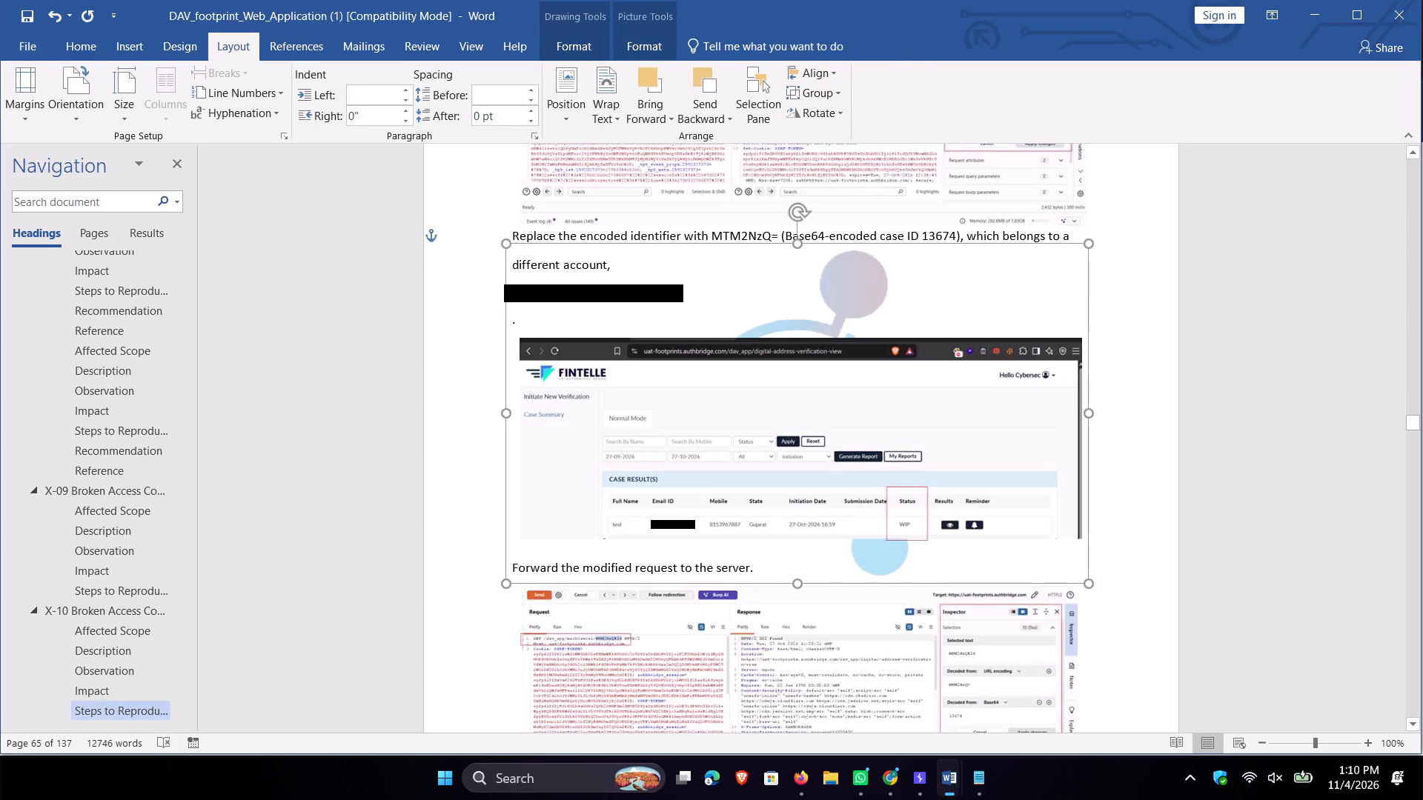
{"action": "key", "text": "BackSpace"}
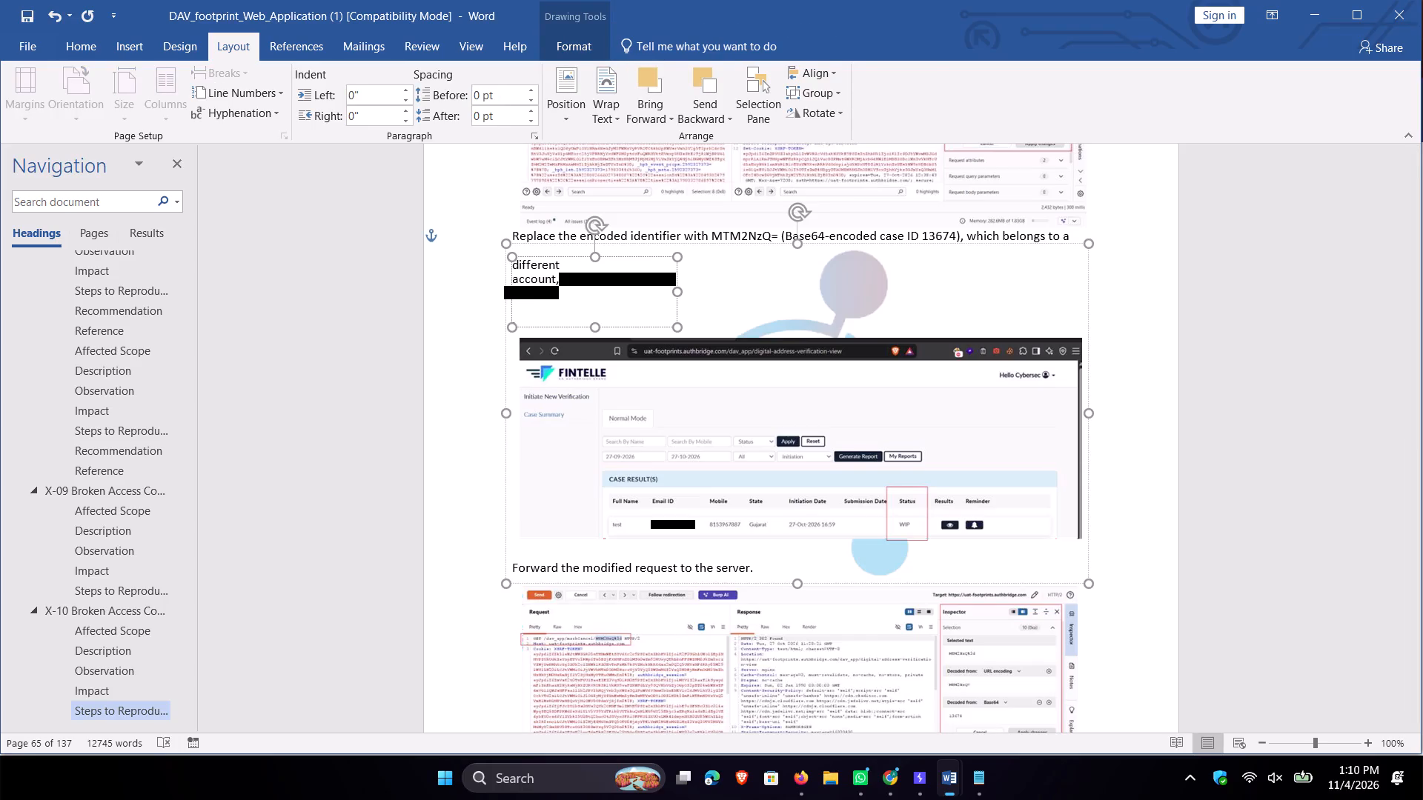
{"action": "key", "text": "space"}
Widen the "different account" text box to nearly the full text width so the account text fits on one line.
{"action": "left_click_drag", "start_coordinate": [675, 288], "coordinate": [789, 286]}
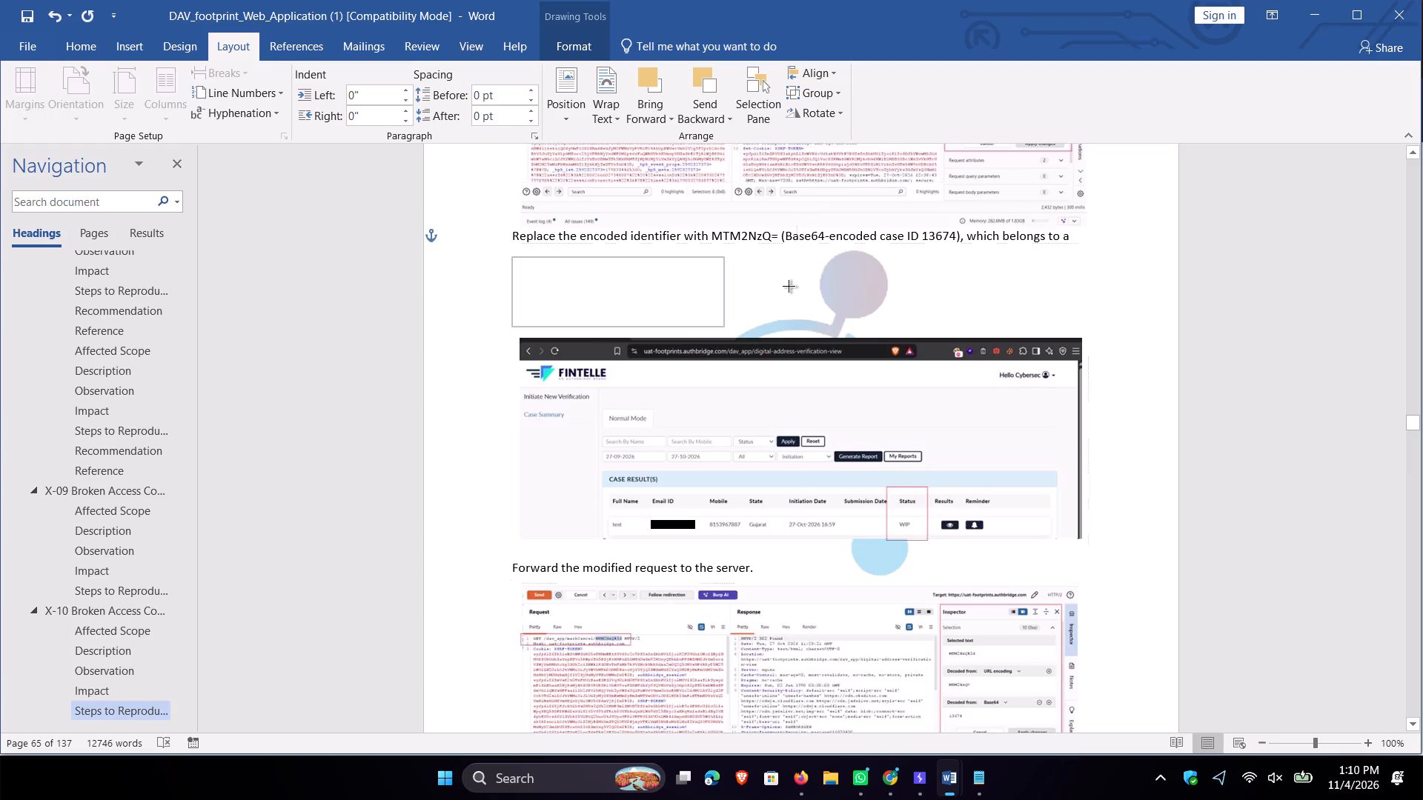
{"action": "left_click_drag", "start_coordinate": [789, 286], "coordinate": [1075, 287]}
{"action": "left_click", "coordinate": [1242, 304]}
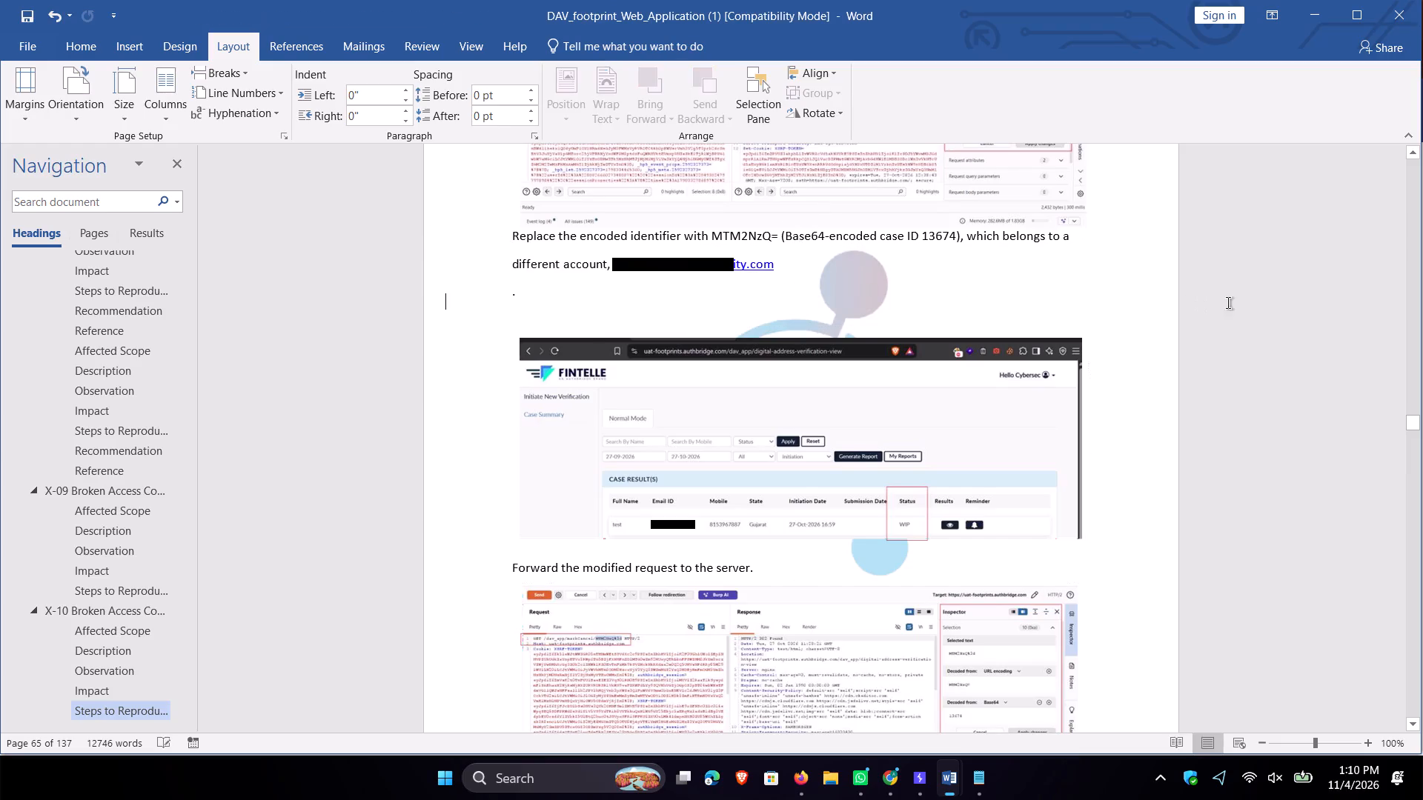
Move the "different account" text box up directly under the "Replace the encoded identifier" line and reduce its height.
{"action": "left_click", "coordinate": [580, 262]}
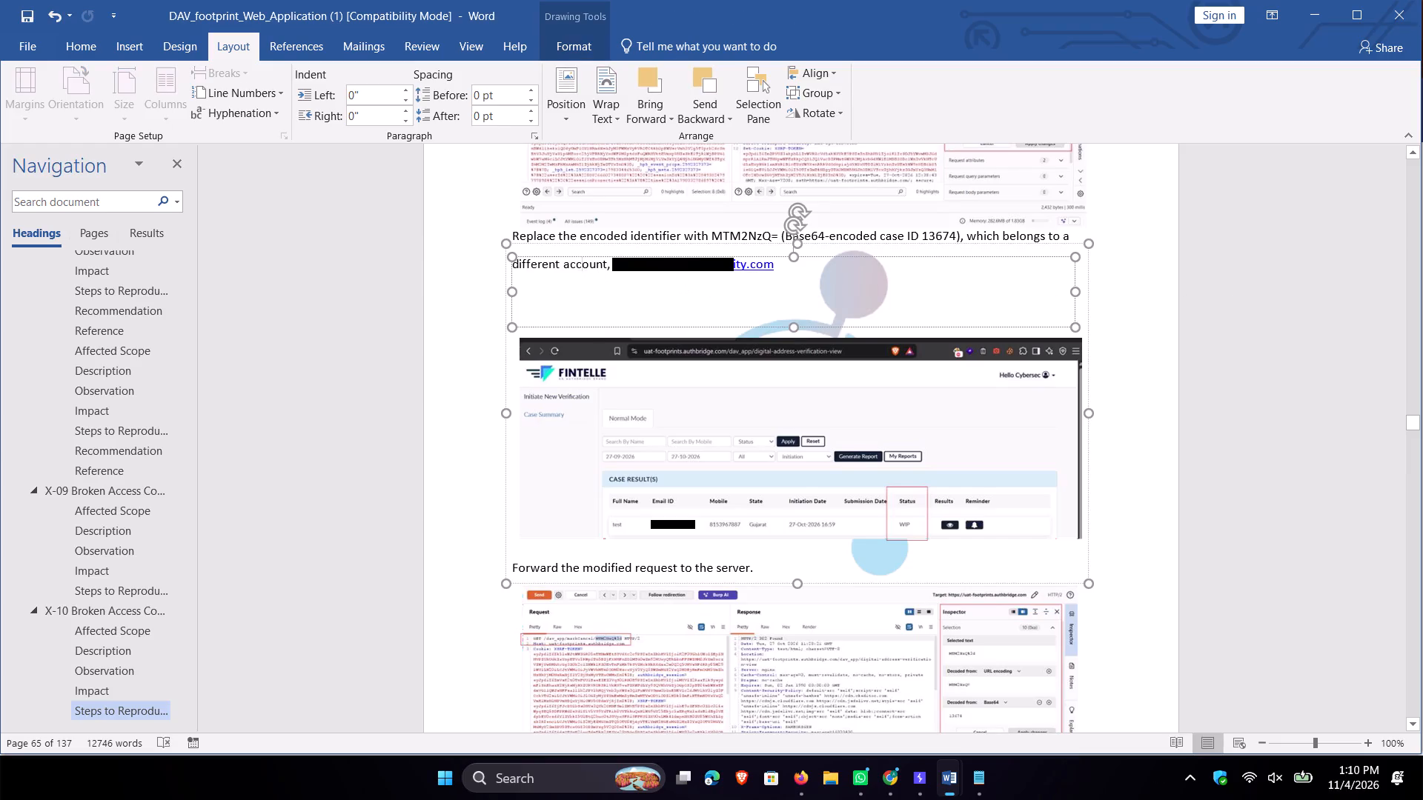
{"action": "left_click", "coordinate": [618, 256]}
{"action": "left_click_drag", "start_coordinate": [618, 256], "coordinate": [618, 244]}
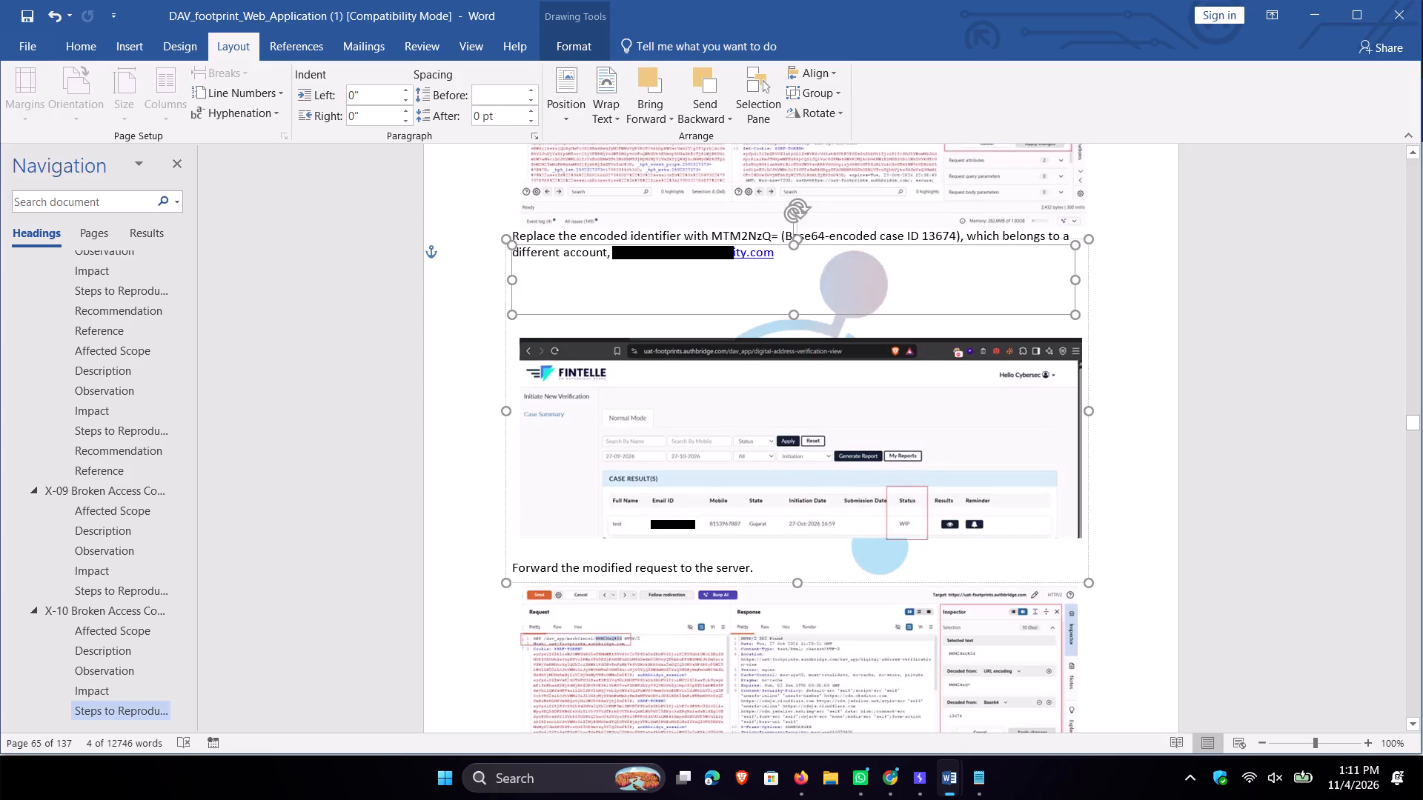
{"action": "left_click_drag", "start_coordinate": [795, 314], "coordinate": [812, 272]}
Move the Case Summary screenshot with the highlighted WIP status up directly beneath the "different account" line, aligned with the text.
{"action": "left_click", "coordinate": [752, 393]}
{"action": "left_click_drag", "start_coordinate": [752, 393], "coordinate": [748, 322]}
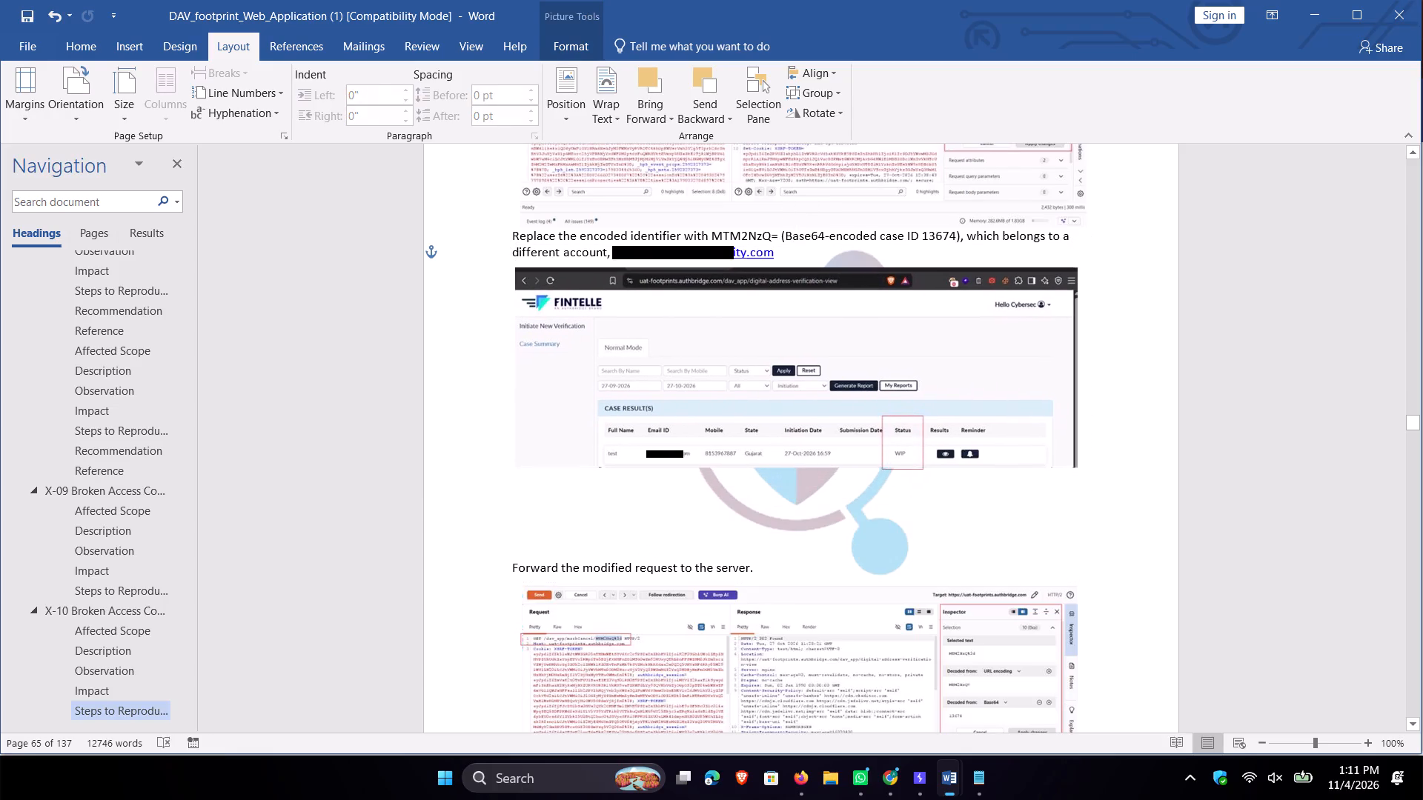
{"action": "left_click_drag", "start_coordinate": [748, 322], "coordinate": [746, 314]}
{"action": "left_click", "coordinate": [746, 314]}
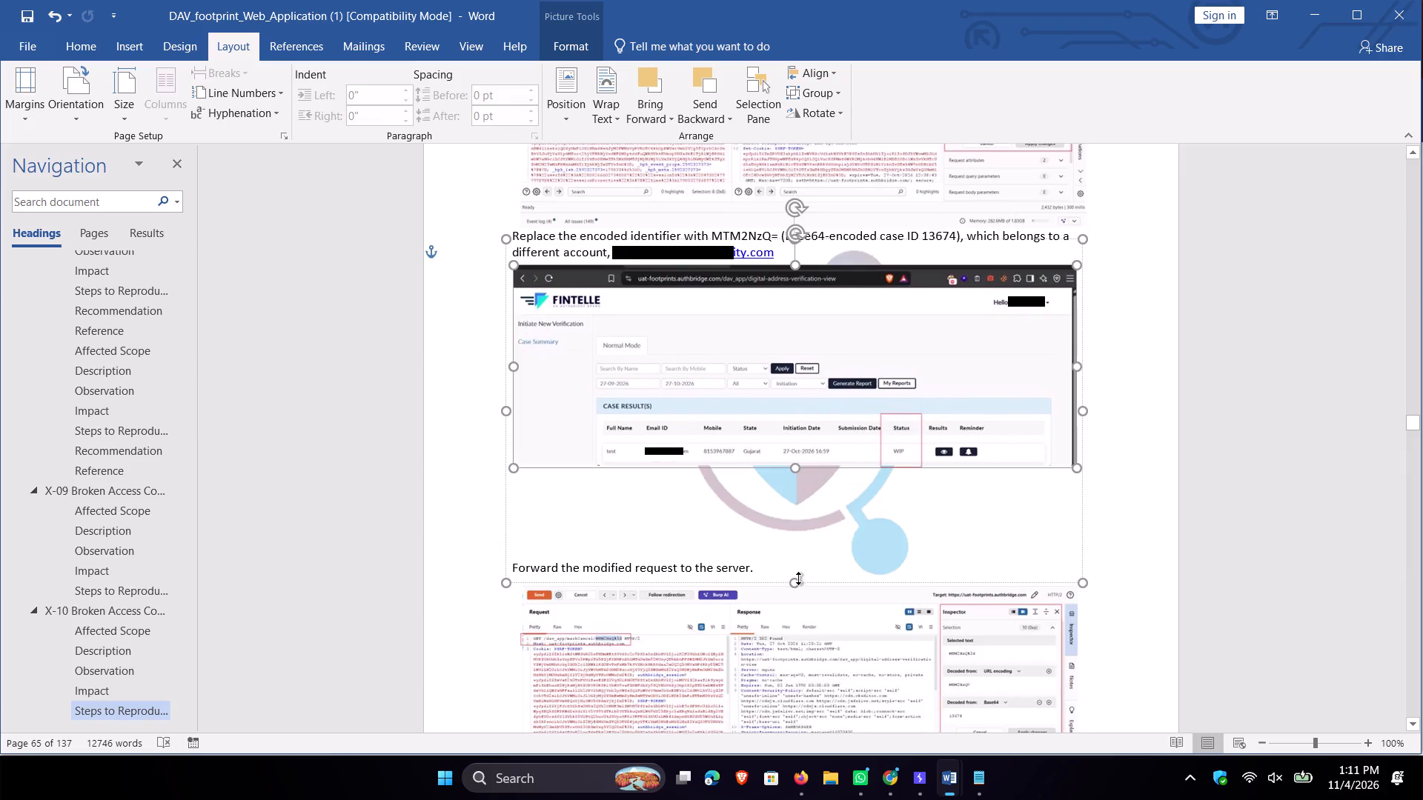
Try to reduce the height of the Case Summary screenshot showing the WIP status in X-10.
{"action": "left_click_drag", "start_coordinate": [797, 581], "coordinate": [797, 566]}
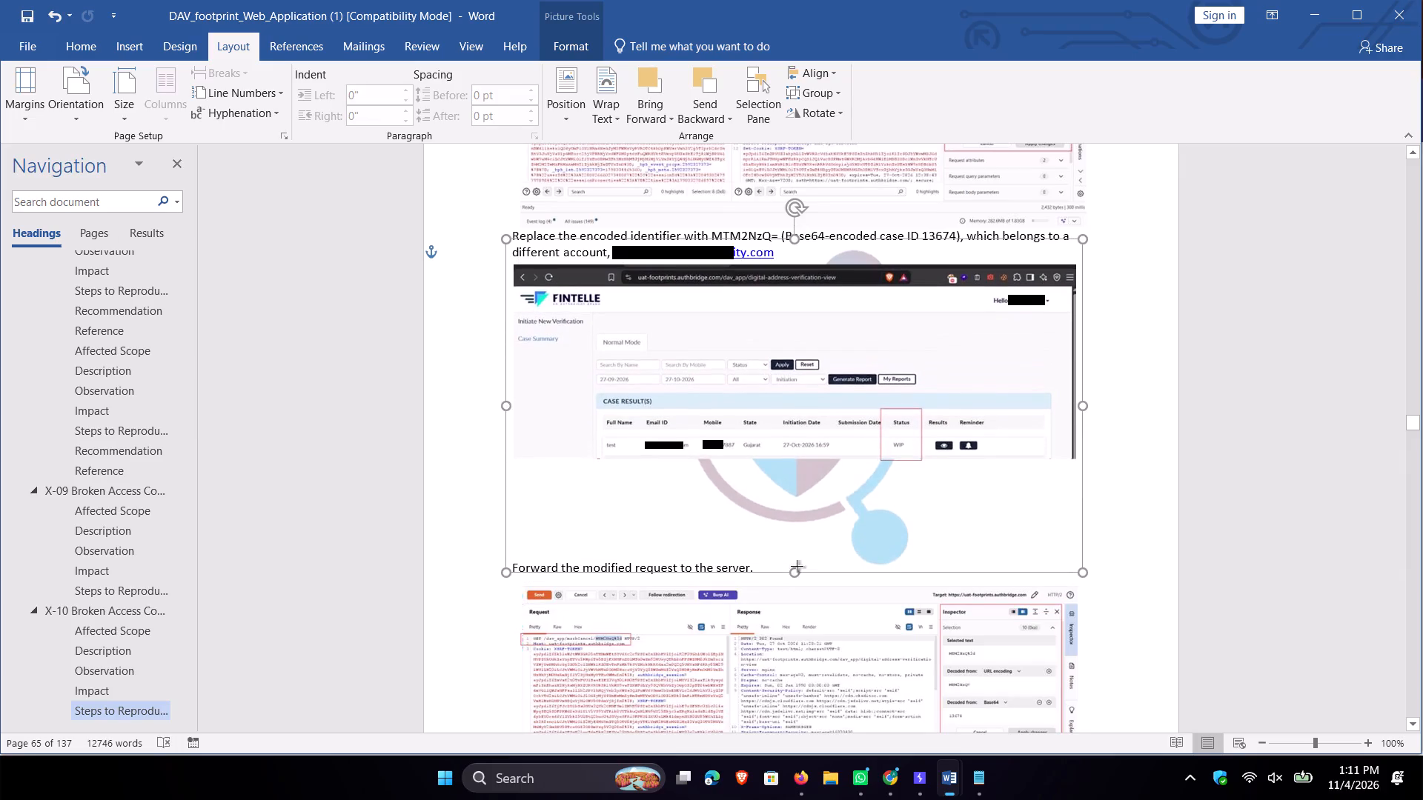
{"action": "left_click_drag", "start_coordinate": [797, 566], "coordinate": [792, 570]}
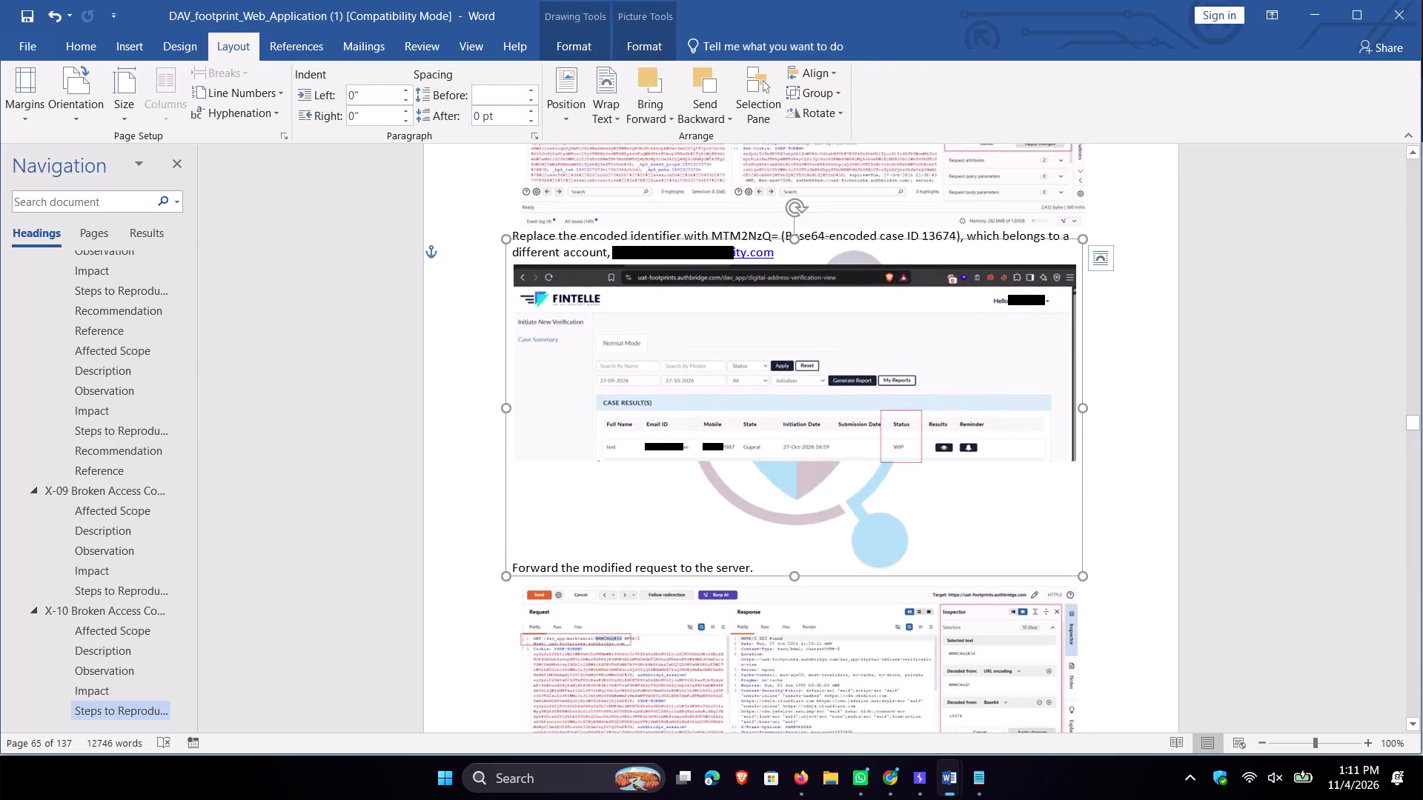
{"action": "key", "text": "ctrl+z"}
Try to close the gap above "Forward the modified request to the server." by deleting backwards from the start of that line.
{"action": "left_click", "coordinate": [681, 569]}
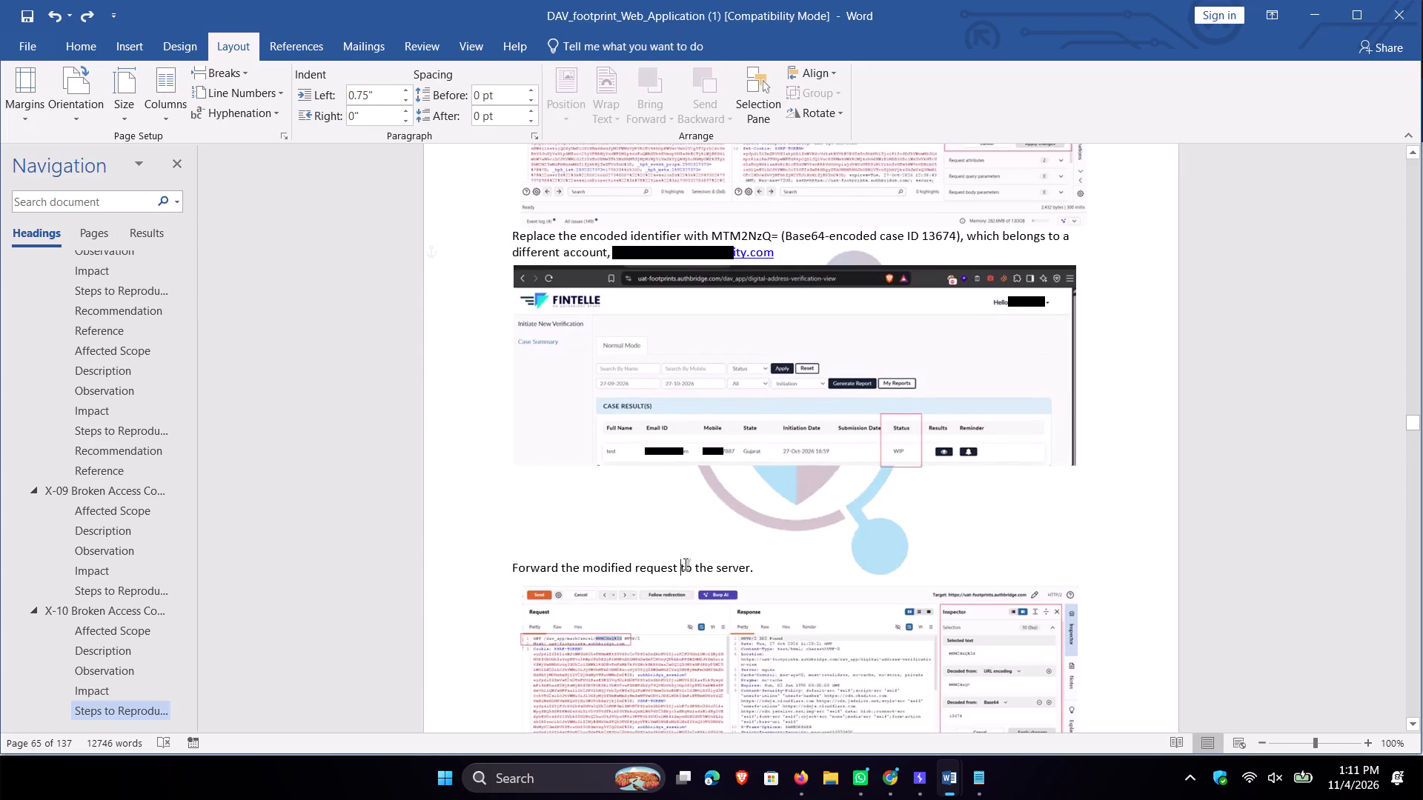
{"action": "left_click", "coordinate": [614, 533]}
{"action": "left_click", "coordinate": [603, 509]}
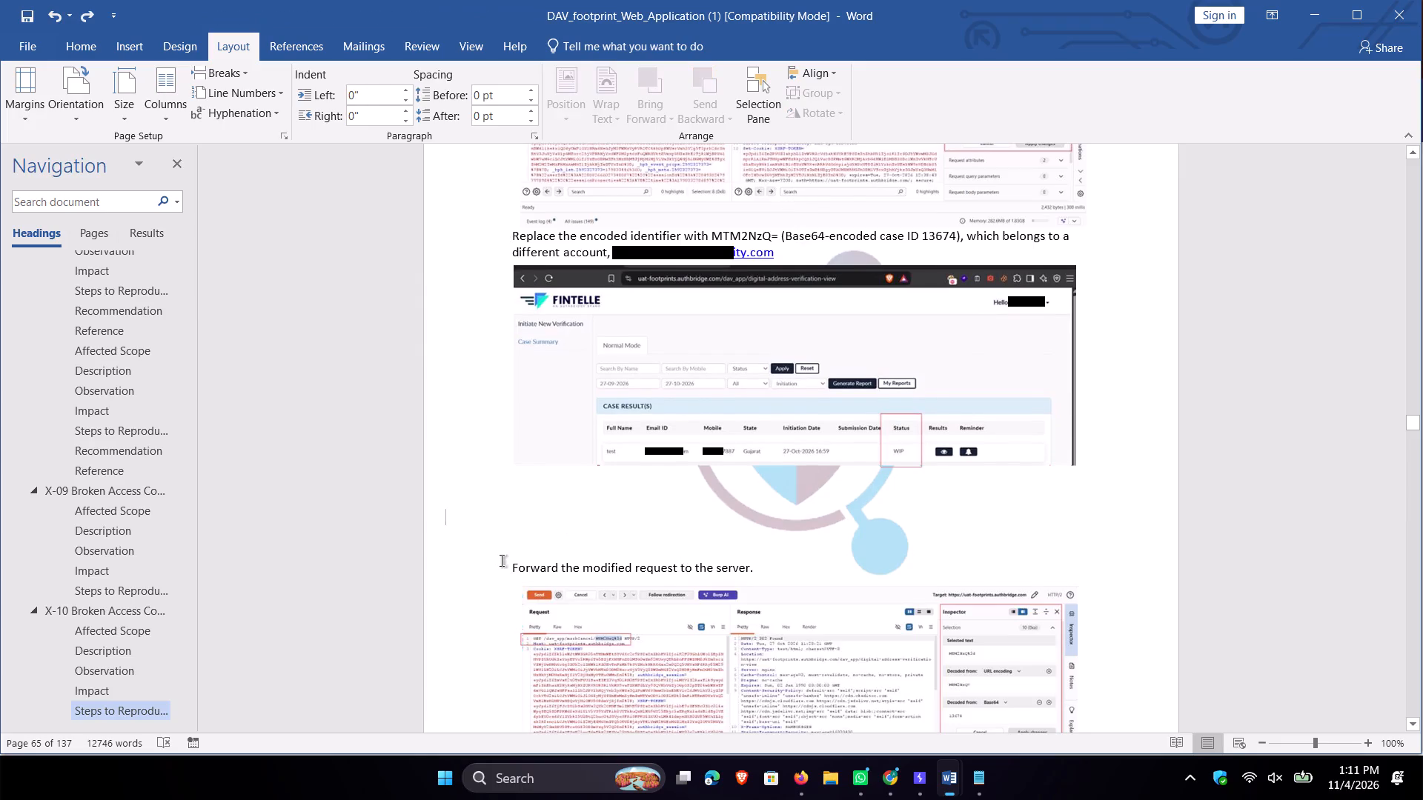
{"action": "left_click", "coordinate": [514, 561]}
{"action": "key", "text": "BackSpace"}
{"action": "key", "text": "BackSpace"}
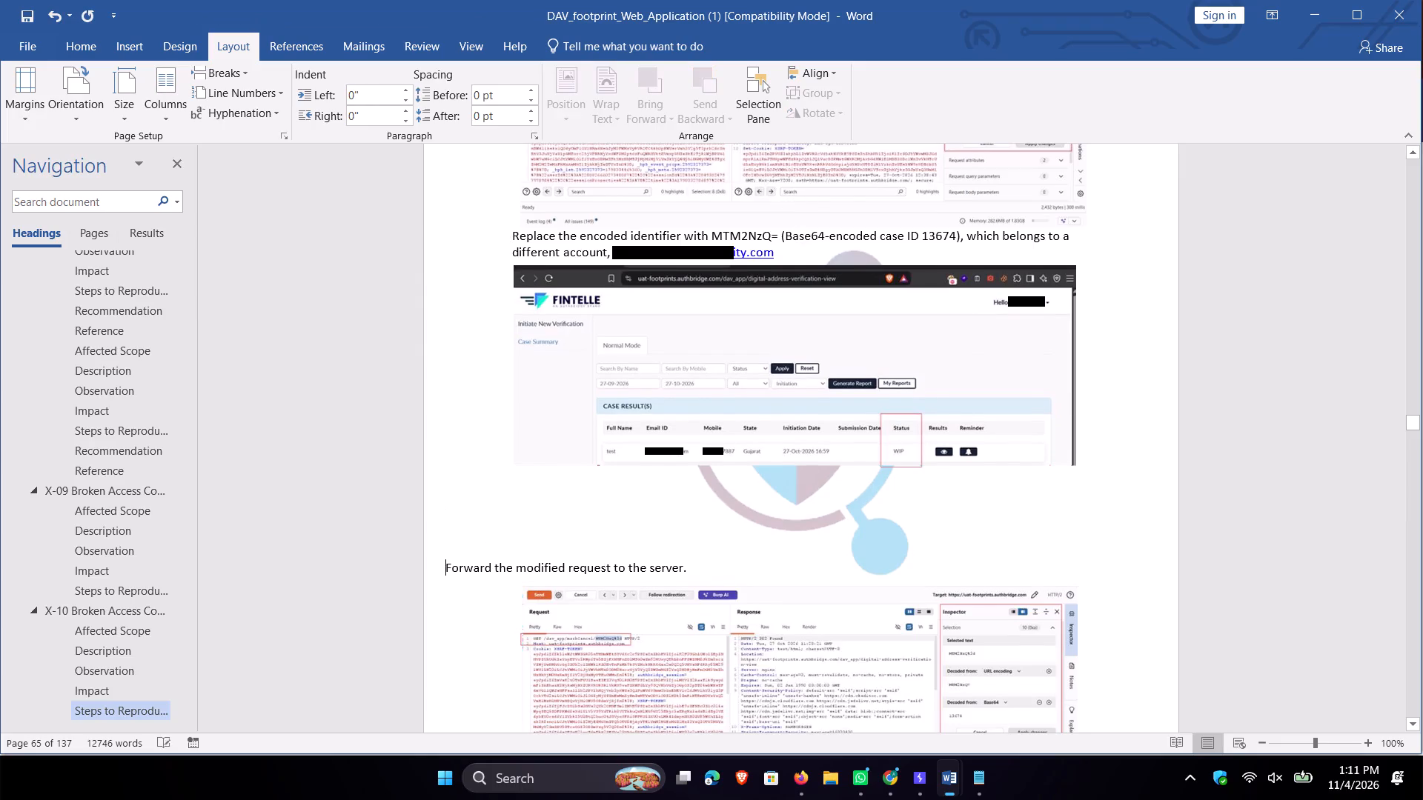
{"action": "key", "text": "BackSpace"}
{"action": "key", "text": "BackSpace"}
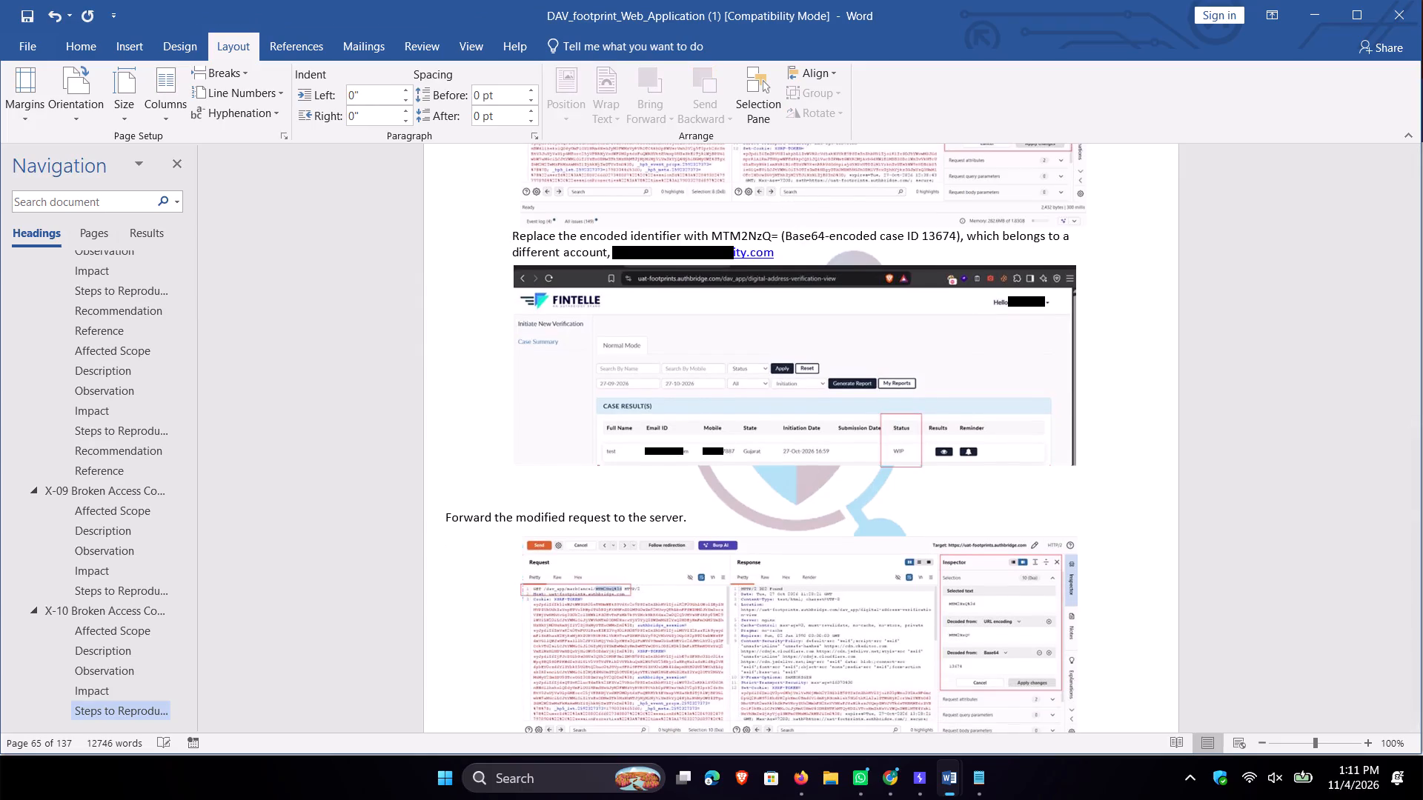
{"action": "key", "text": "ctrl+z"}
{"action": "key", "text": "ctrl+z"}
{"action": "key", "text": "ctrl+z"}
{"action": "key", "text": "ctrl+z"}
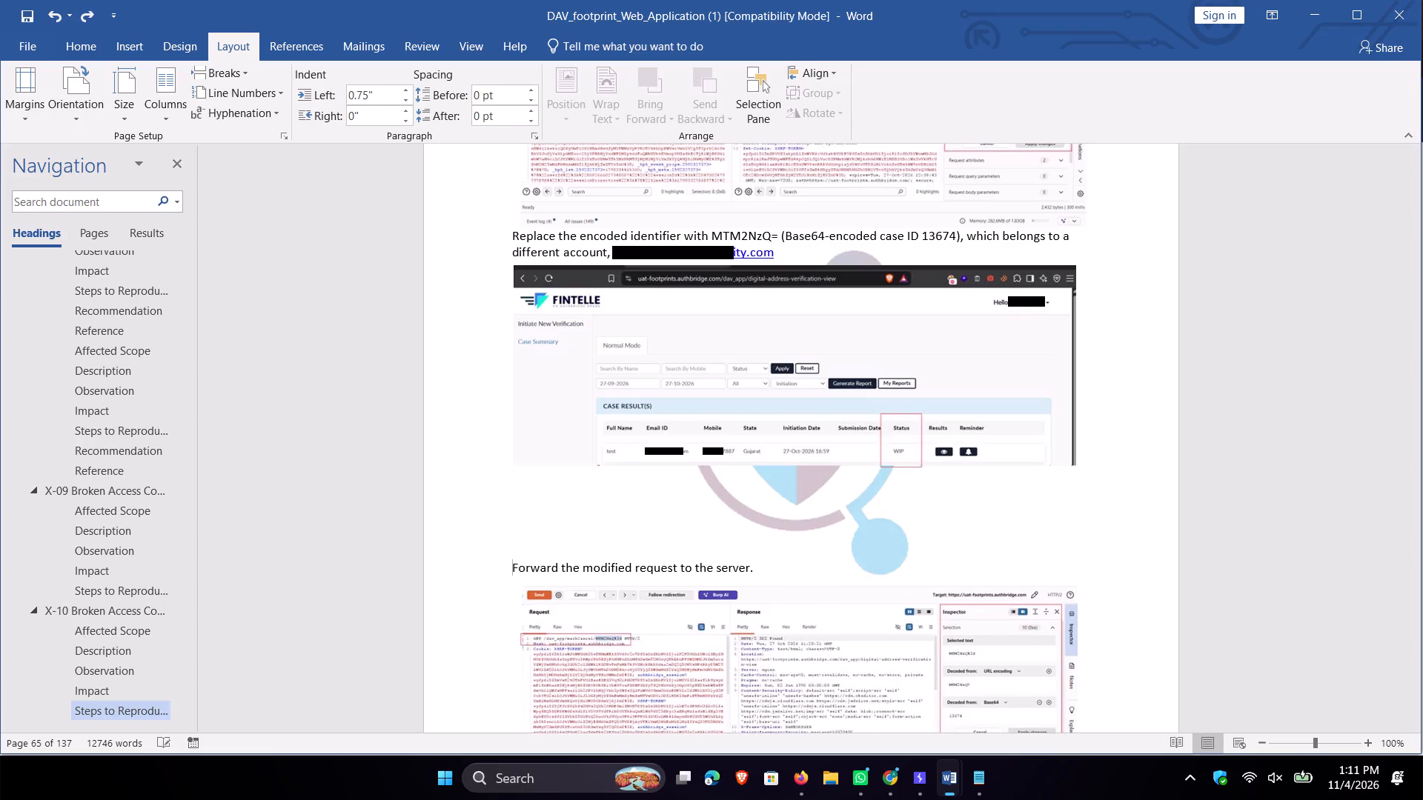
Delete the blank lines between the Case Summary screenshot and "Forward the modified request to the server.", keeping that line's indent.
{"action": "key", "text": "Left"}
{"action": "key", "text": "BackSpace"}
{"action": "key", "text": "BackSpace"}
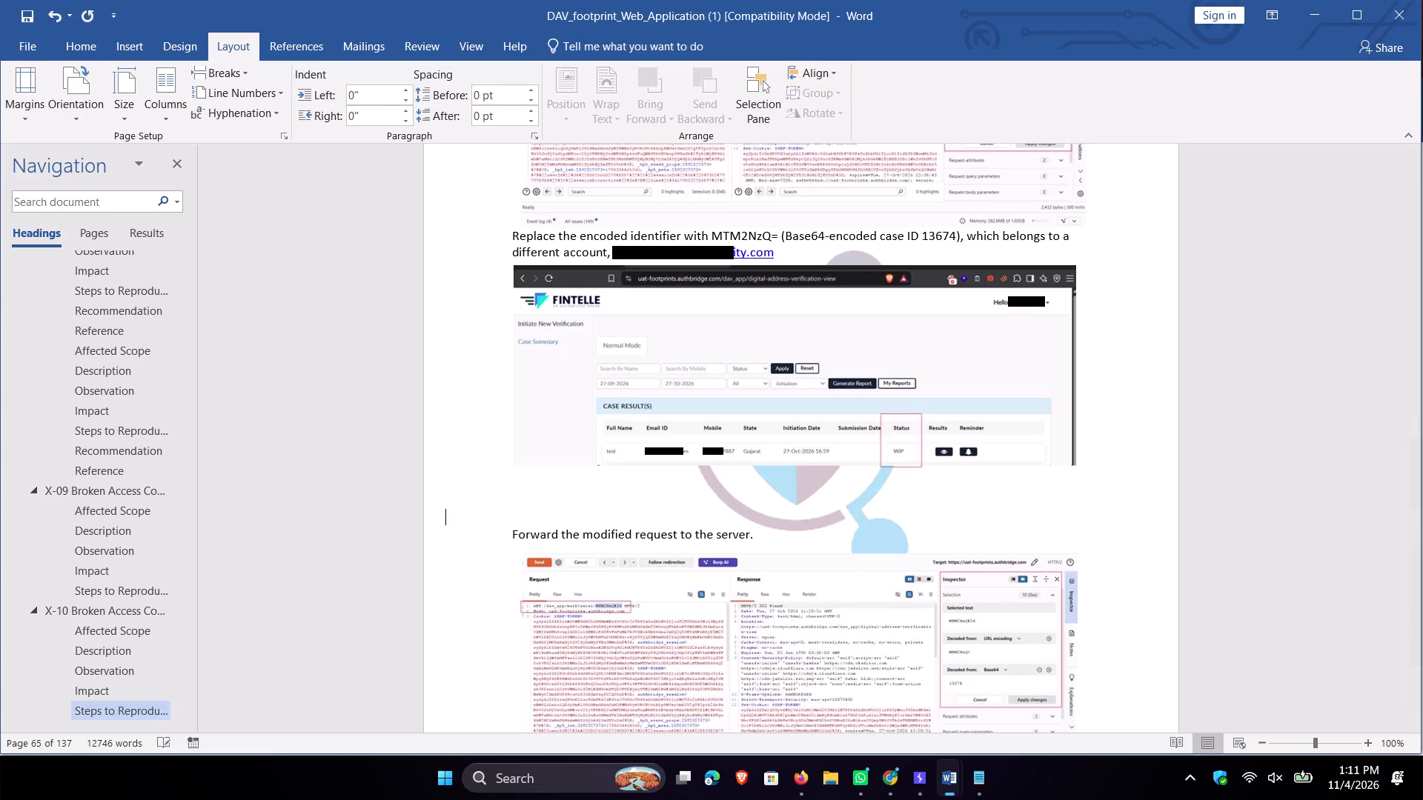
{"action": "key", "text": "BackSpace"}
{"action": "key", "text": "BackSpace"}
Put each X-10 Recommendation bullet on its own line and add a blank line before the Reference heading.
{"action": "scroll", "coordinate": [619, 424], "scroll_direction": "down", "scroll_amount": 8}
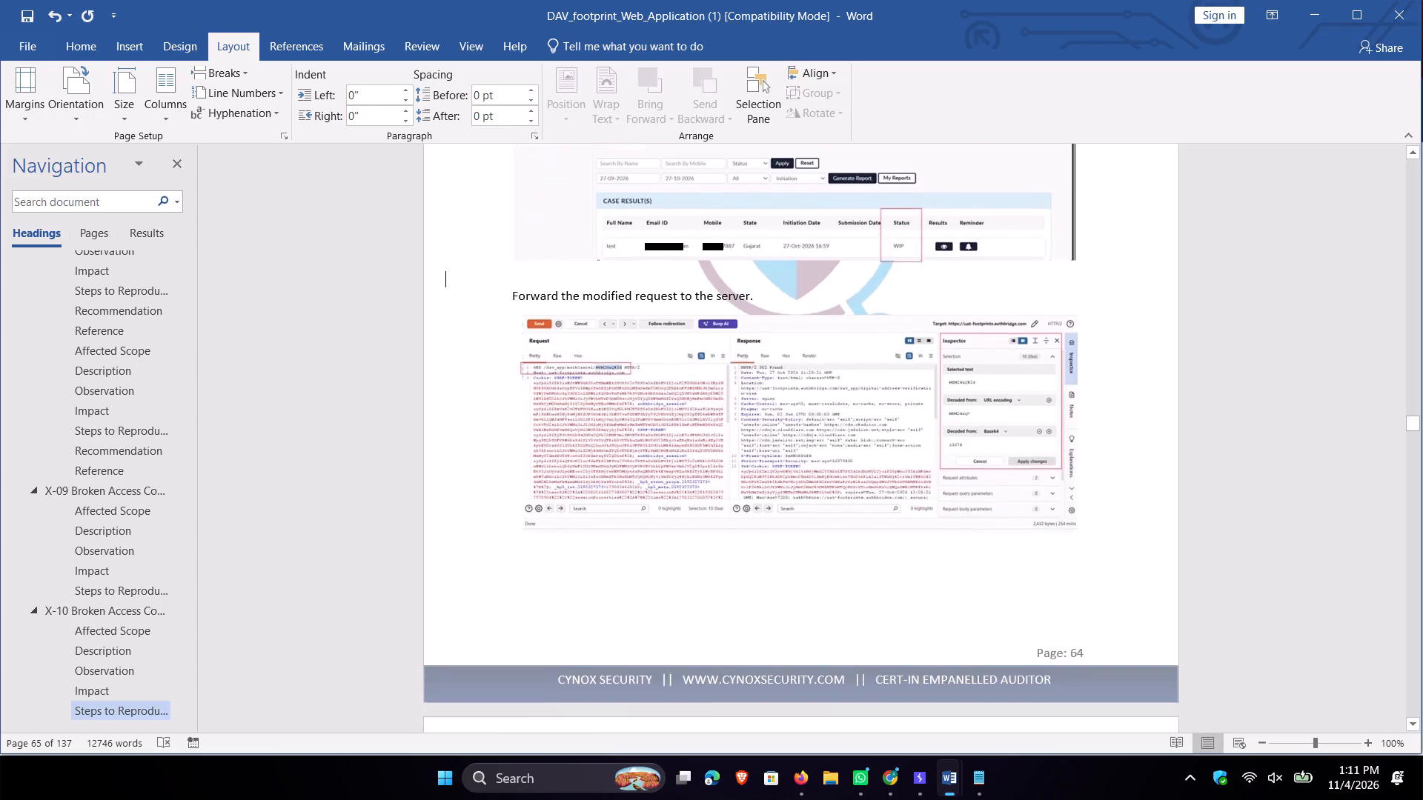
{"action": "scroll", "coordinate": [696, 413], "scroll_direction": "down", "scroll_amount": 20}
{"action": "scroll", "coordinate": [696, 413], "scroll_direction": "down", "scroll_amount": 4}
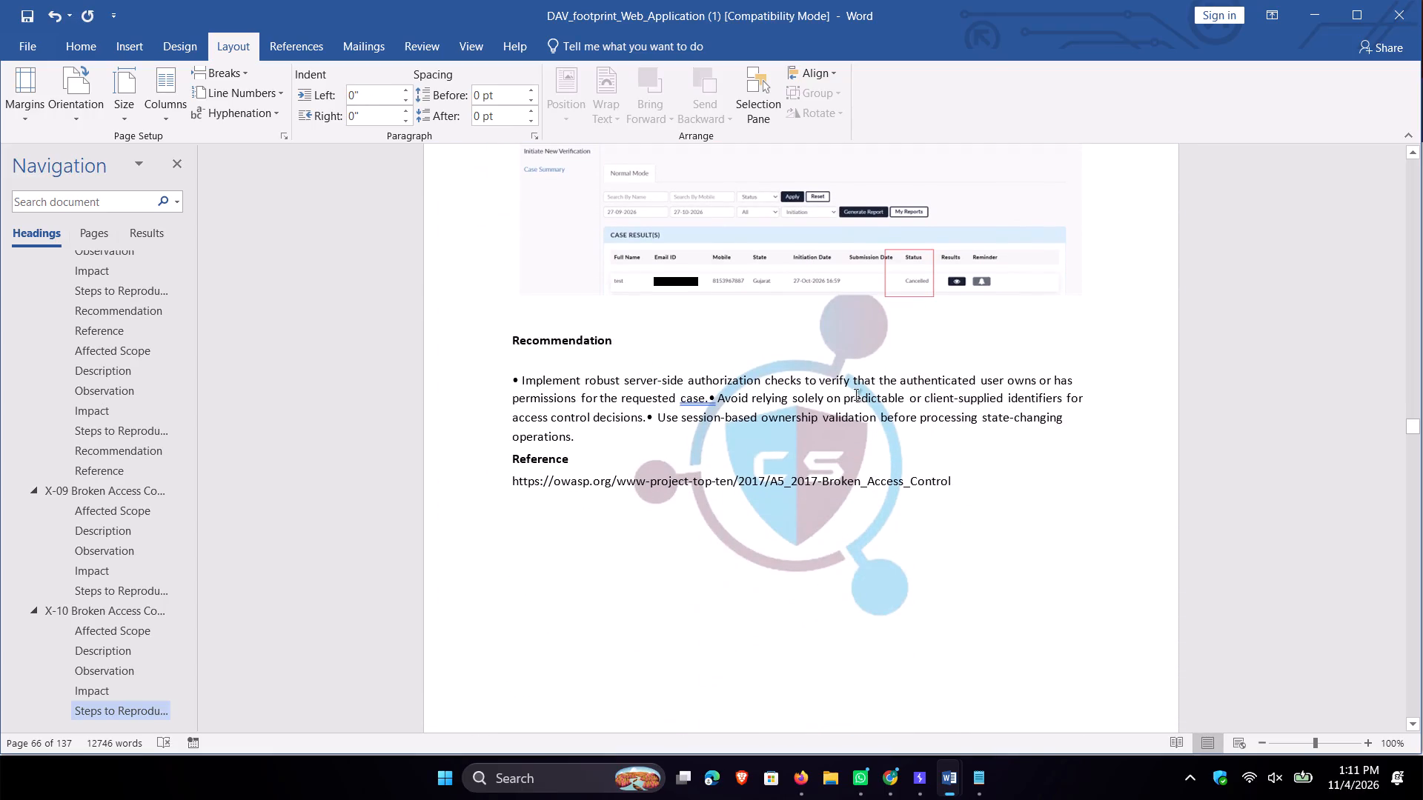
{"action": "left_click", "coordinate": [710, 399]}
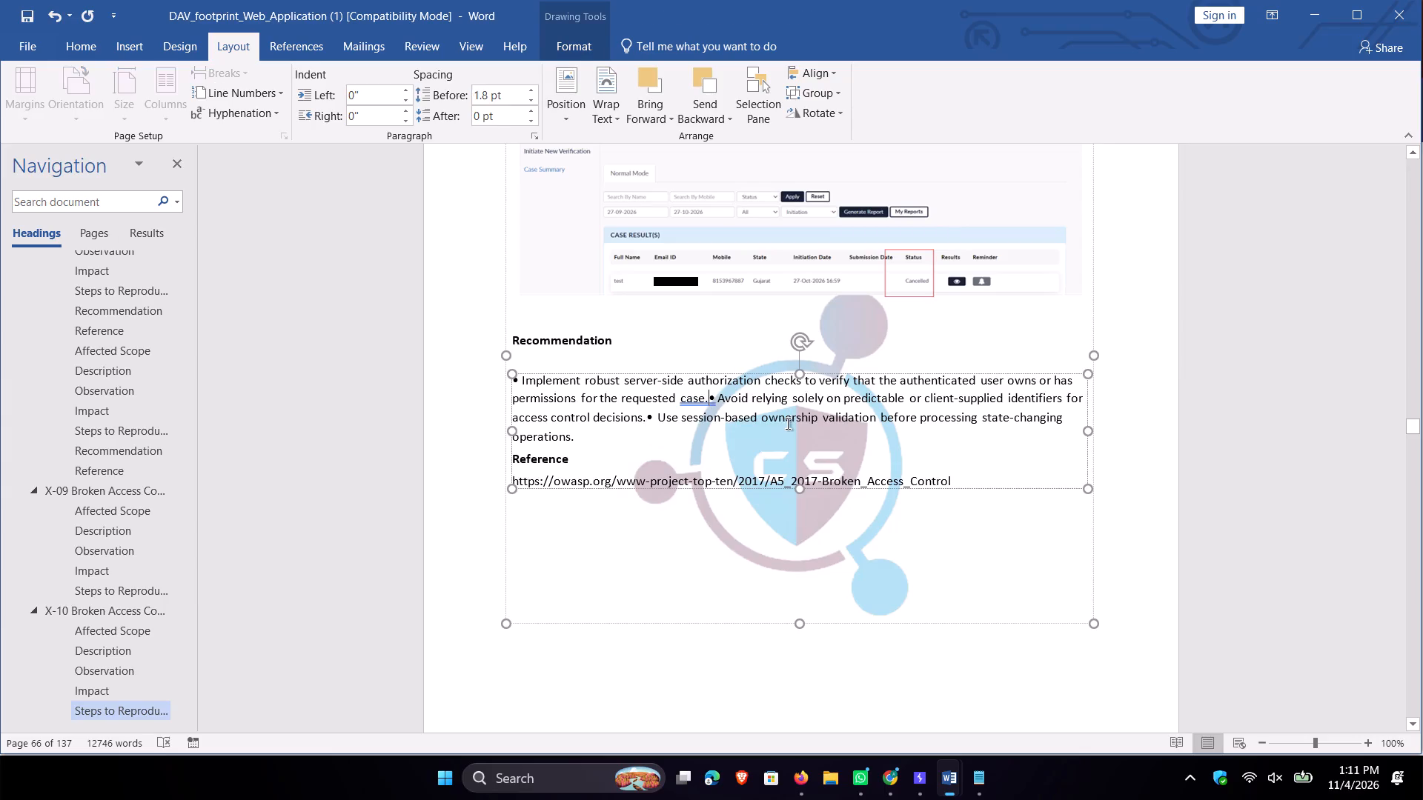
{"action": "key", "text": "Return"}
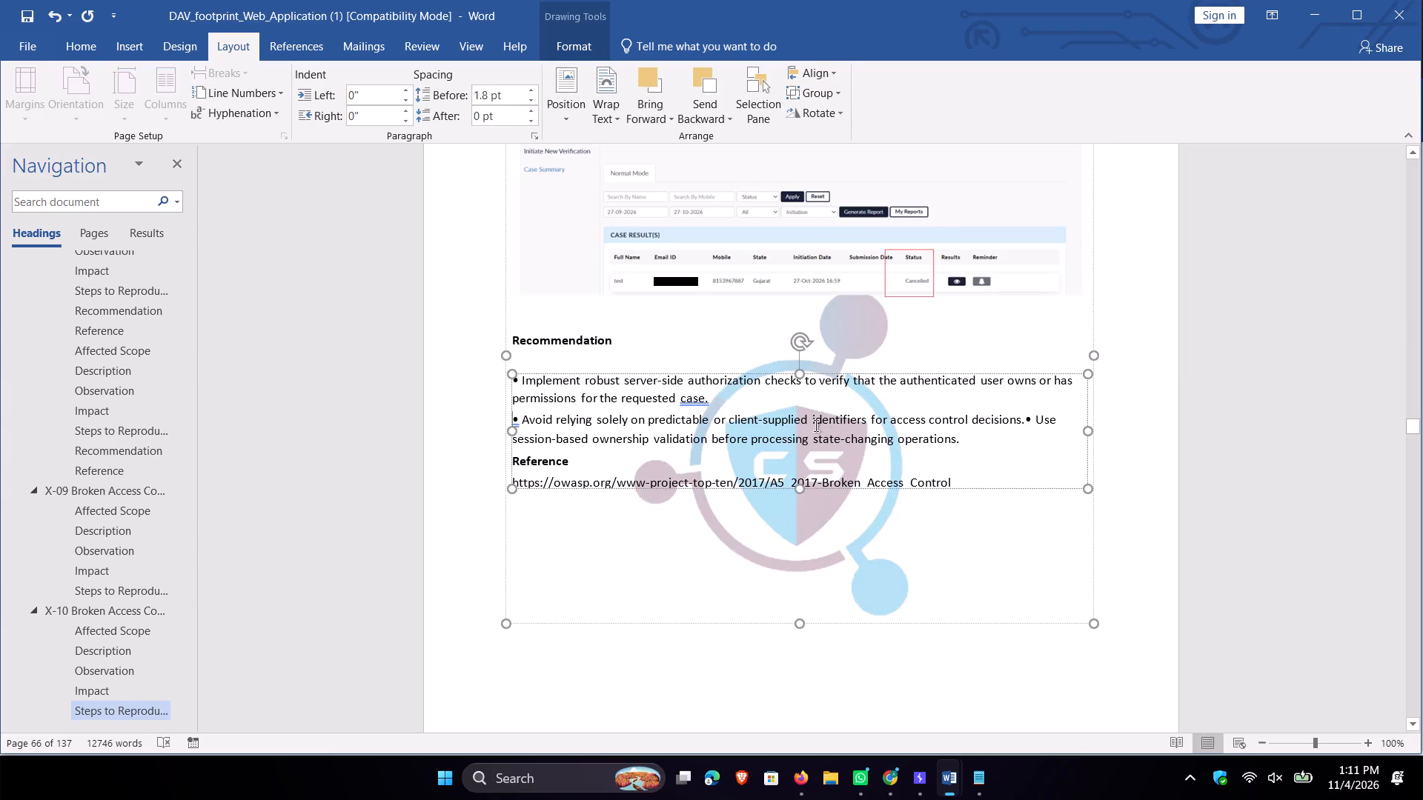
{"action": "left_click", "coordinate": [1025, 422]}
{"action": "key", "text": "Return"}
{"action": "left_click", "coordinate": [1012, 443]}
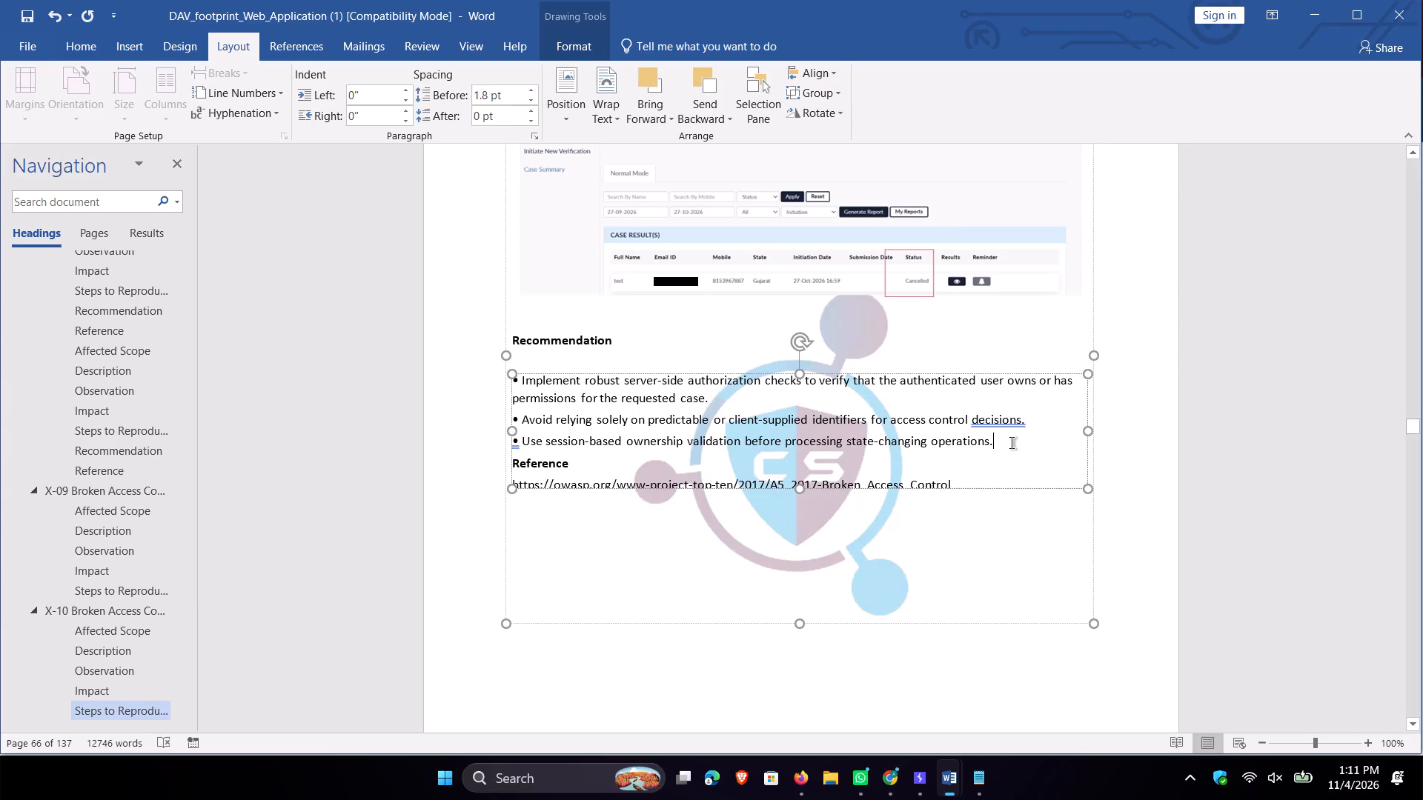
{"action": "key", "text": "Return"}
Extend the X-10 Recommendation text box downward so the Reference link fits fully inside it.
{"action": "left_click_drag", "start_coordinate": [799, 489], "coordinate": [797, 551]}
{"action": "left_click", "coordinate": [1190, 375]}
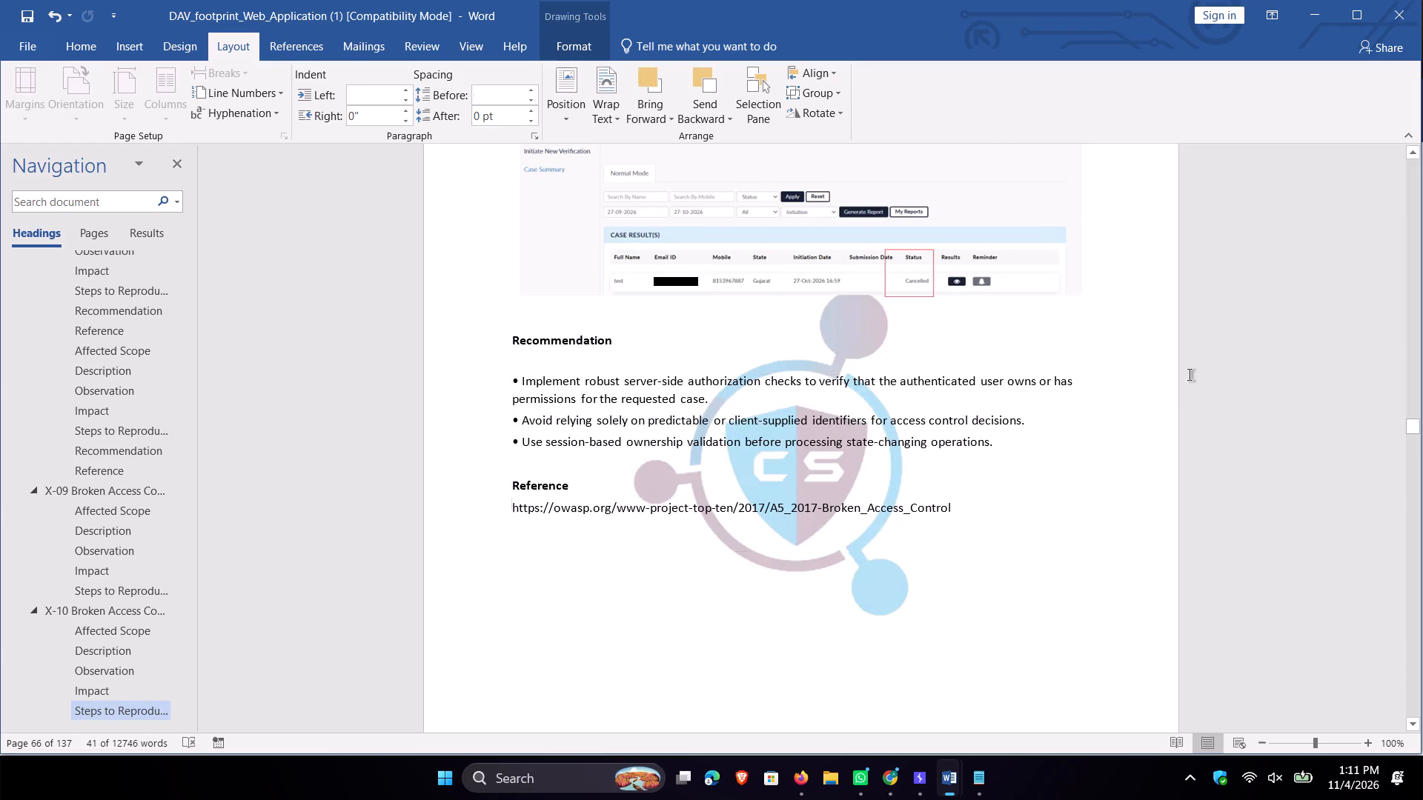
Go to the X-11 Unauthenticated OTP Dispatch finding and delete blank lines above its heading.
{"action": "scroll", "coordinate": [667, 428], "scroll_direction": "down", "scroll_amount": 8}
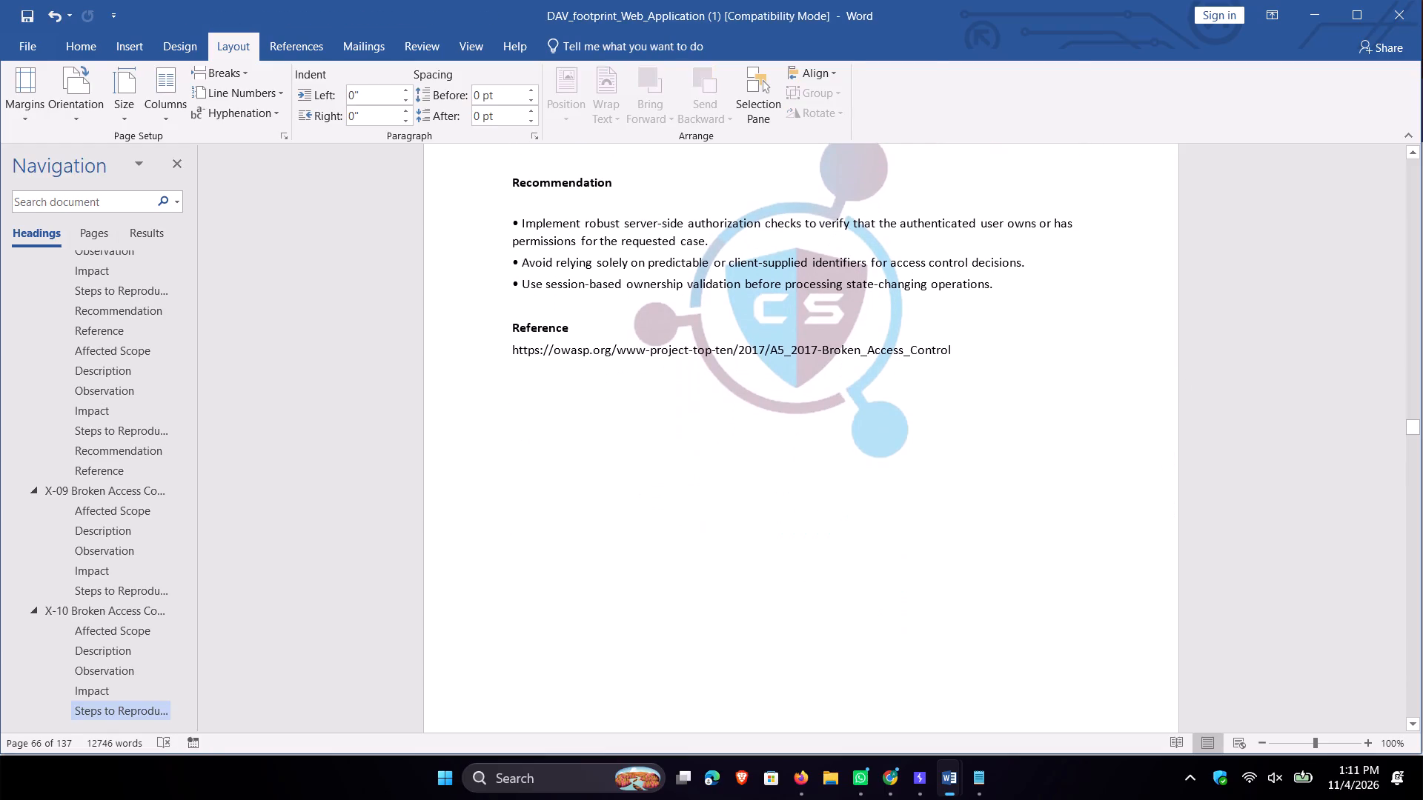
{"action": "scroll", "coordinate": [126, 587], "scroll_direction": "down", "scroll_amount": 5}
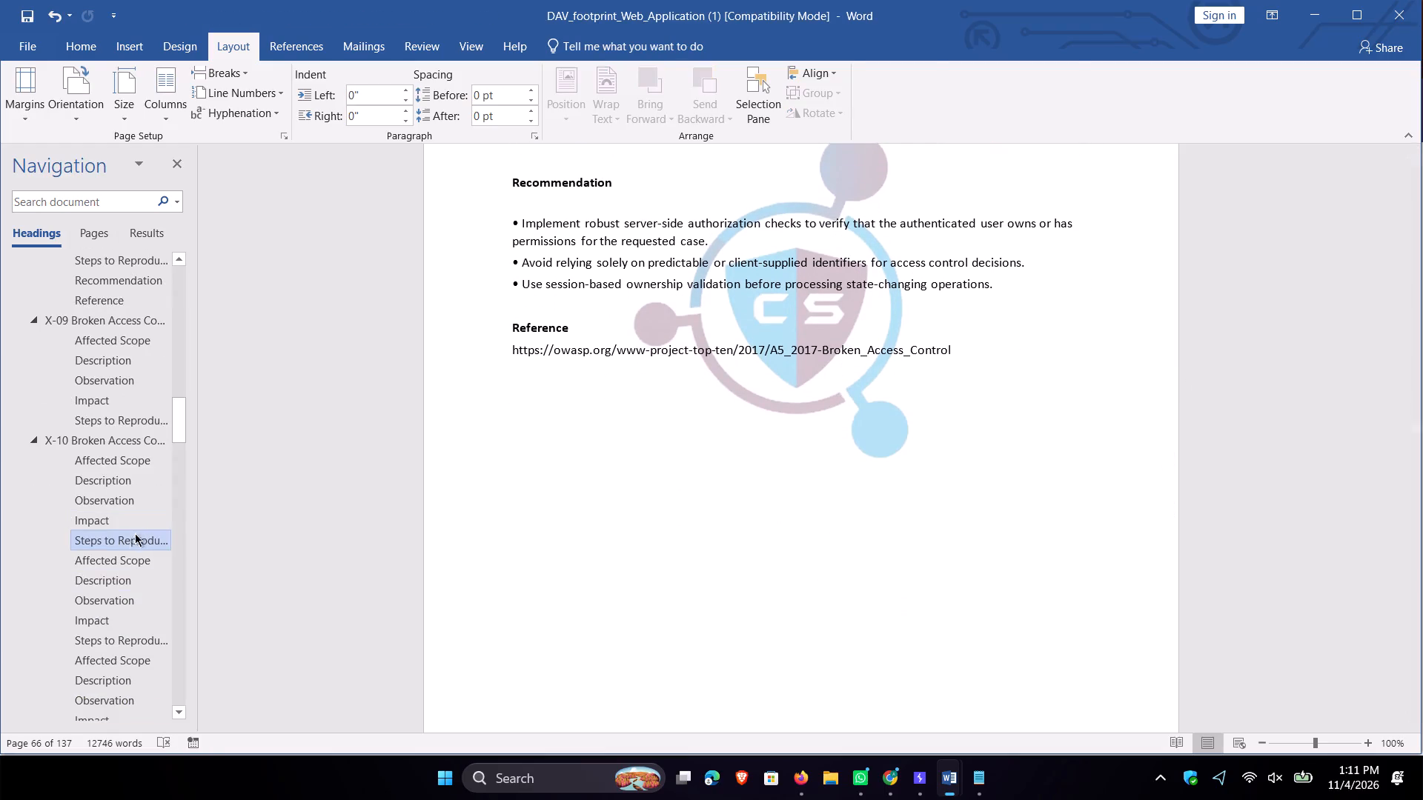
{"action": "left_click", "coordinate": [125, 559]}
{"action": "scroll", "coordinate": [703, 456], "scroll_direction": "up", "scroll_amount": 5}
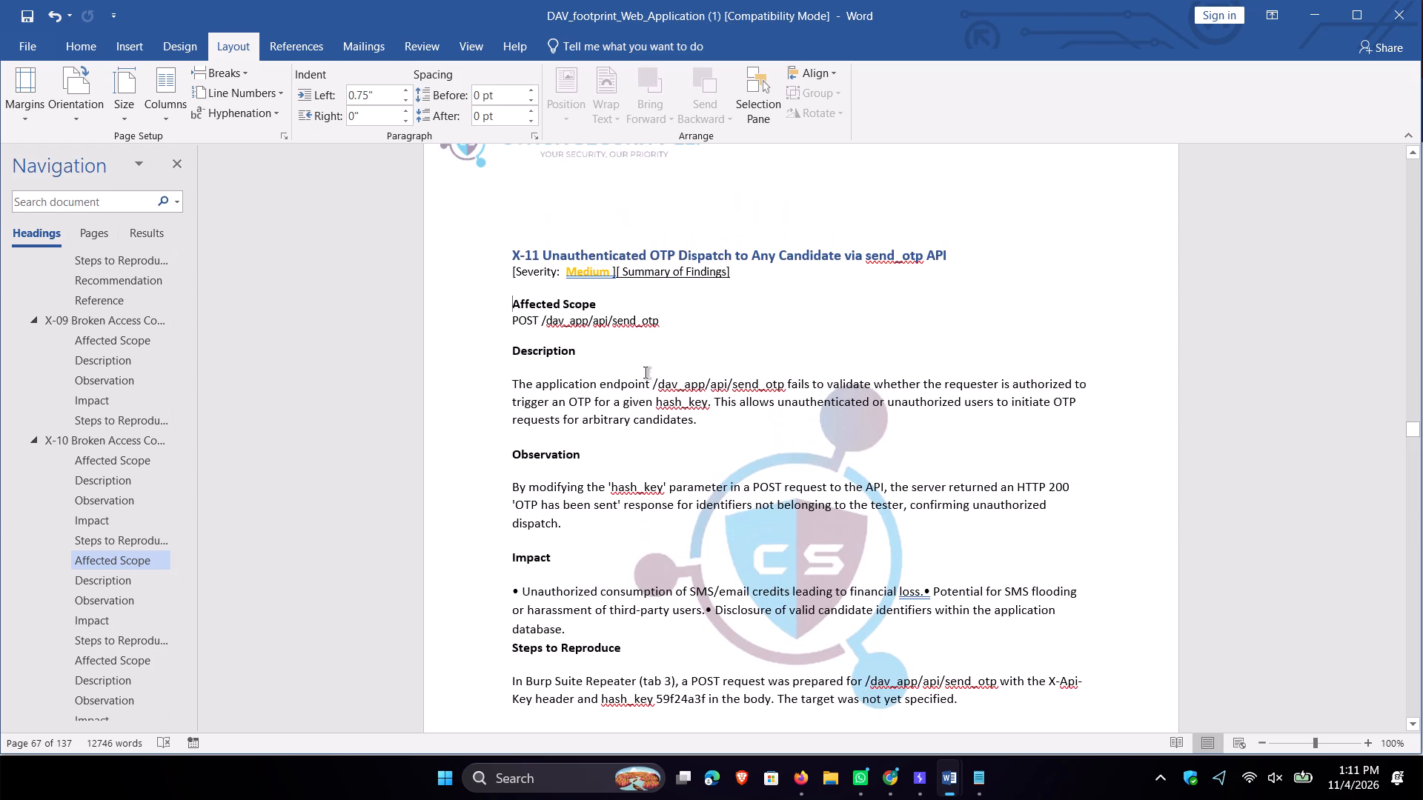
{"action": "scroll", "coordinate": [654, 264], "scroll_direction": "up", "scroll_amount": 1}
{"action": "left_click", "coordinate": [553, 262]}
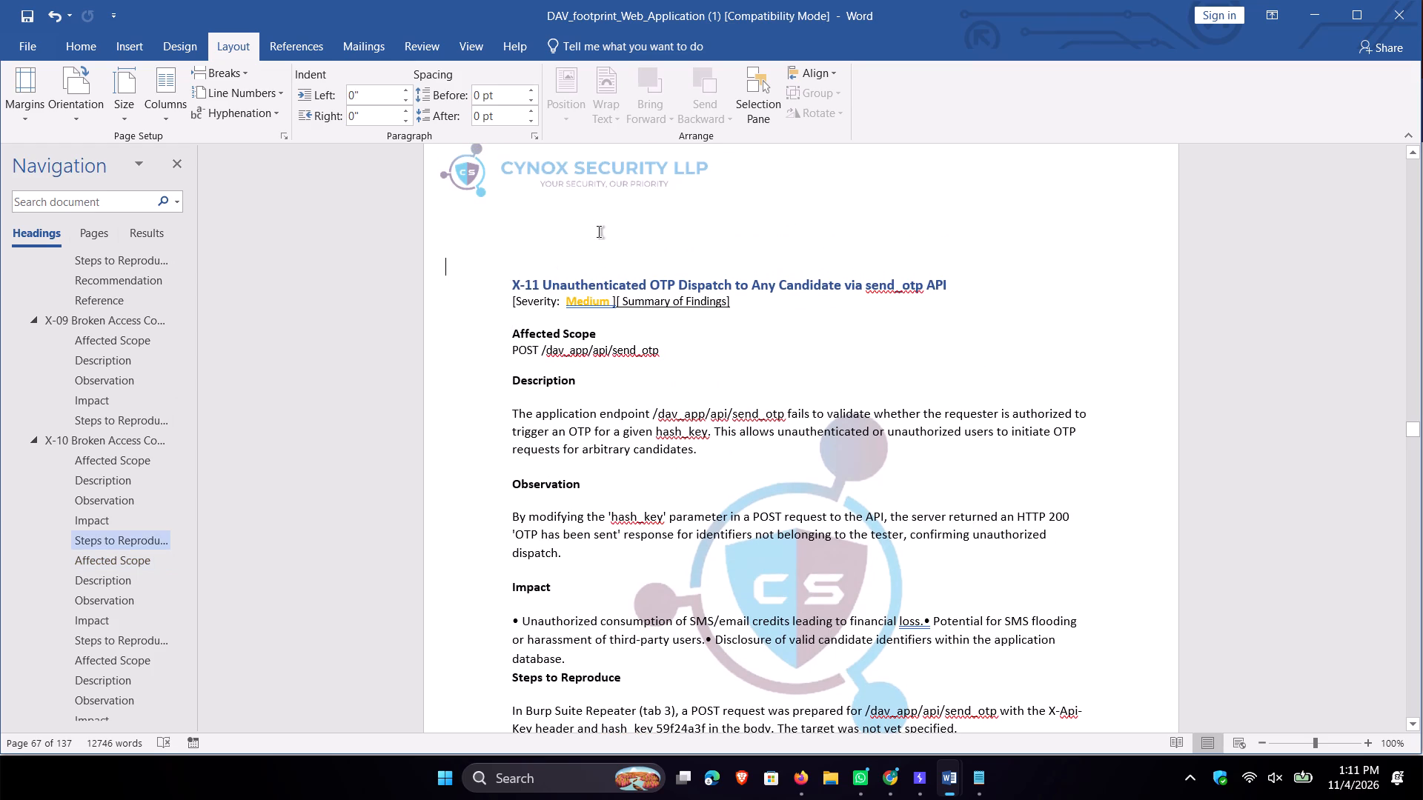
{"action": "key", "text": "BackSpace"}
{"action": "key", "text": "BackSpace"}
{"action": "key", "text": "BackSpace"}
Put each X-11 Impact bullet on its own line without duplicate bullets, and add a blank line before Steps to Reproduce.
{"action": "scroll", "coordinate": [640, 335], "scroll_direction": "down", "scroll_amount": 2}
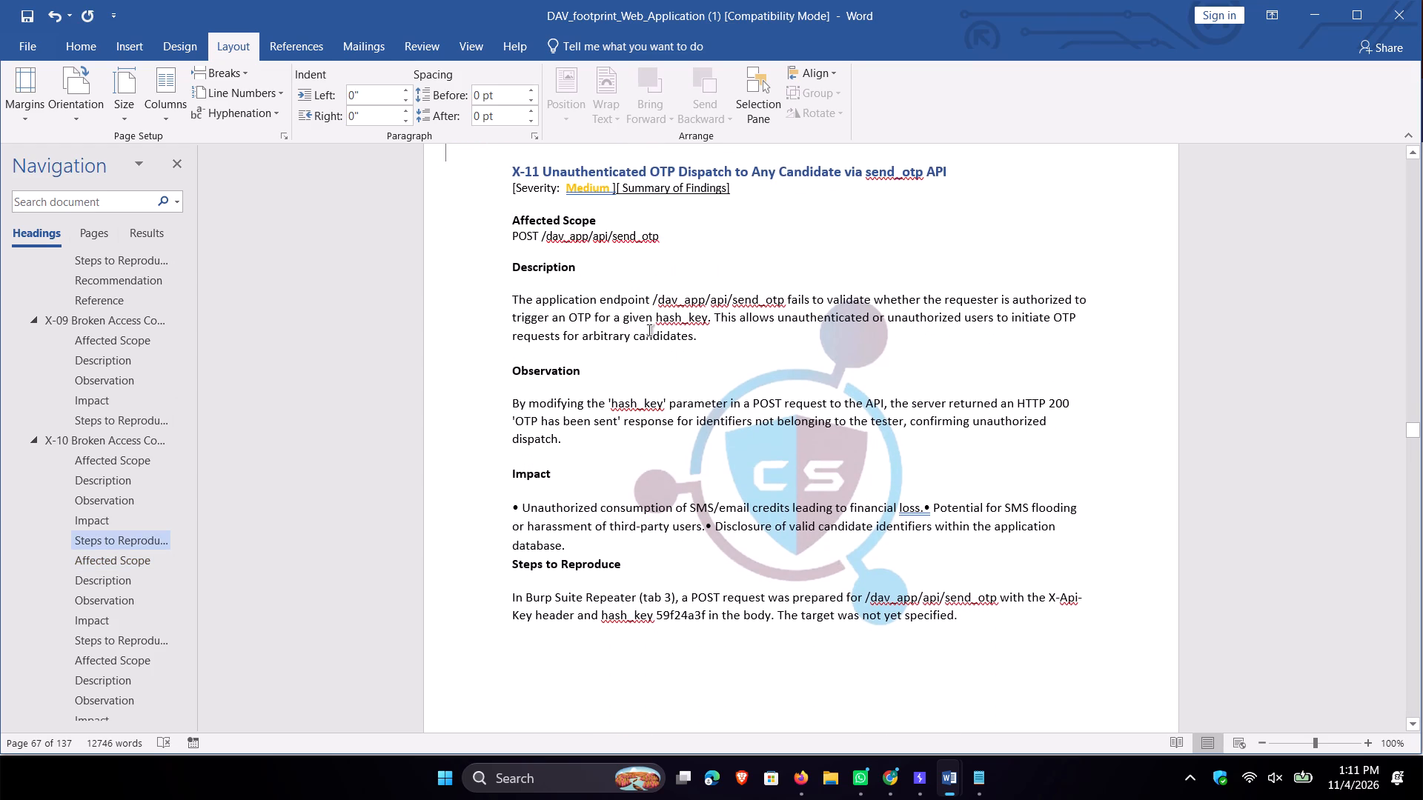
{"action": "scroll", "coordinate": [675, 390], "scroll_direction": "down", "scroll_amount": 5}
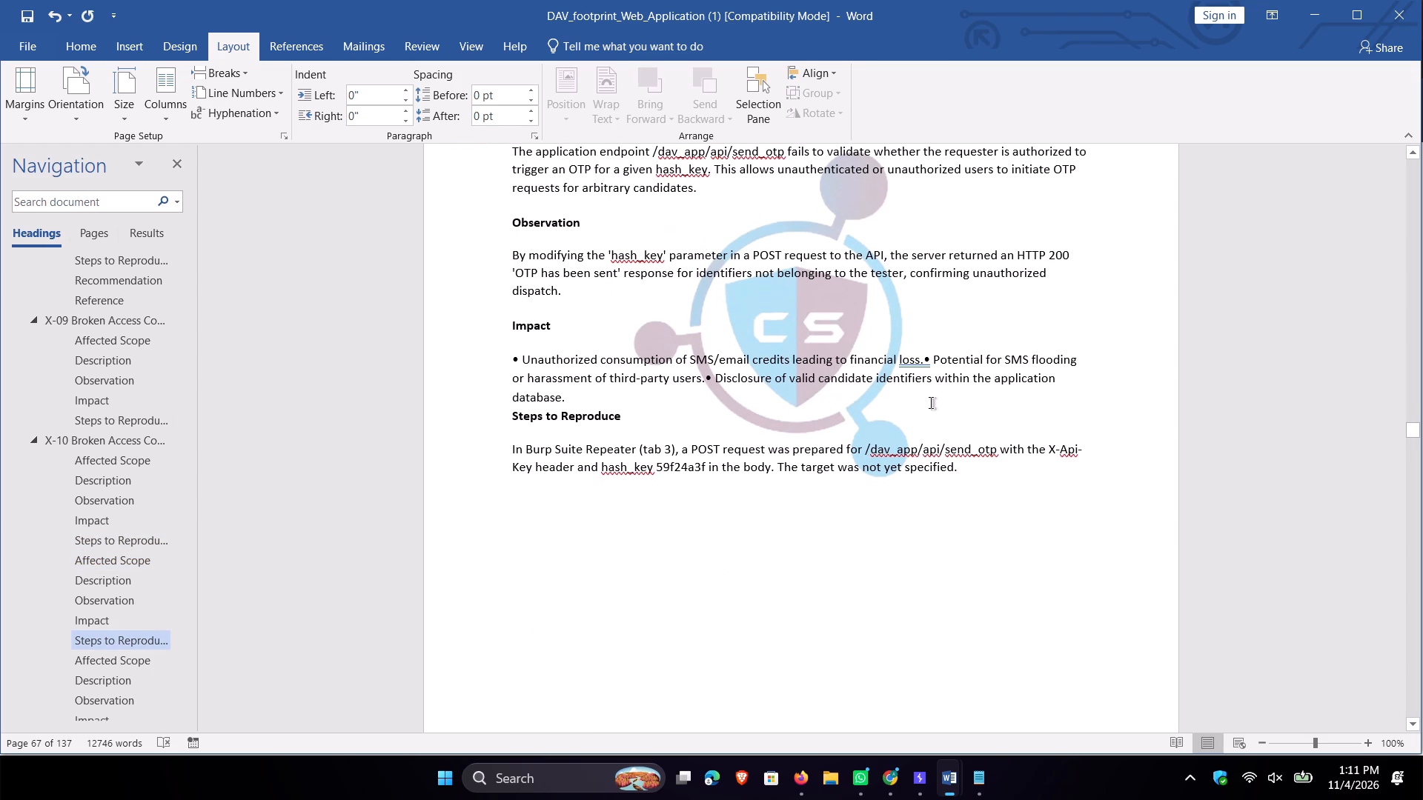
{"action": "left_click", "coordinate": [926, 360]}
{"action": "key", "text": "Return"}
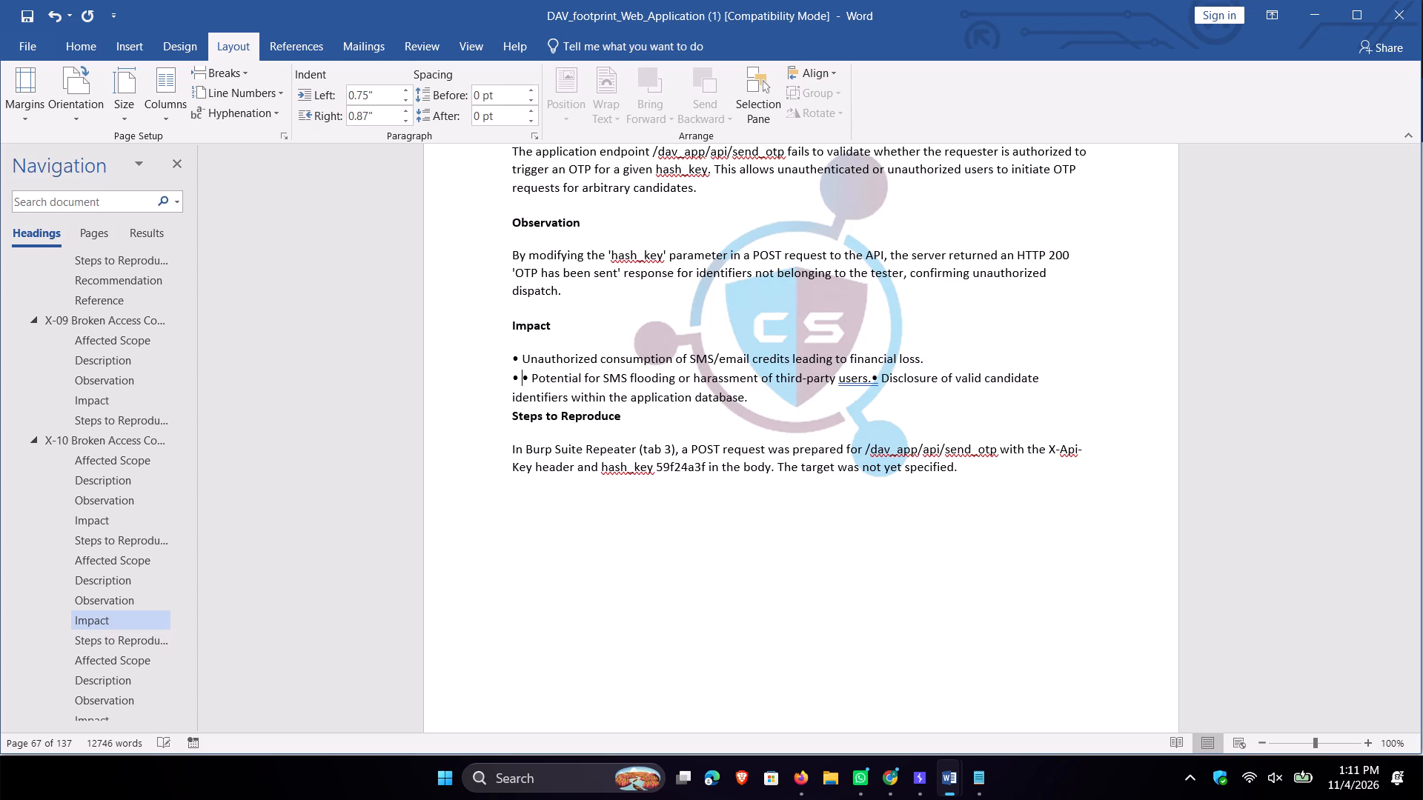
{"action": "key", "text": "BackSpace"}
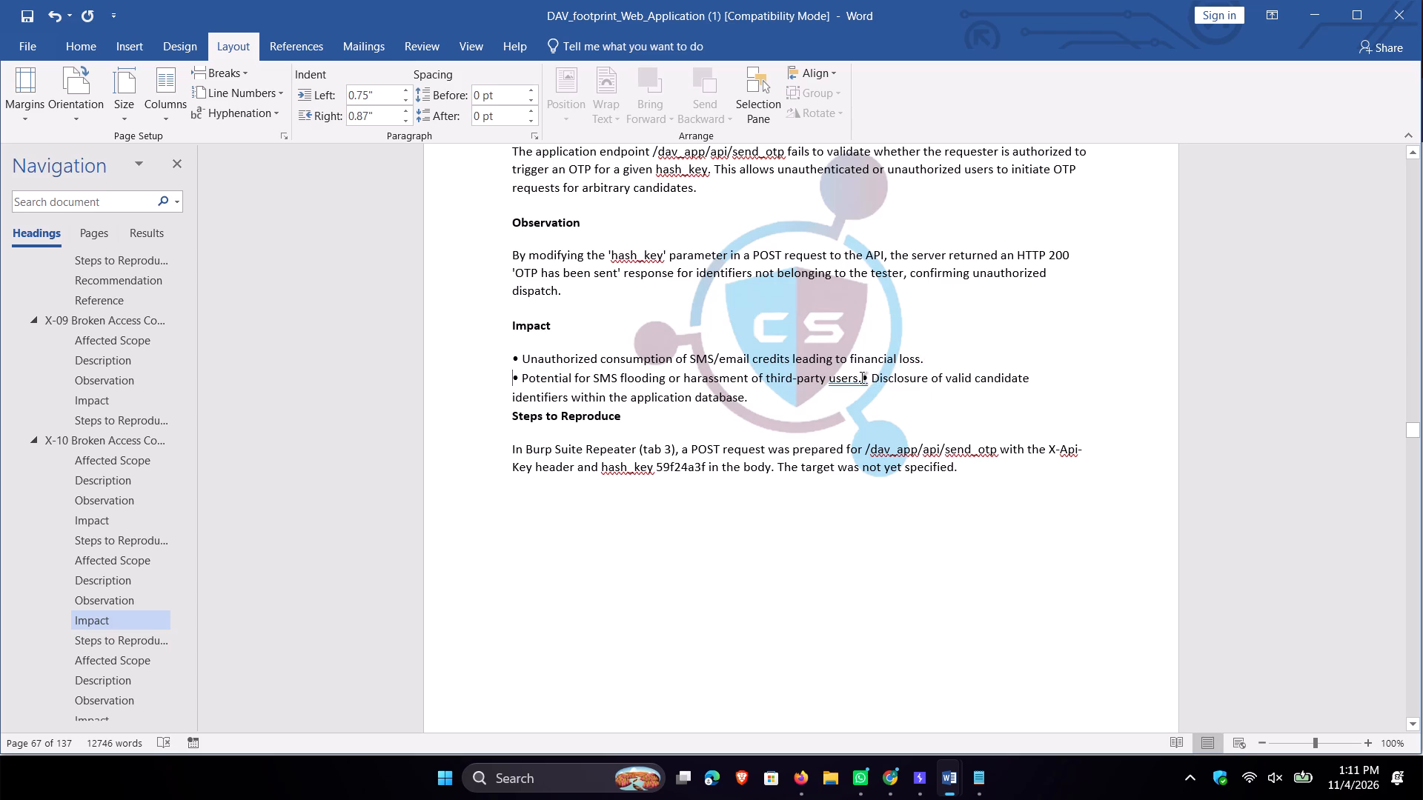
{"action": "left_click", "coordinate": [862, 378]}
{"action": "key", "text": "Return"}
{"action": "left_click", "coordinate": [937, 393]}
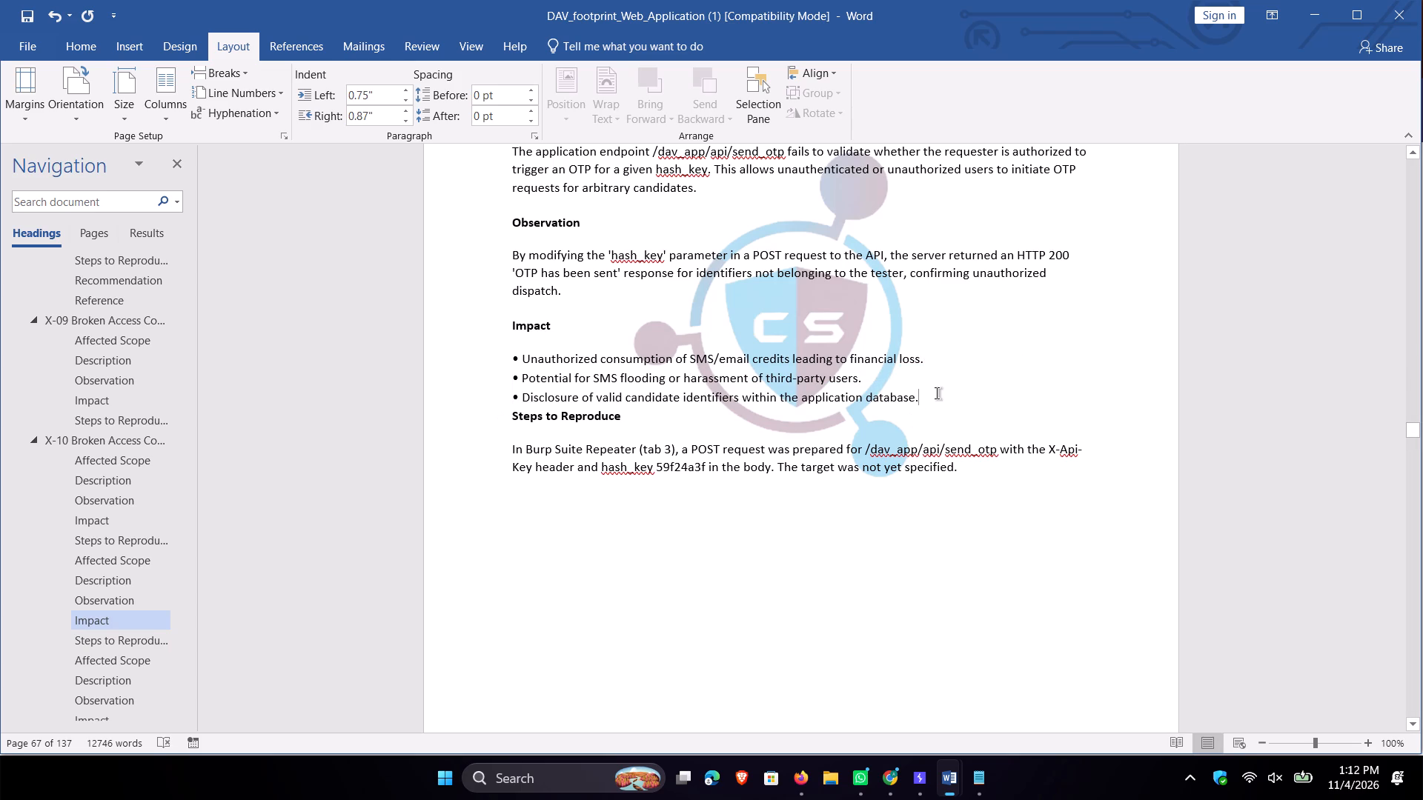
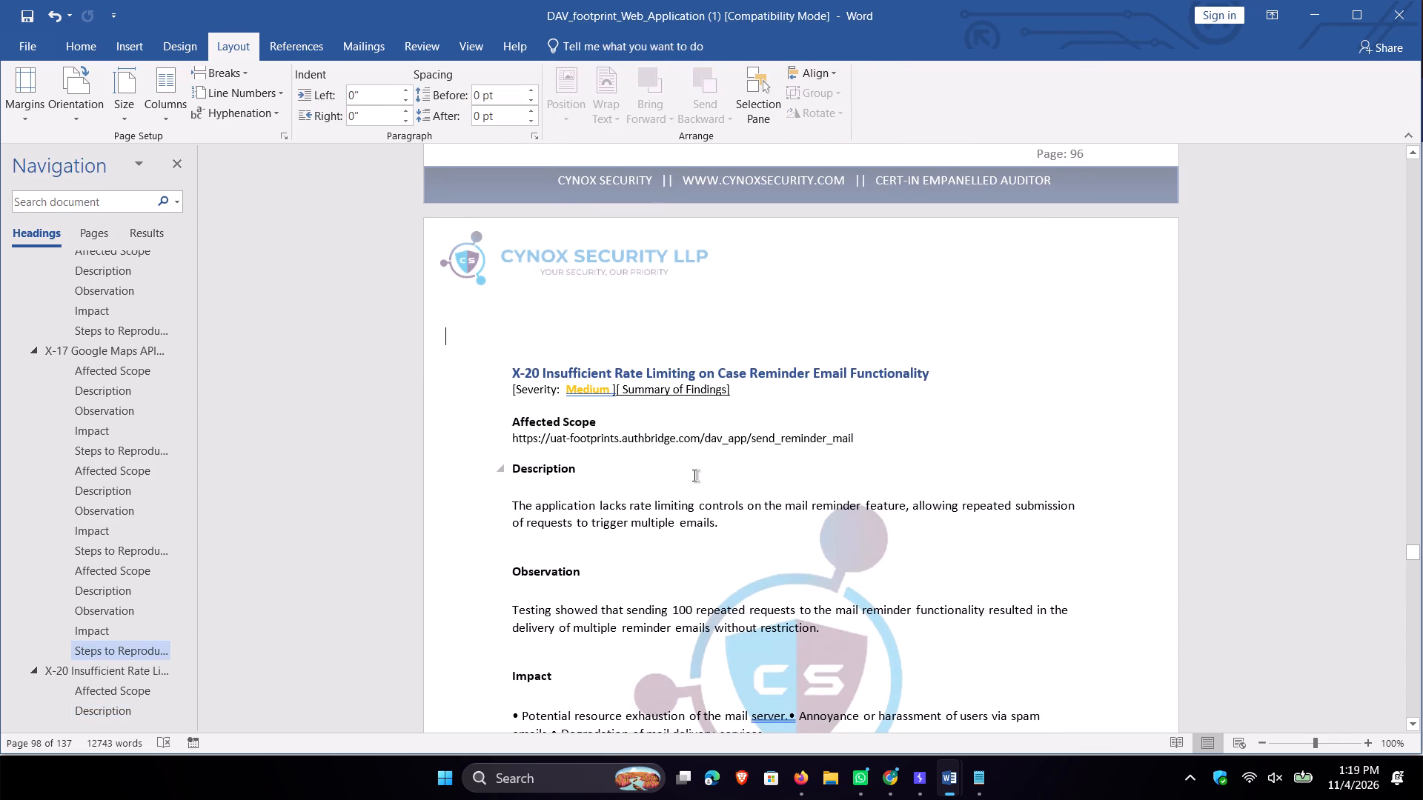
{"action": "key", "text": "BackSpace"}
{"action": "key", "text": "BackSpace"}
{"action": "key", "text": "BackSpace"}
{"action": "key", "text": "BackSpace"}
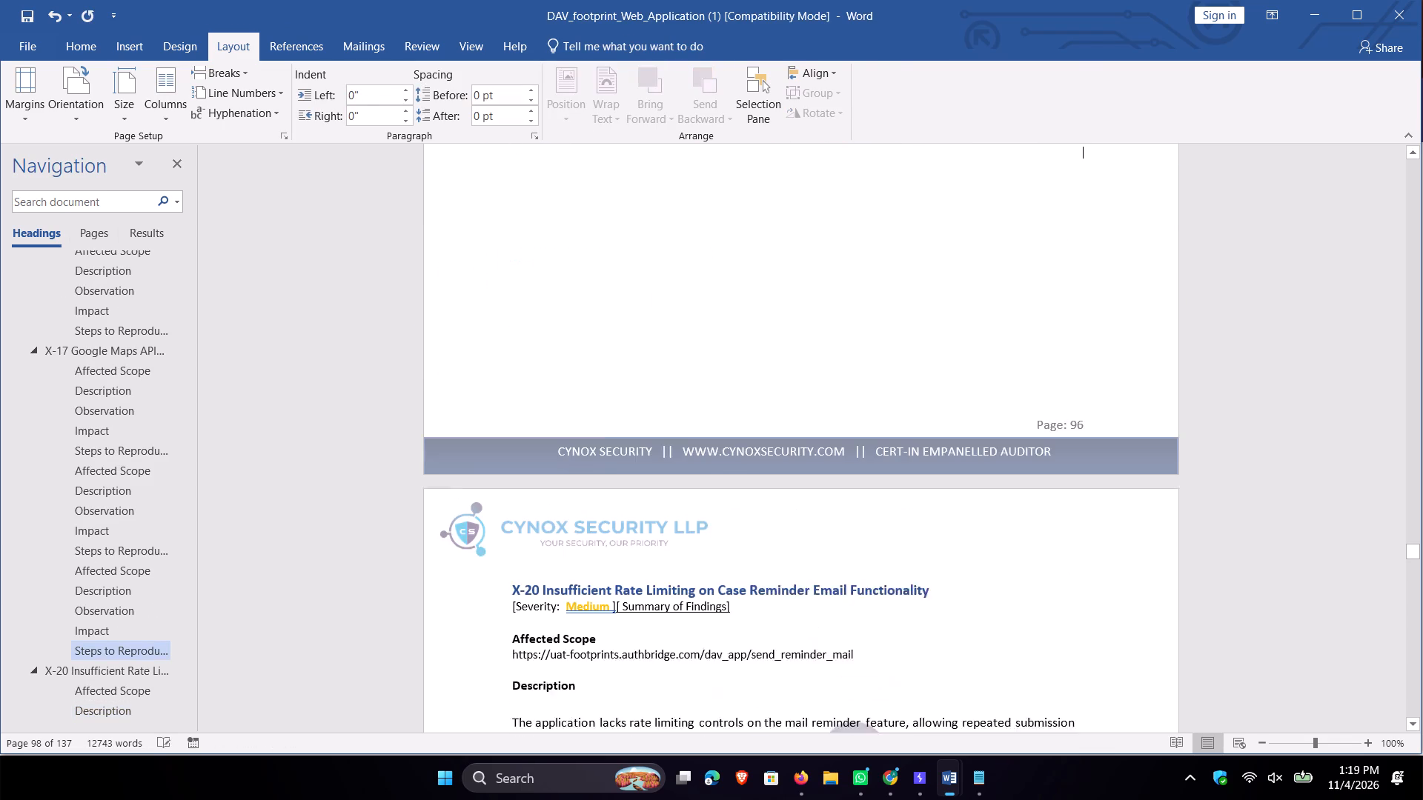
Put each X-20 Impact bullet on its own line, splitting after "mail server." and after "spam emails.".
{"action": "scroll", "coordinate": [770, 425], "scroll_direction": "down", "scroll_amount": 11}
{"action": "scroll", "coordinate": [777, 582], "scroll_direction": "down", "scroll_amount": 3}
{"action": "left_click", "coordinate": [790, 533]}
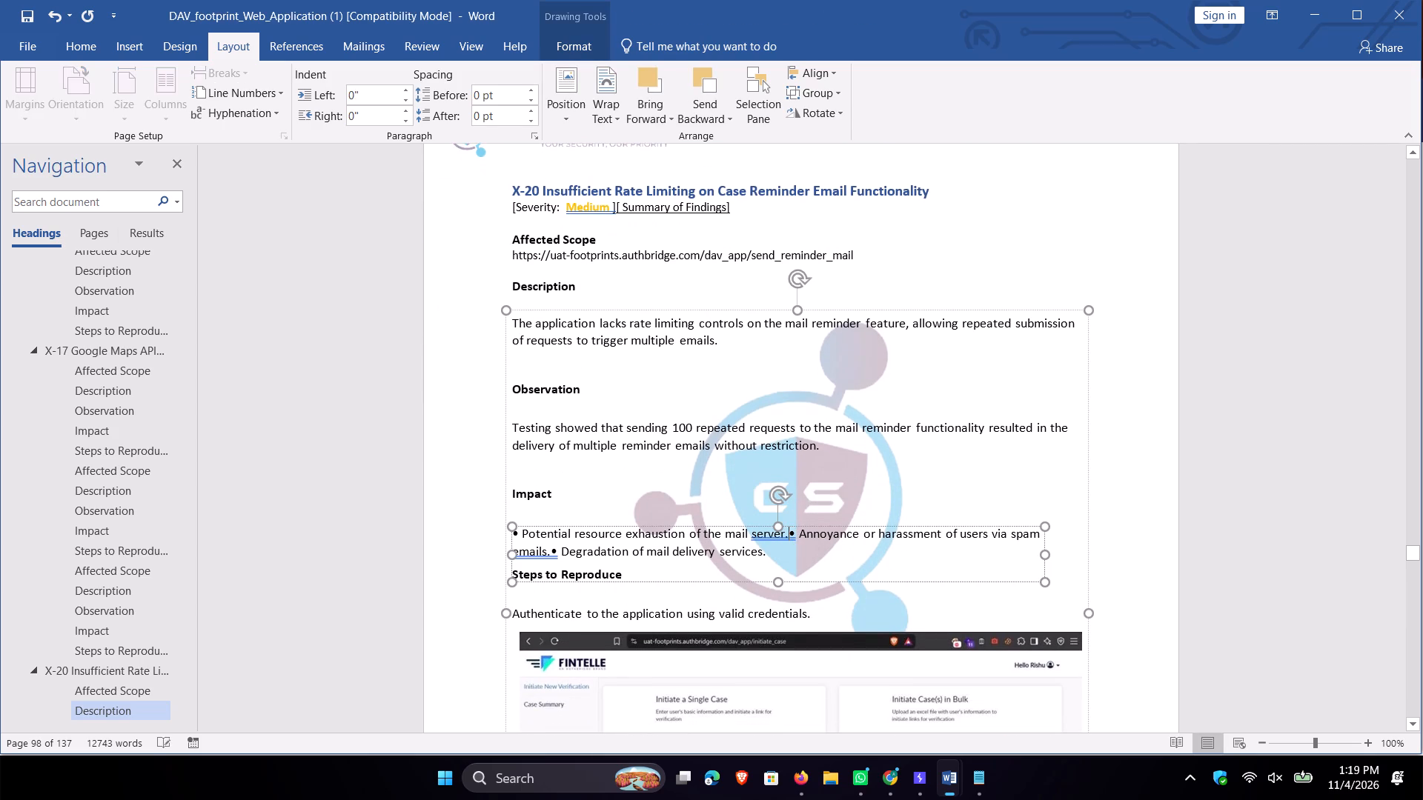
{"action": "key", "text": "Return"}
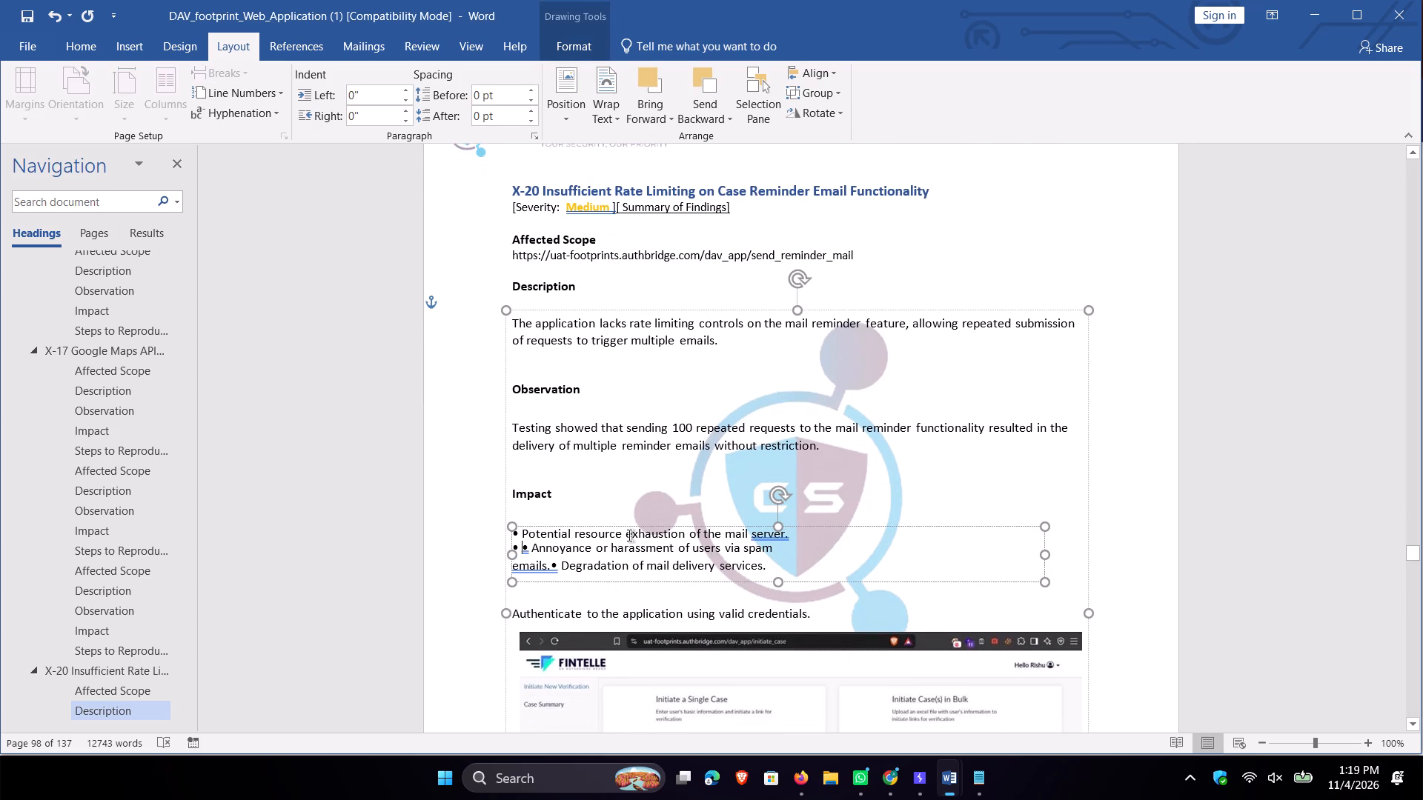
{"action": "key", "text": "BackSpace"}
{"action": "key", "text": "BackSpace"}
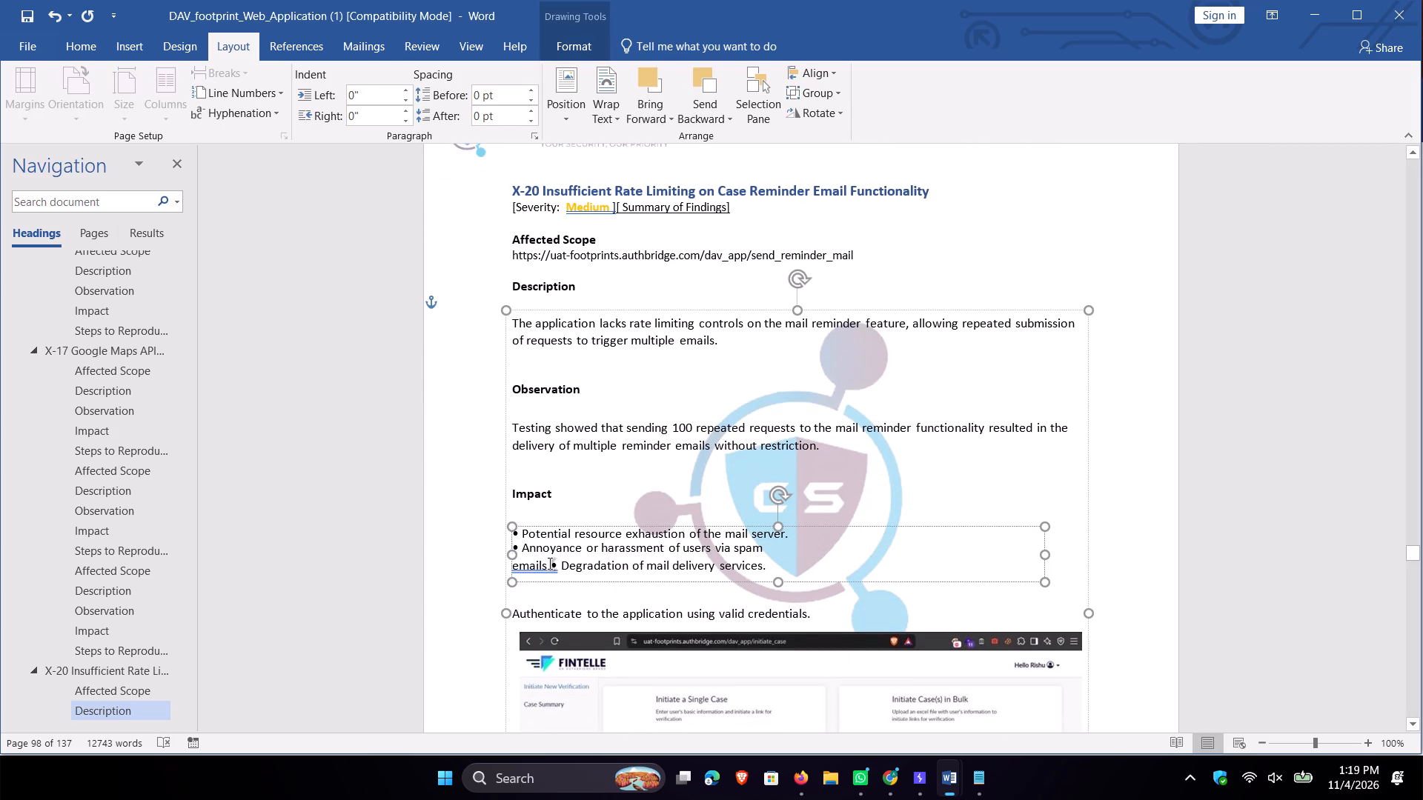
{"action": "left_click", "coordinate": [550, 564]}
{"action": "key", "text": "Return"}
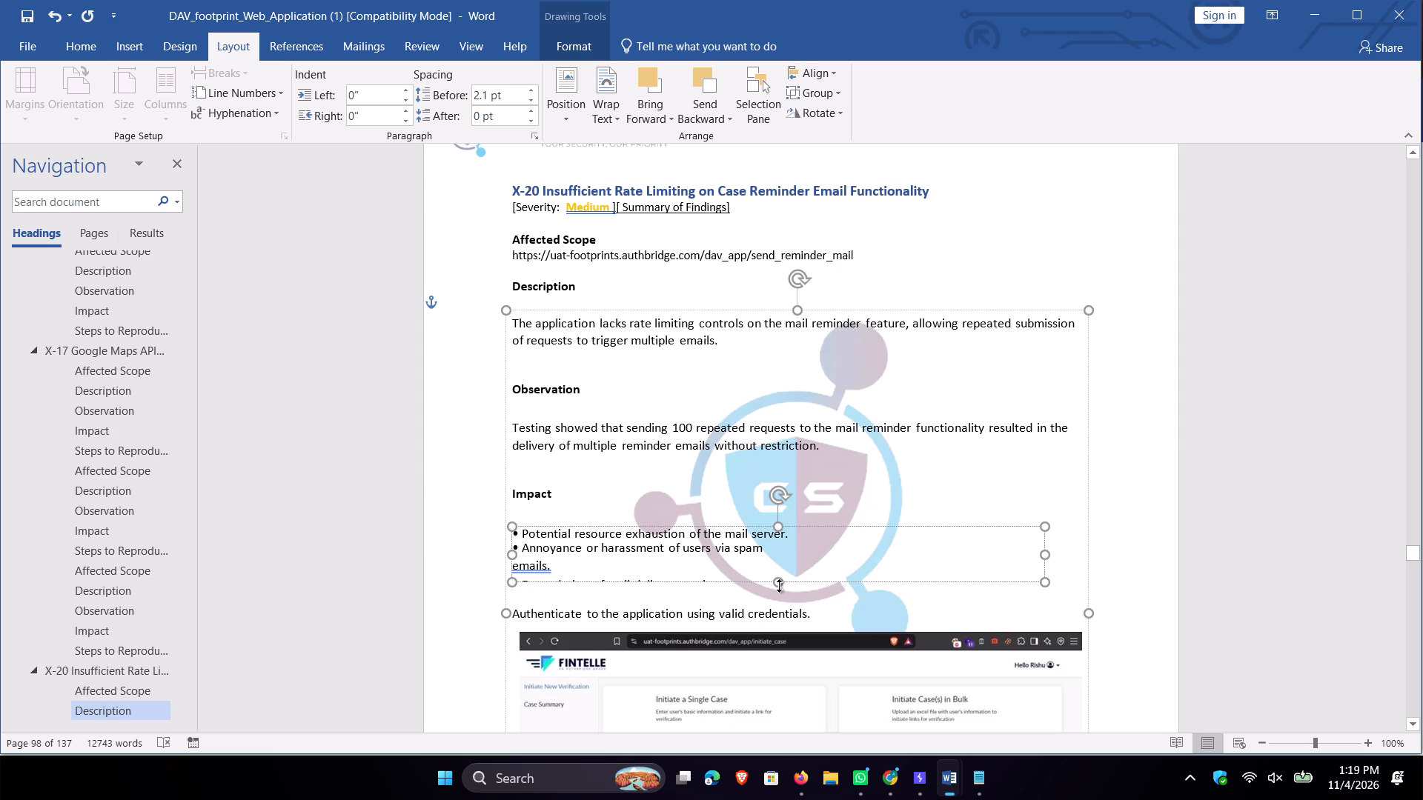
Extend the X-20 Impact bullets text box downward so the Steps to Reproduce heading fits, and move the box up toward the Impact heading.
{"action": "left_click_drag", "start_coordinate": [779, 585], "coordinate": [780, 605]}
{"action": "left_click_drag", "start_coordinate": [745, 526], "coordinate": [745, 513]}
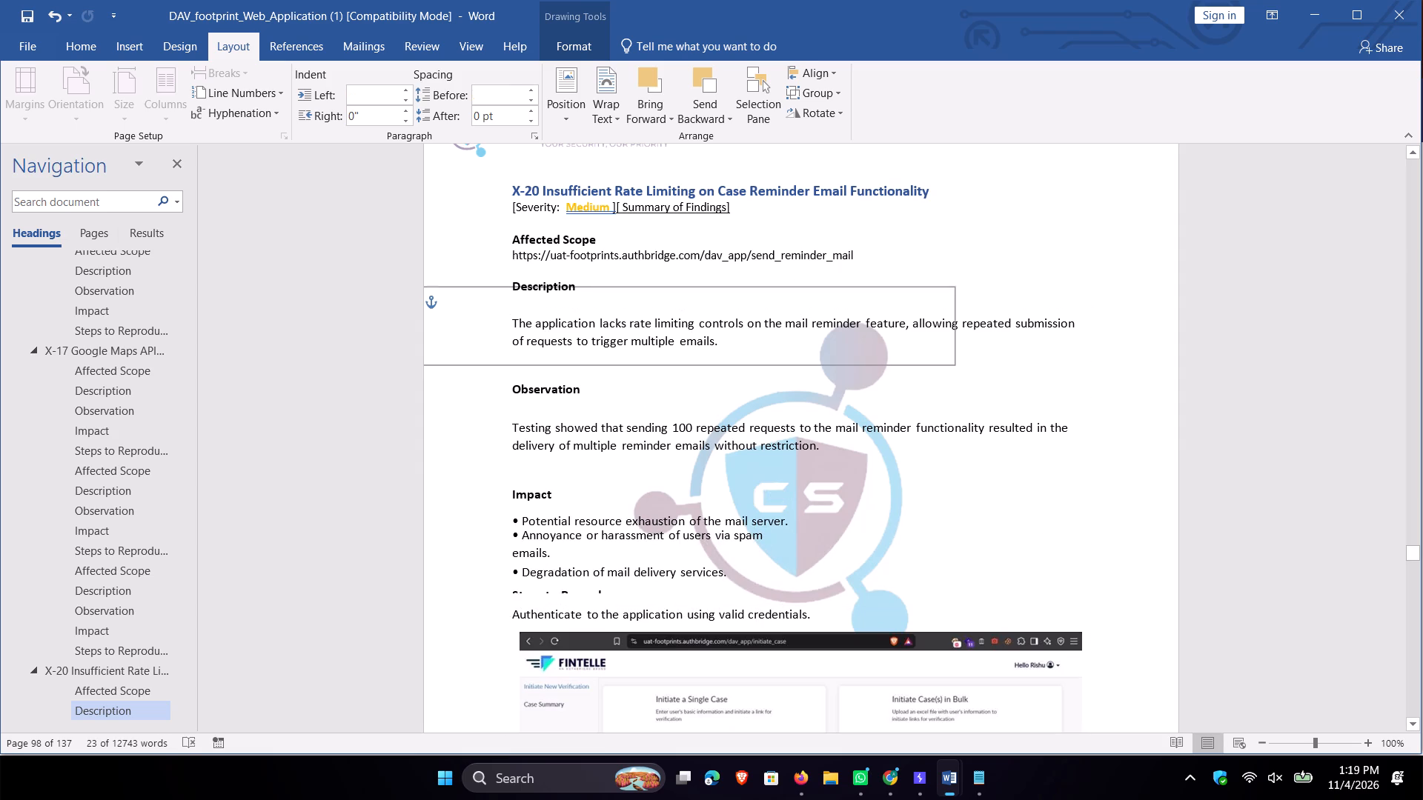
{"action": "left_click_drag", "start_coordinate": [745, 513], "coordinate": [744, 510]}
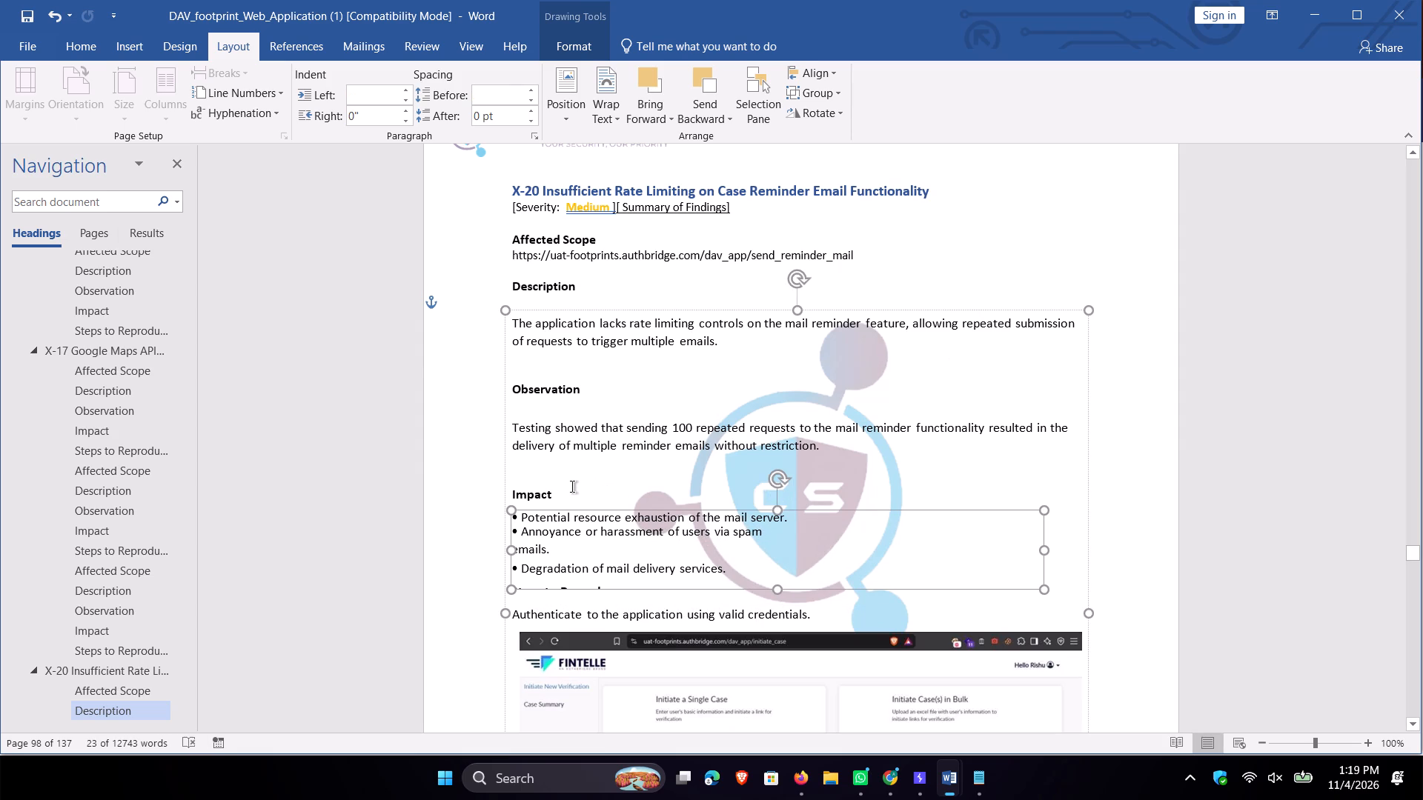
{"action": "left_click_drag", "start_coordinate": [777, 588], "coordinate": [786, 660]}
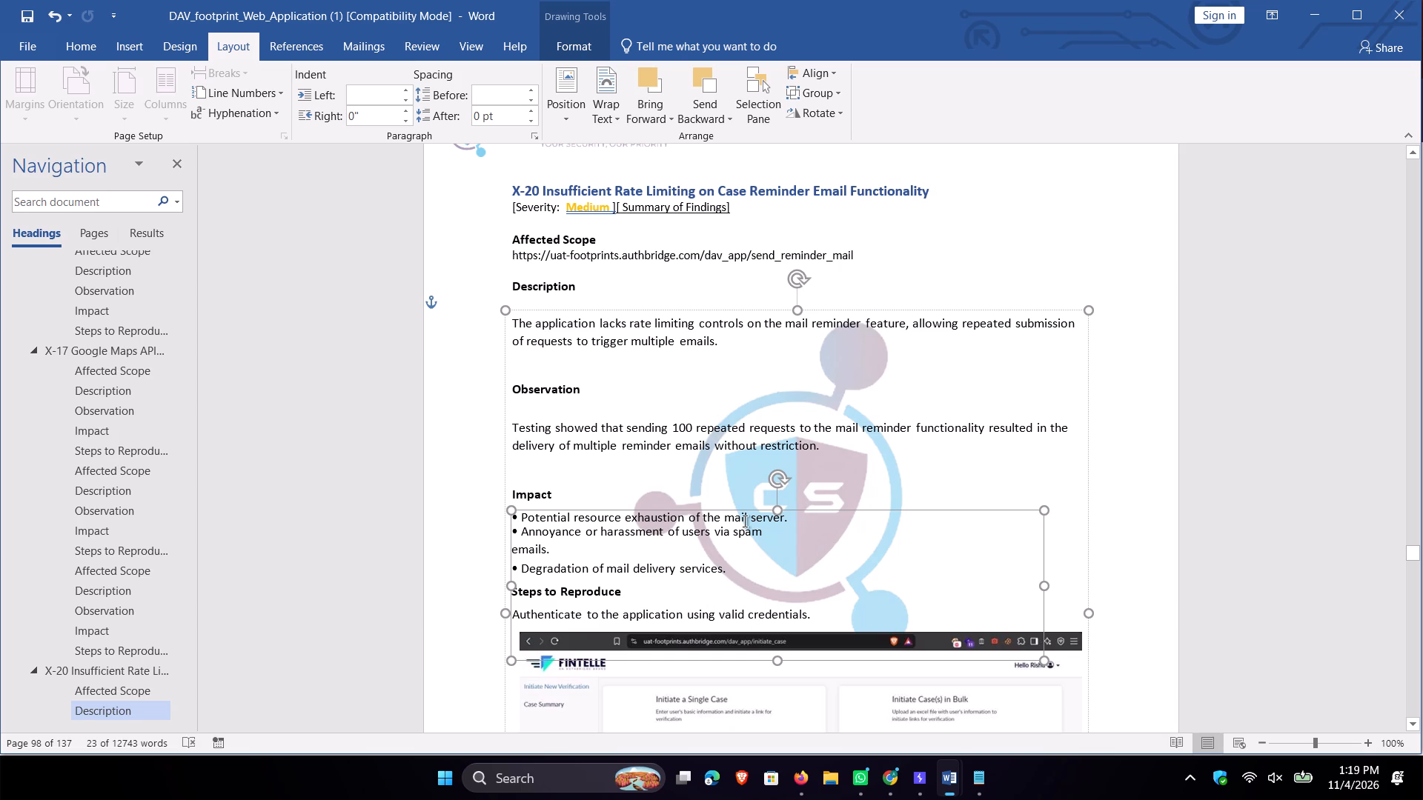
{"action": "left_click", "coordinate": [751, 509]}
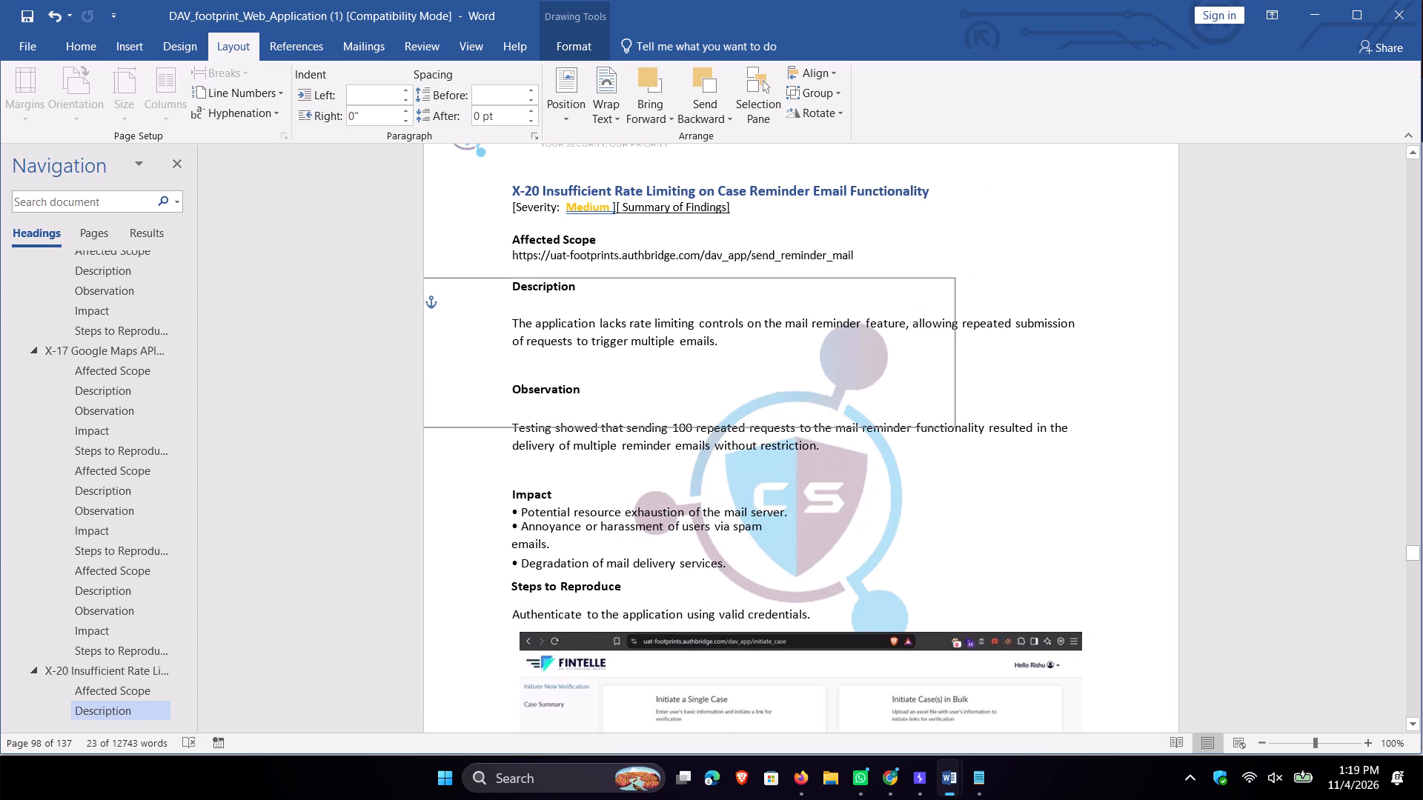
Add a blank line between the last X-20 Impact bullet and the Steps to Reproduce heading.
{"action": "left_click", "coordinate": [746, 569]}
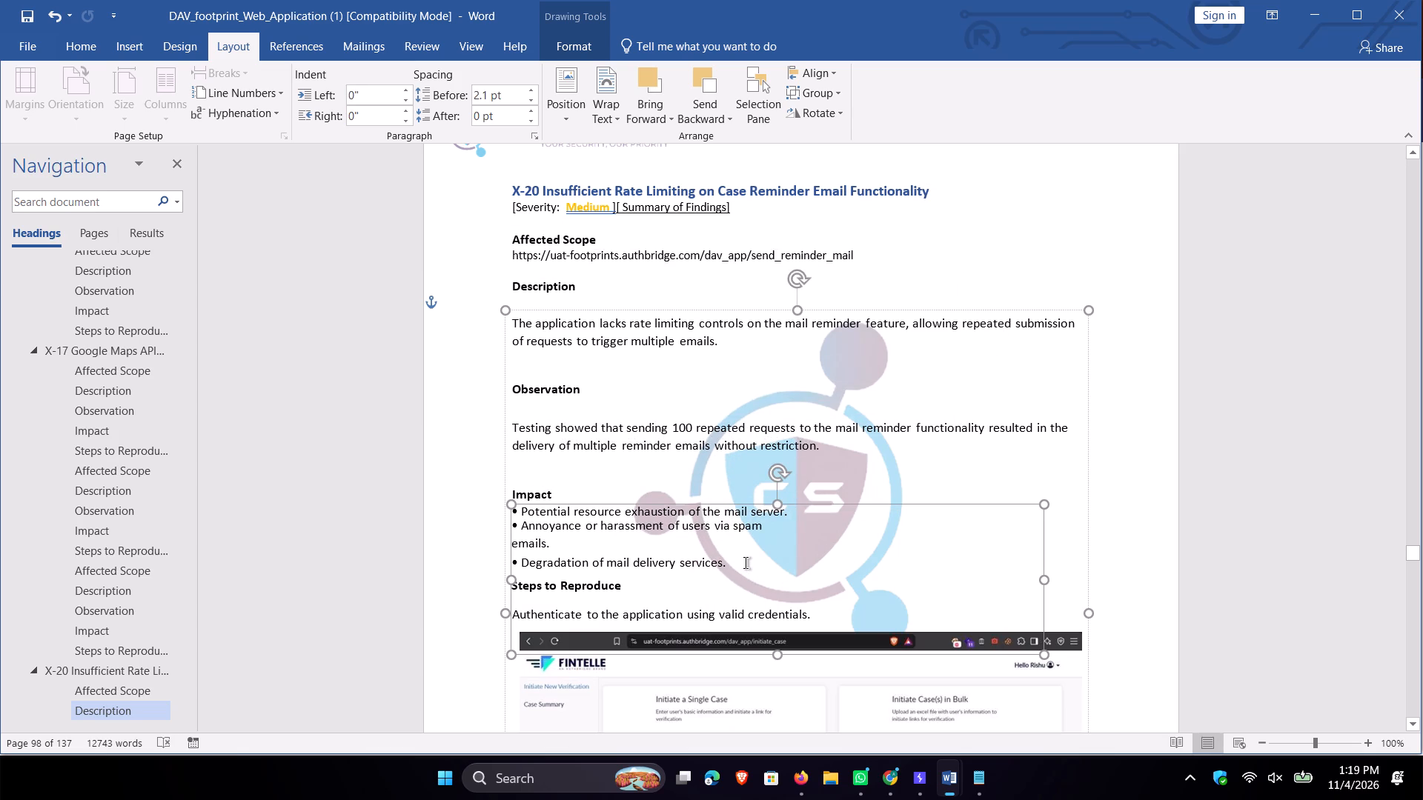
{"action": "key", "text": "Return"}
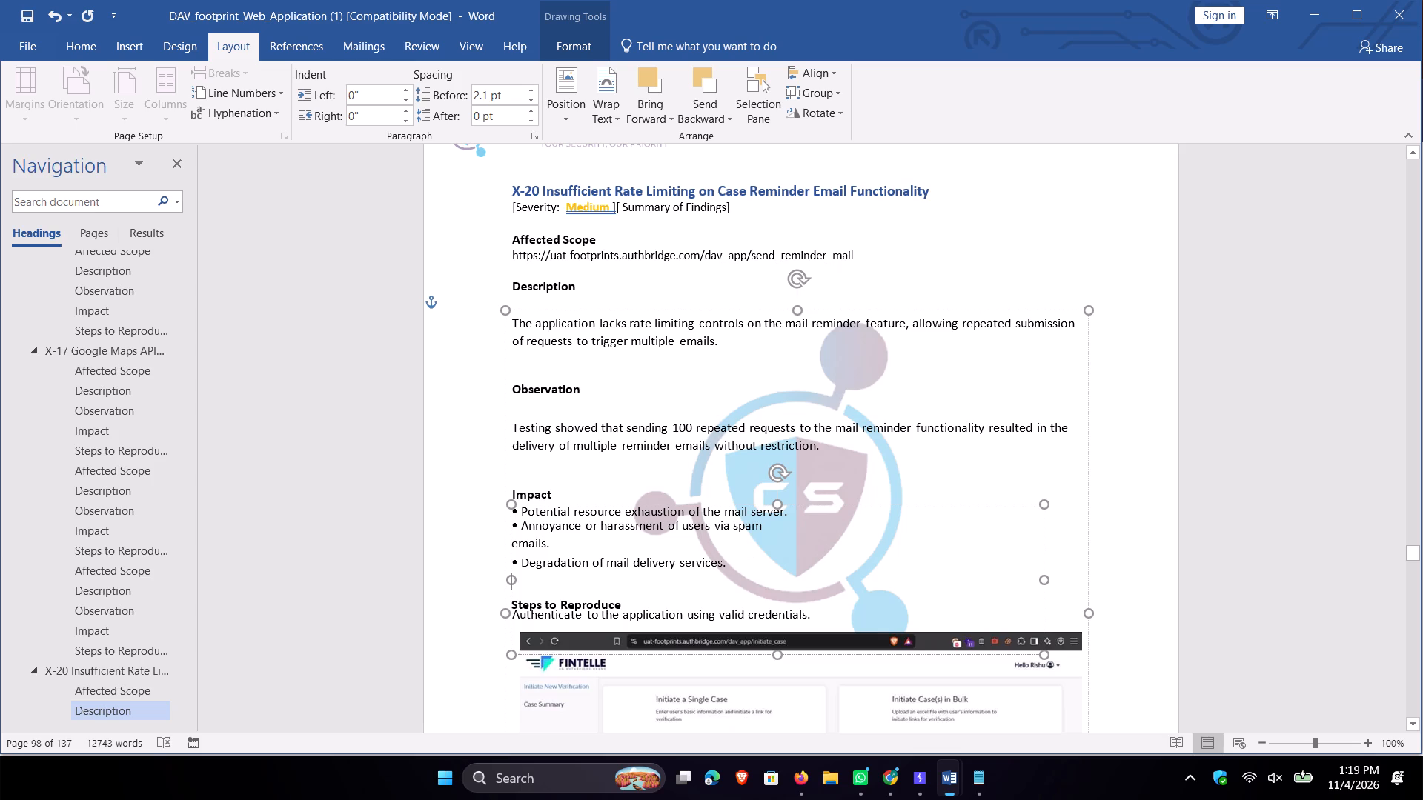
Move the X-20 Impact heading up beneath the Observation text and shift the bullets text box up directly below it.
{"action": "left_click", "coordinate": [545, 493]}
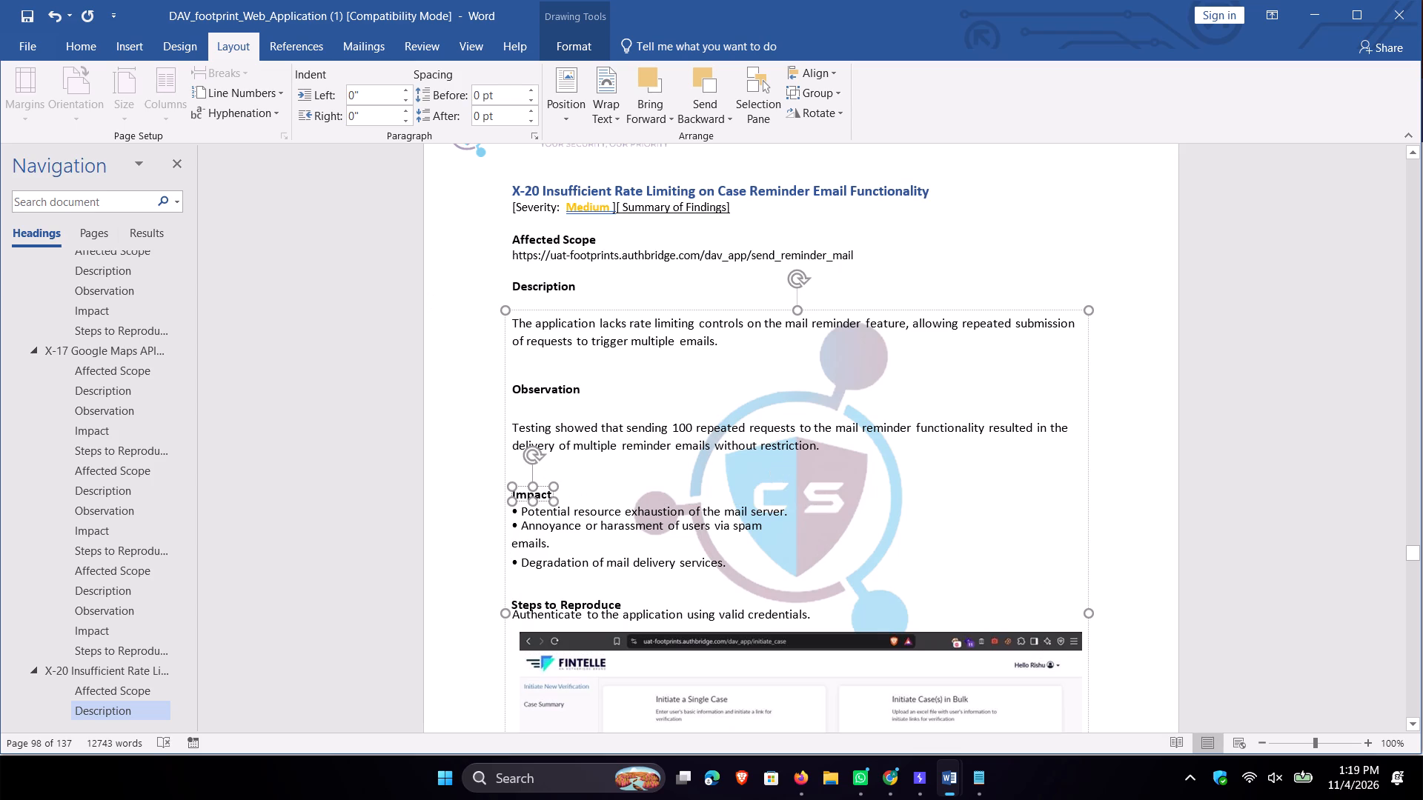
{"action": "left_click_drag", "start_coordinate": [544, 484], "coordinate": [545, 470]}
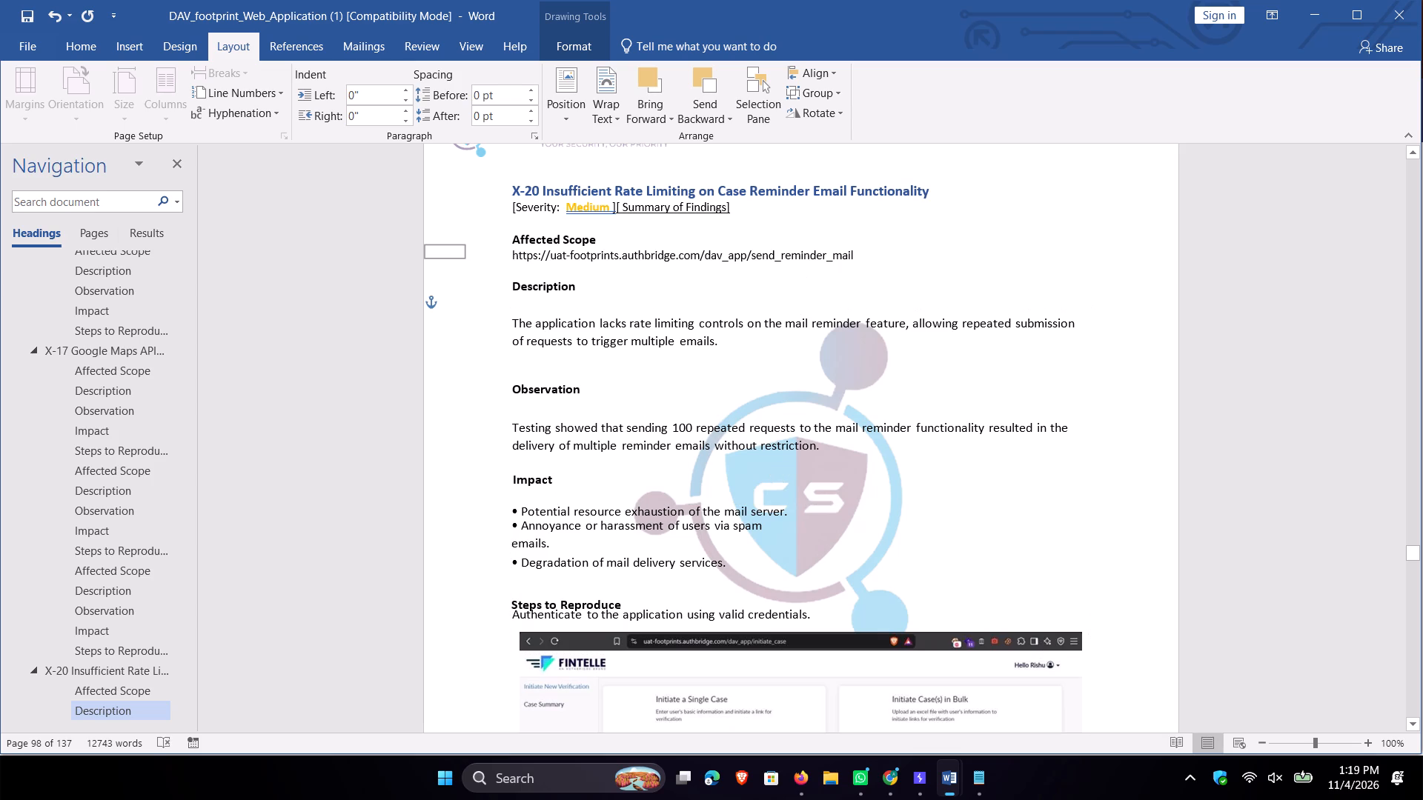
{"action": "left_click_drag", "start_coordinate": [545, 470], "coordinate": [545, 464]}
{"action": "left_click", "coordinate": [584, 510]}
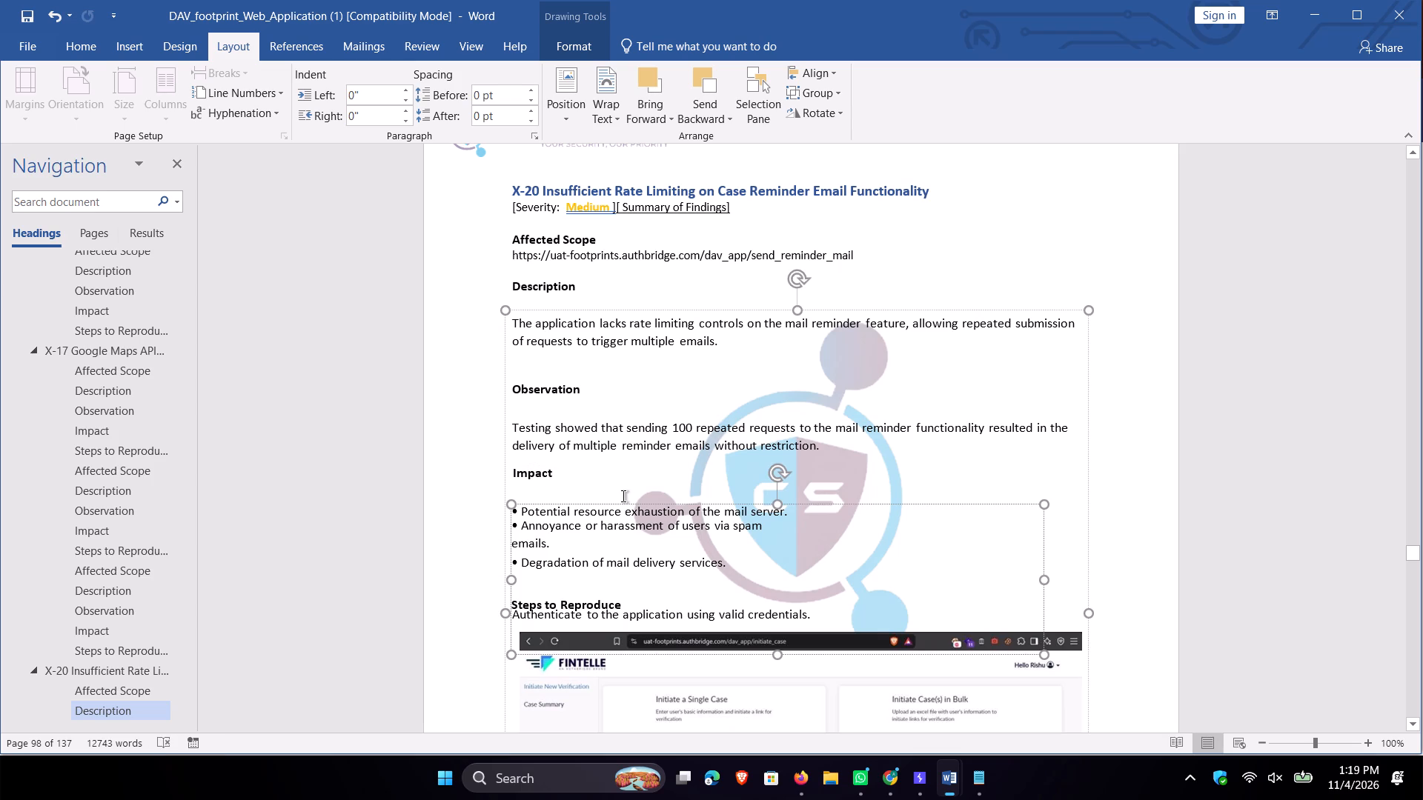
{"action": "left_click_drag", "start_coordinate": [618, 504], "coordinate": [617, 486]}
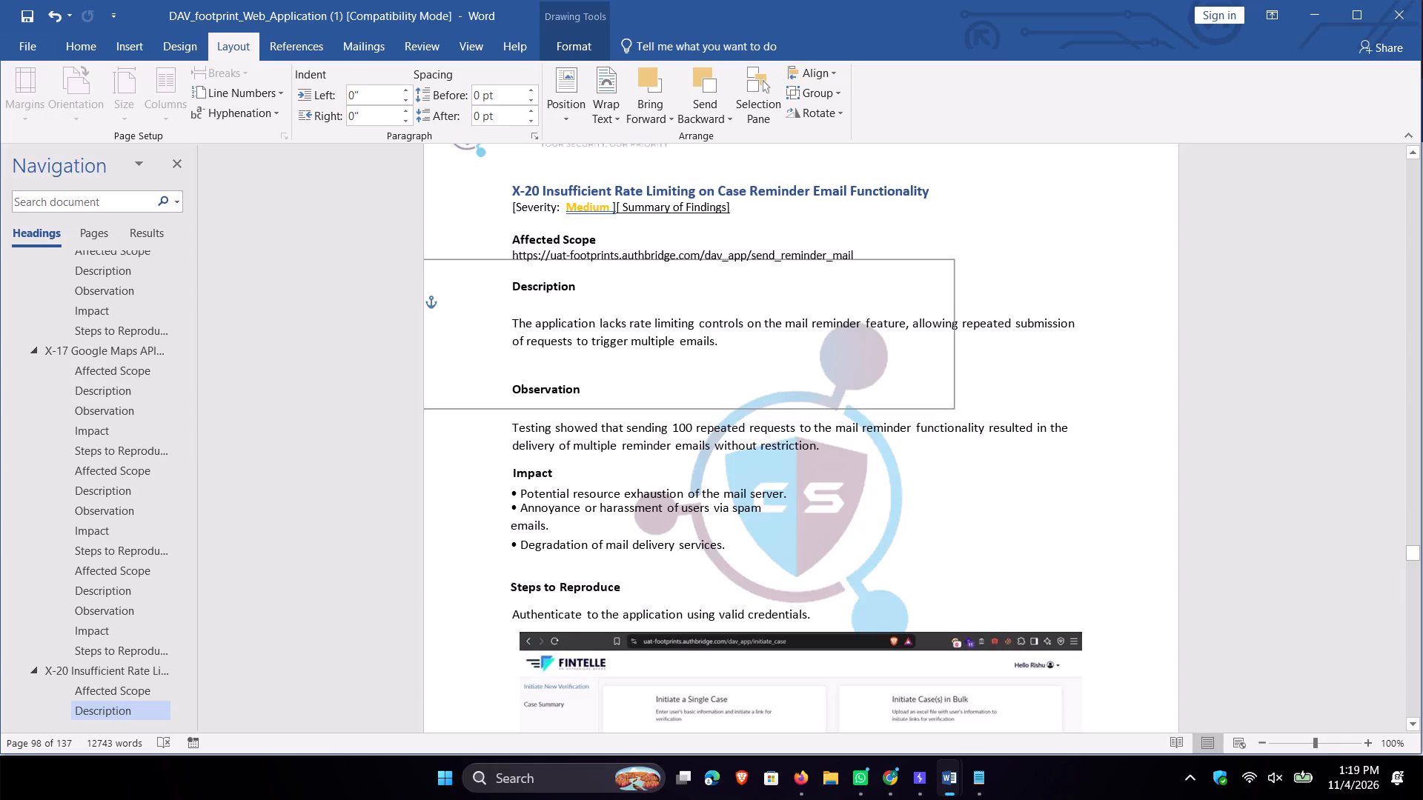
{"action": "left_click_drag", "start_coordinate": [617, 486], "coordinate": [619, 486]}
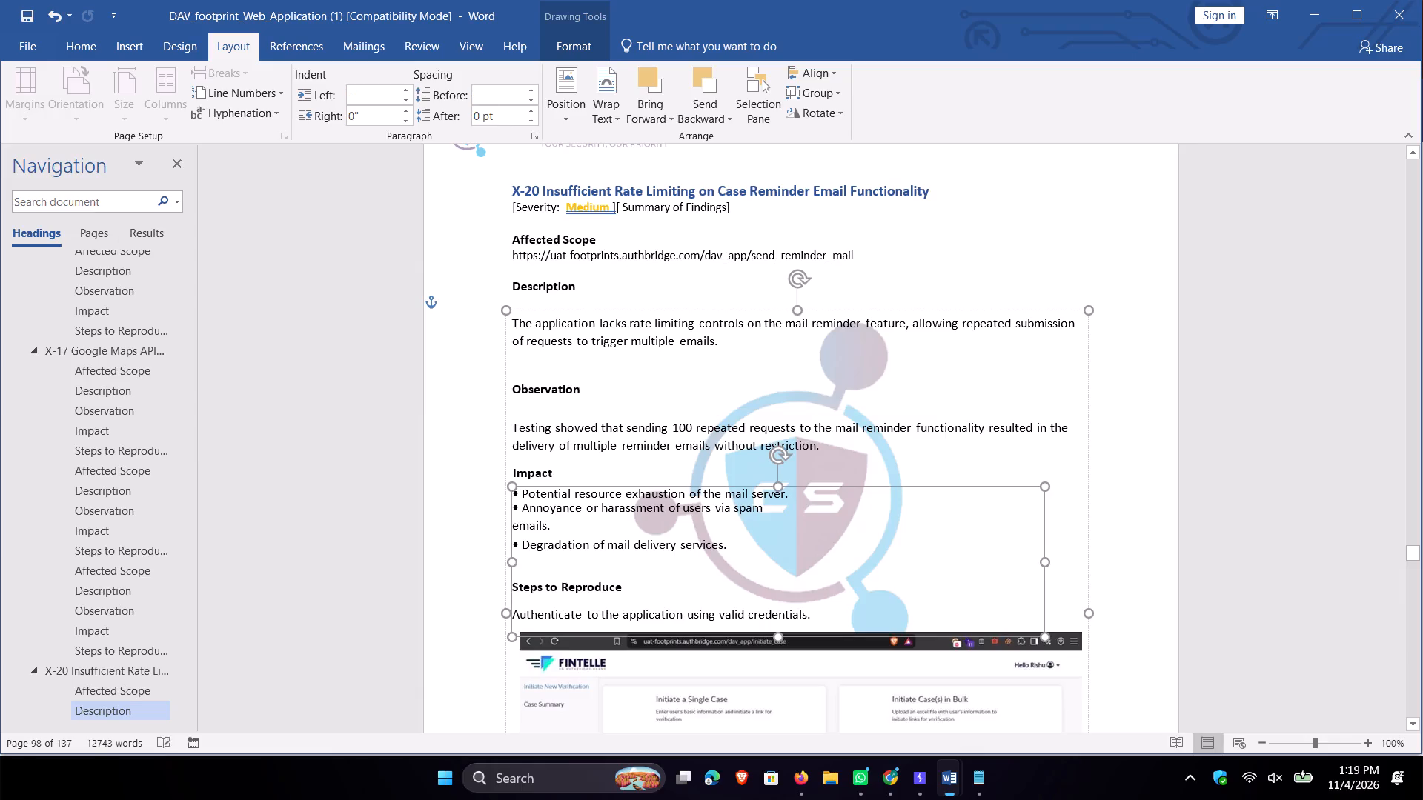
Set the right indent of the "Navigate to" line in the X-20 Steps to Reproduce to 1".
{"action": "scroll", "coordinate": [759, 670], "scroll_direction": "down", "scroll_amount": 11}
{"action": "scroll", "coordinate": [797, 584], "scroll_direction": "down", "scroll_amount": 4}
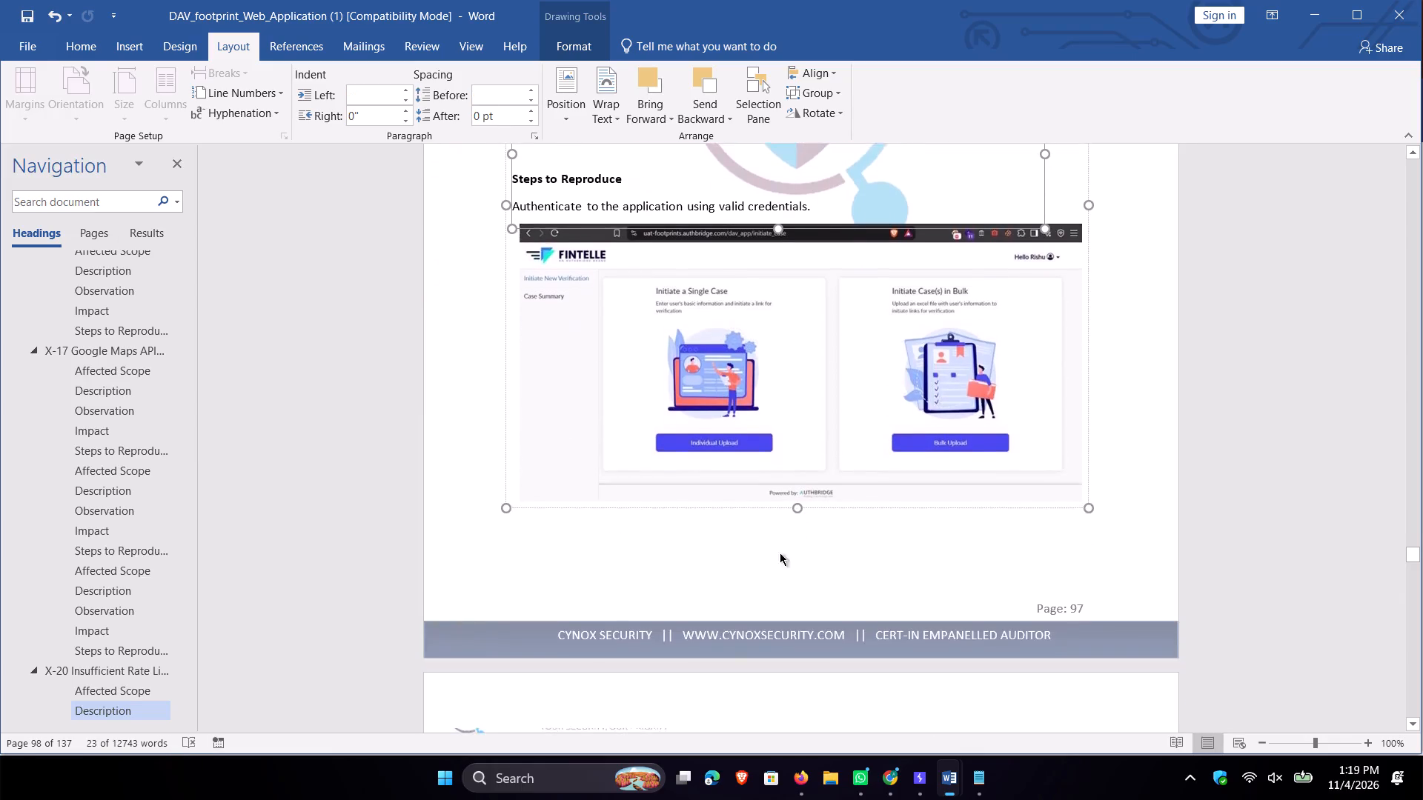
{"action": "scroll", "coordinate": [780, 553], "scroll_direction": "down", "scroll_amount": 9}
{"action": "scroll", "coordinate": [756, 495], "scroll_direction": "down", "scroll_amount": 13}
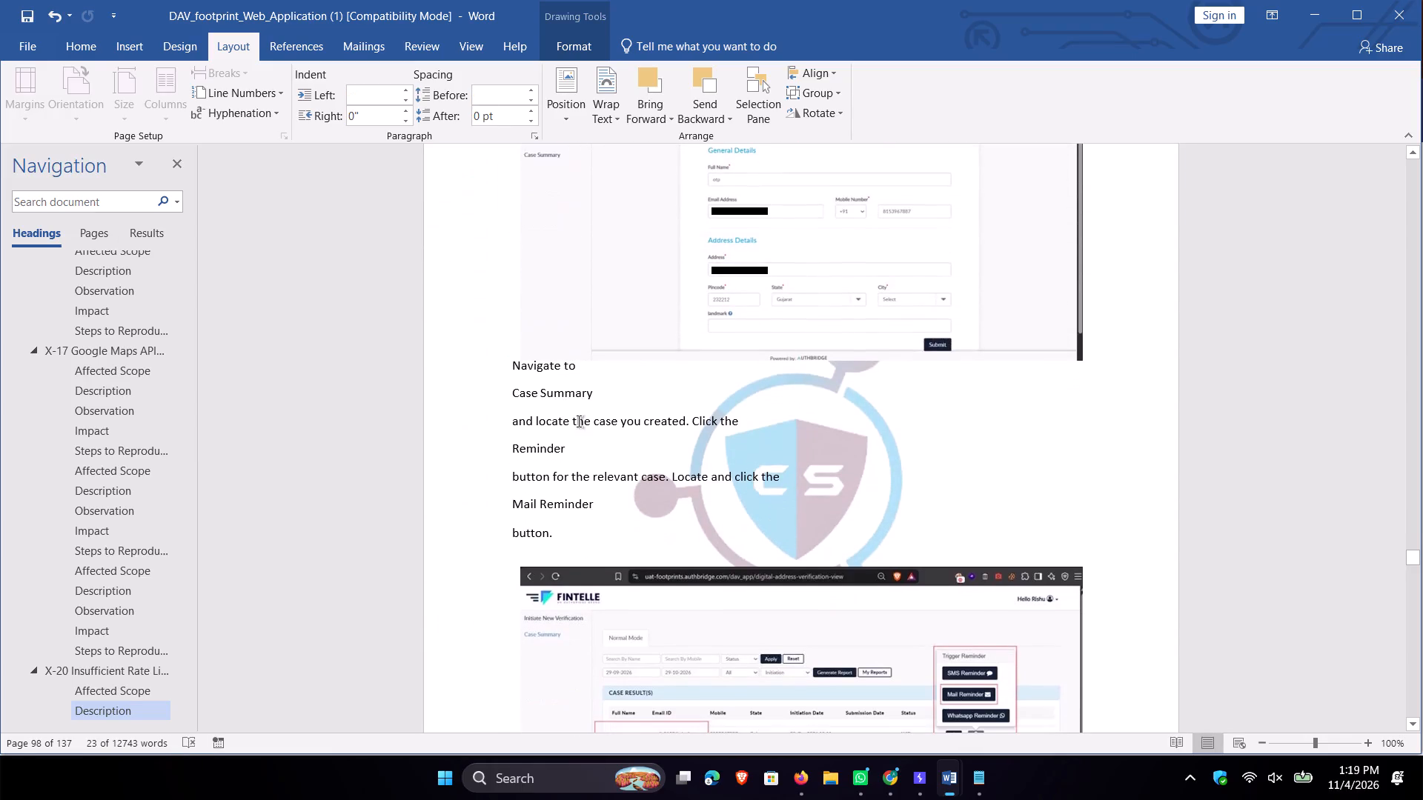
{"action": "left_click", "coordinate": [513, 367]}
{"action": "left_click", "coordinate": [393, 112]}
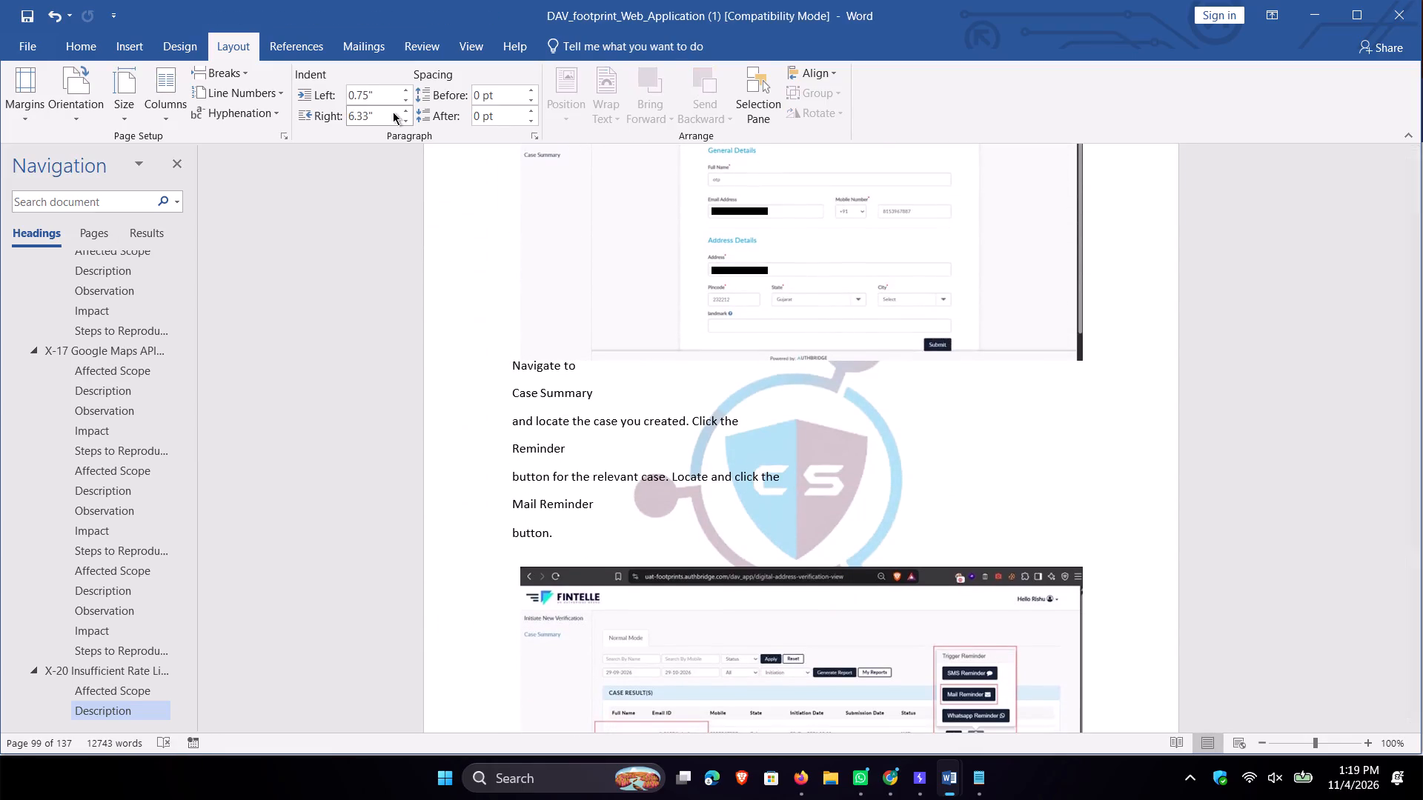
{"action": "key", "text": "1"}
{"action": "left_click", "coordinate": [686, 436]}
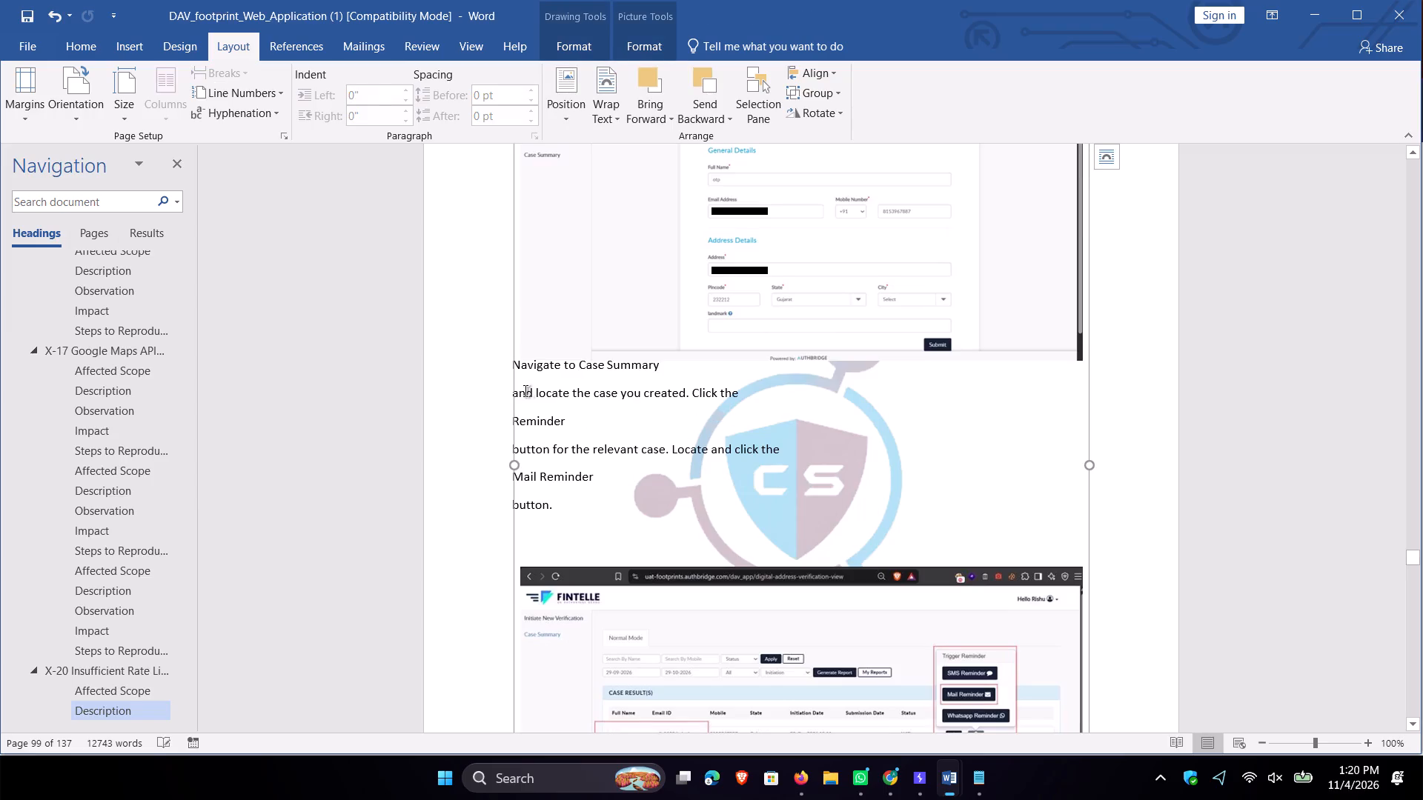
Join the split lines from "Navigate to Case Summary" through "Mail Reminder button." into one paragraph with single spaces between the parts.
{"action": "left_click", "coordinate": [518, 393]}
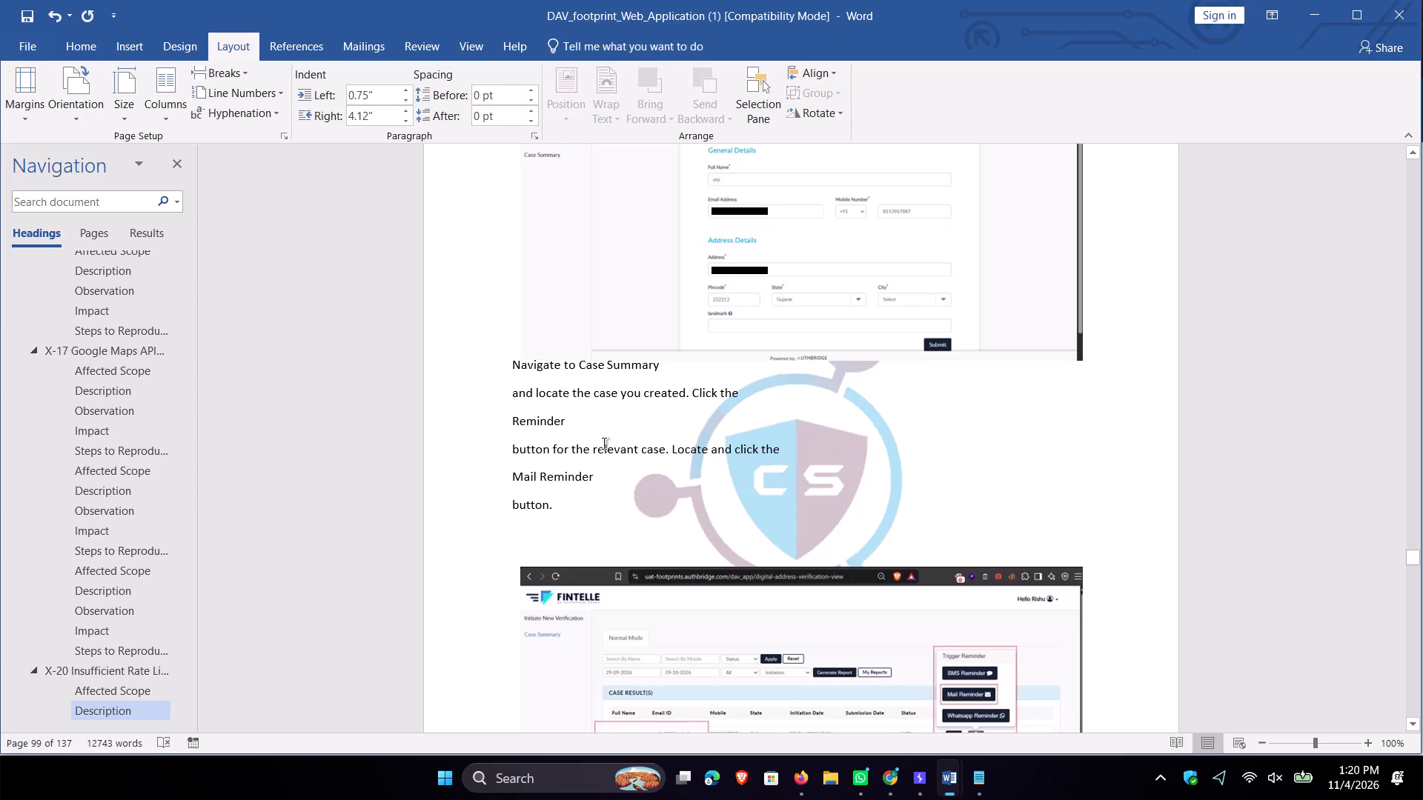
{"action": "key", "text": "Left"}
{"action": "key", "text": "BackSpace"}
{"action": "key", "text": "BackSpace"}
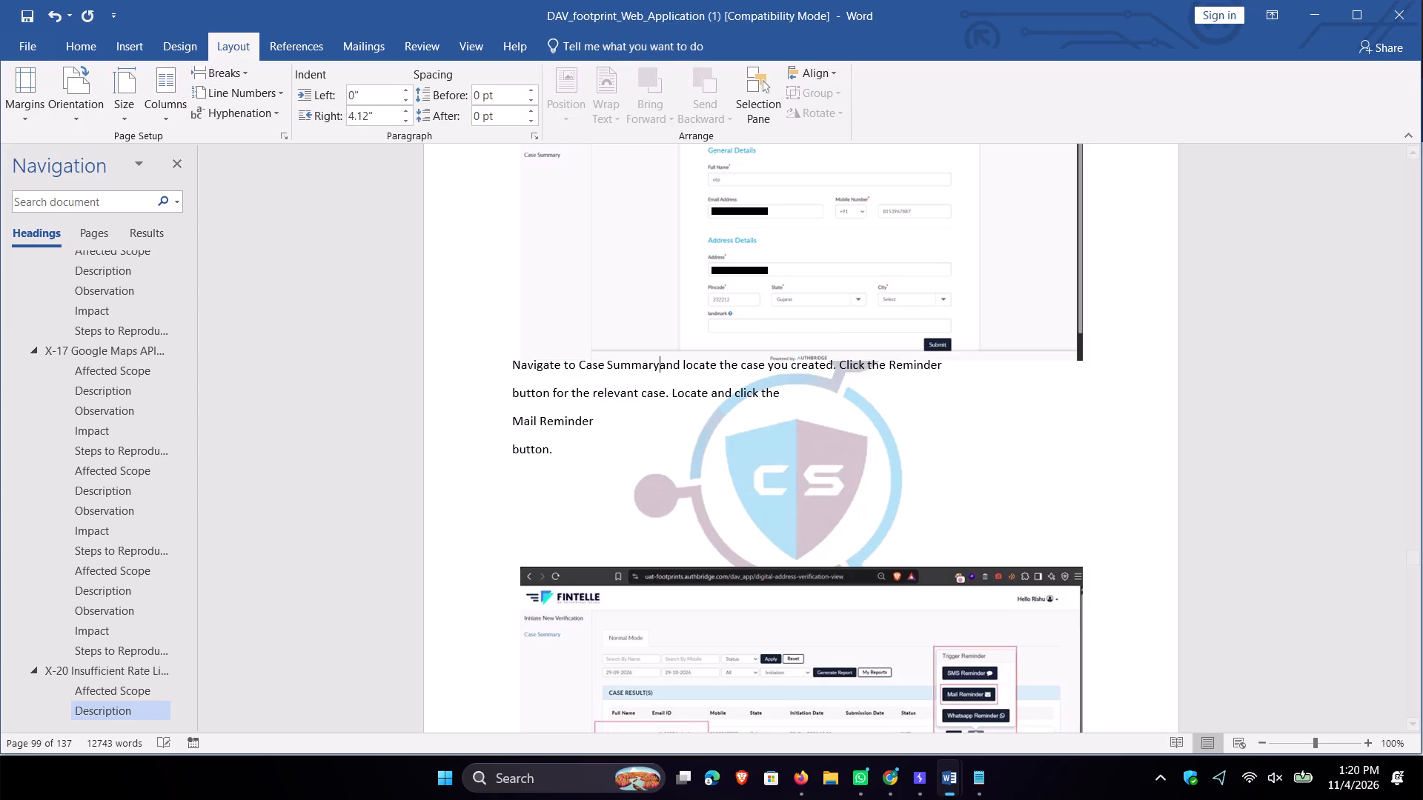
{"action": "key", "text": "space"}
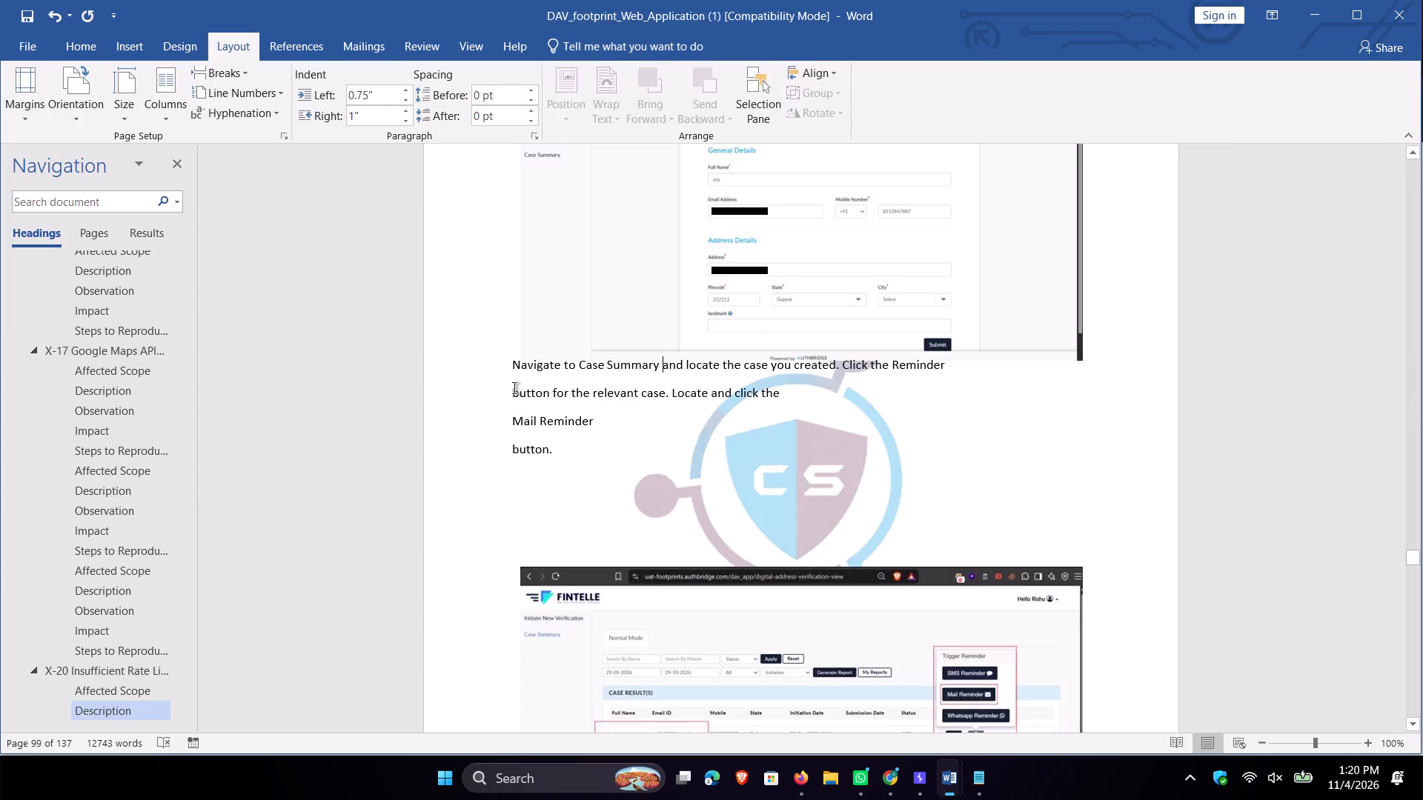
{"action": "left_click", "coordinate": [514, 388]}
{"action": "key", "text": "BackSpace"}
{"action": "key", "text": "BackSpace"}
{"action": "key", "text": "space"}
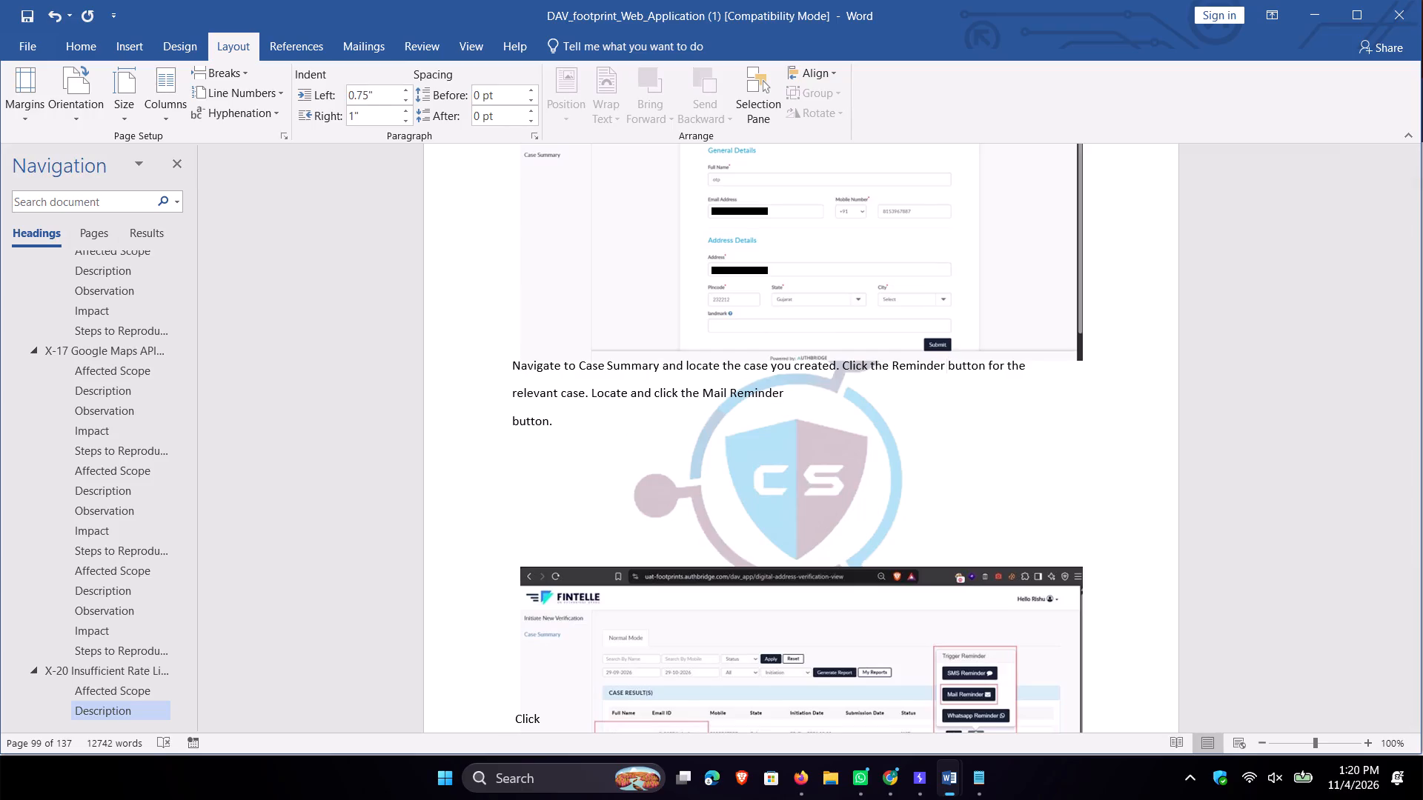
{"action": "left_click", "coordinate": [514, 393]}
{"action": "key", "text": "BackSpace"}
{"action": "key", "text": "space"}
{"action": "left_click", "coordinate": [511, 421]}
{"action": "key", "text": "BackSpace"}
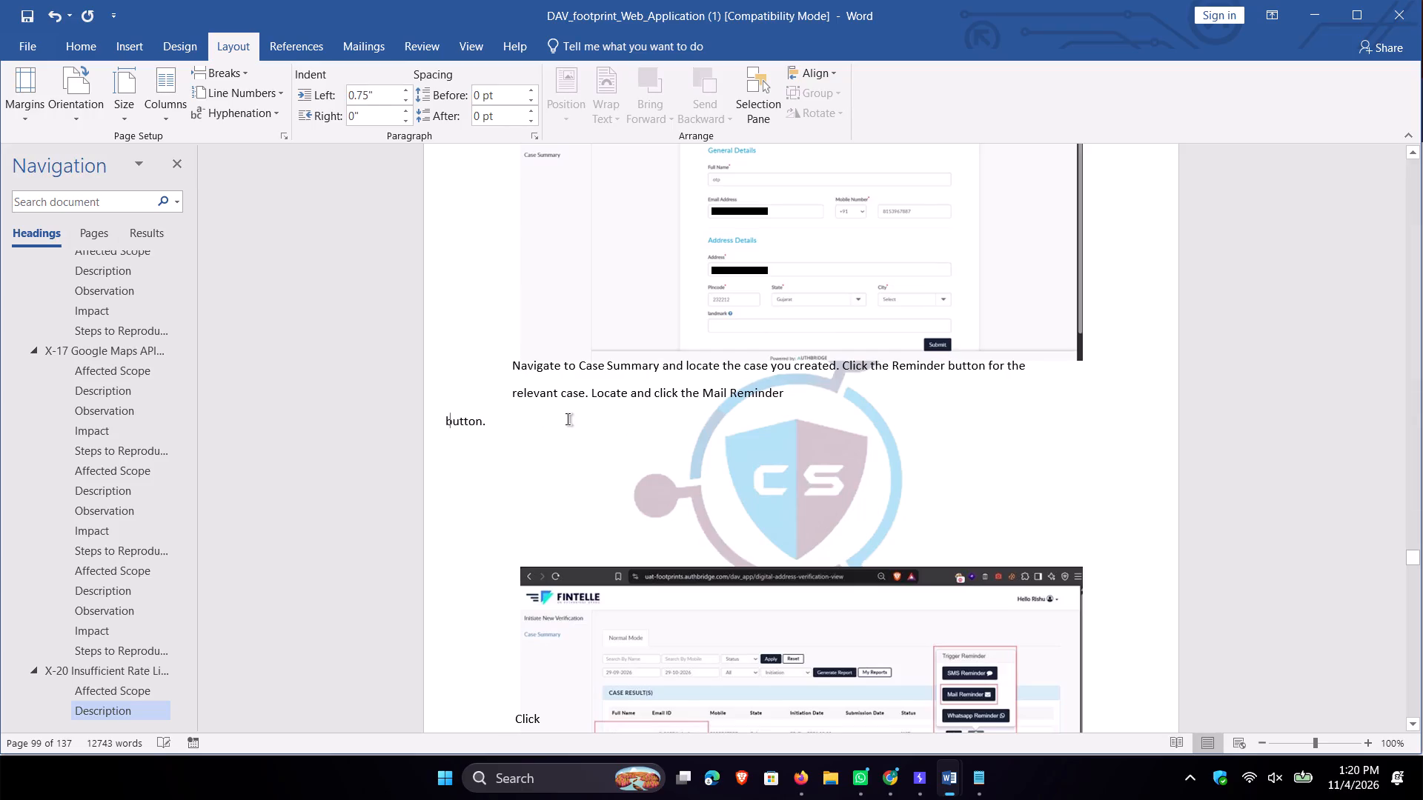
{"action": "key", "text": "BackSpace"}
{"action": "key", "text": "space"}
Move the case results screenshot with the Trigger Reminder options up to just below the "Navigate to Case Summary" paragraph.
{"action": "left_click", "coordinate": [636, 589]}
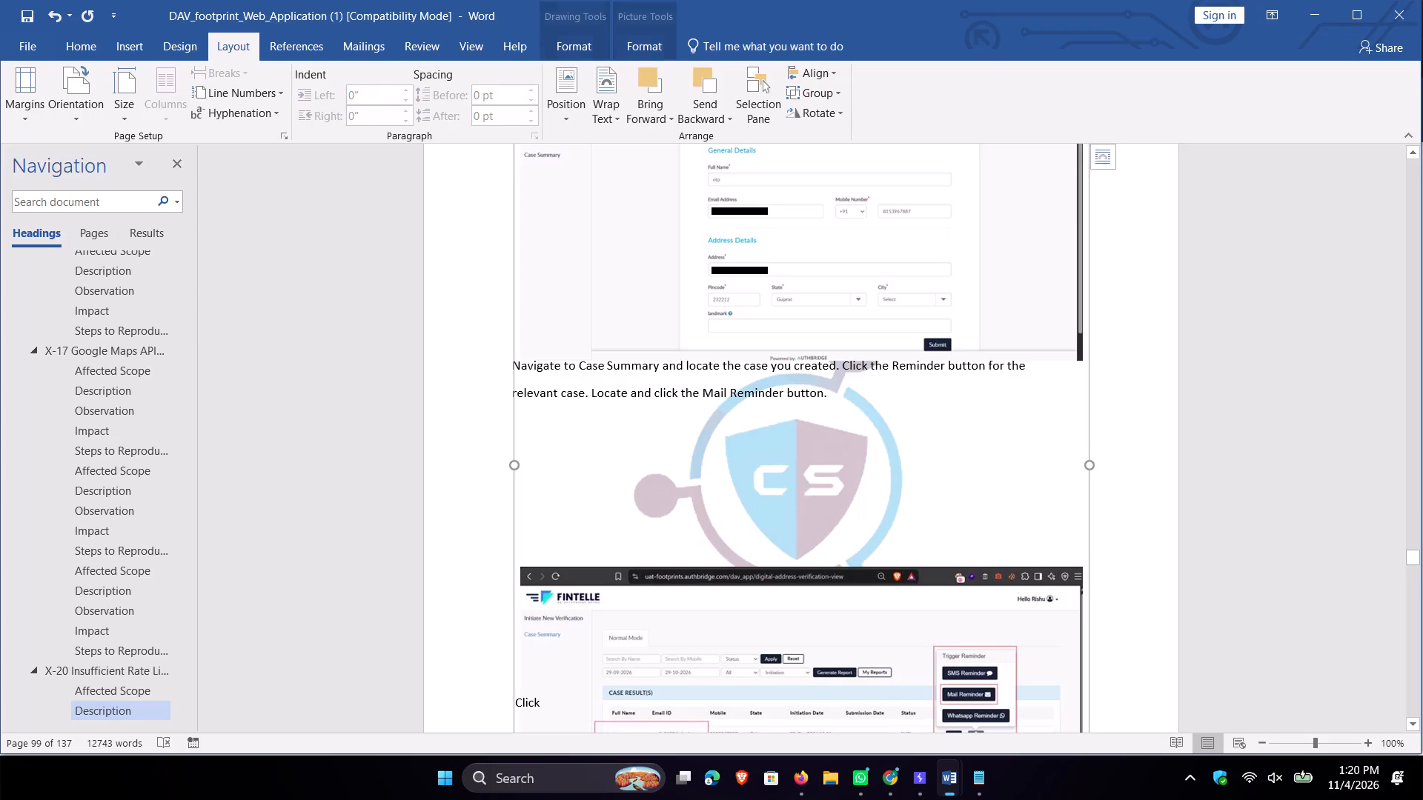
{"action": "left_click_drag", "start_coordinate": [674, 601], "coordinate": [673, 592]}
{"action": "left_click", "coordinate": [672, 593]}
{"action": "left_click_drag", "start_coordinate": [672, 593], "coordinate": [660, 533]}
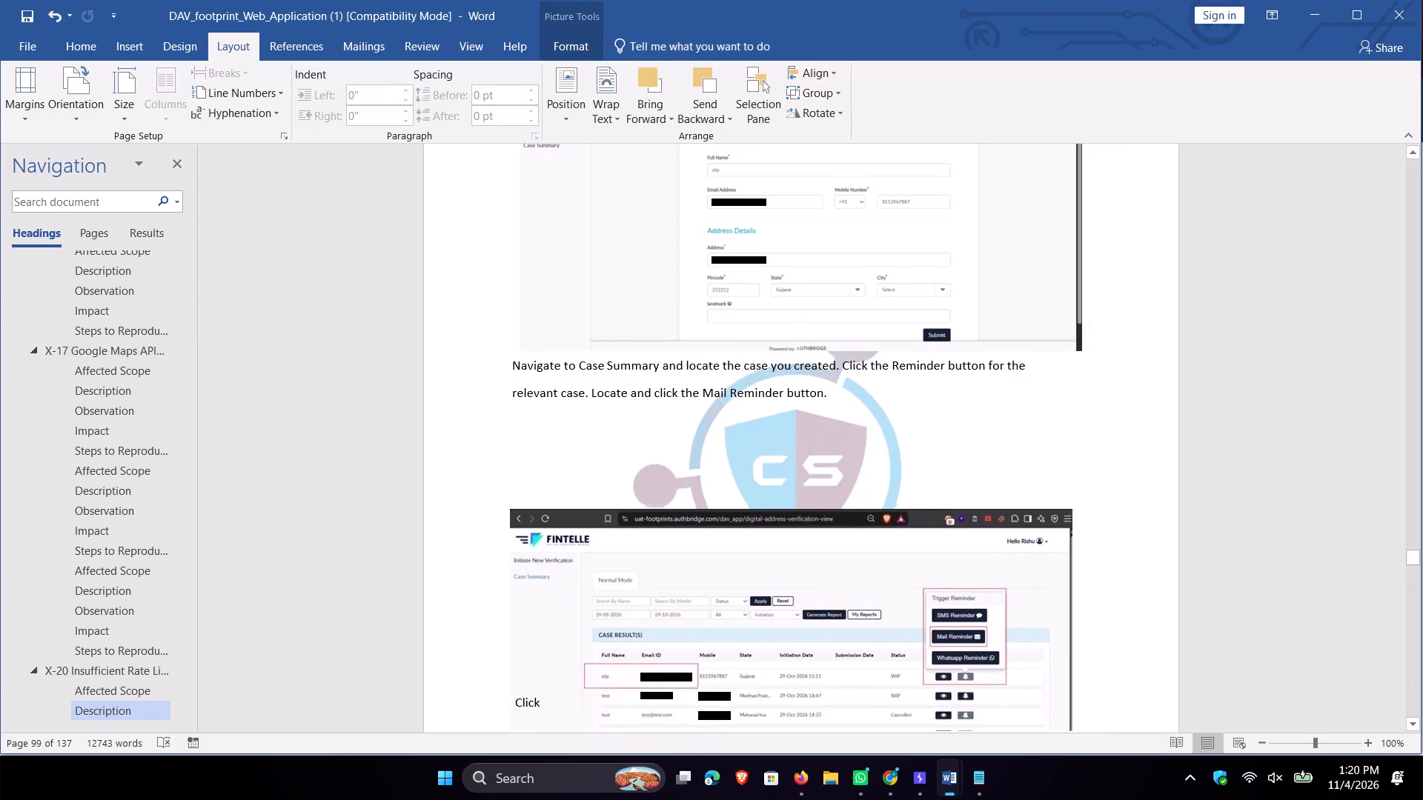
{"action": "left_click_drag", "start_coordinate": [660, 533], "coordinate": [669, 442]}
Set the right indent of the "Click" line below the case results screenshot to 1".
{"action": "scroll", "coordinate": [669, 442], "scroll_direction": "down", "scroll_amount": 10}
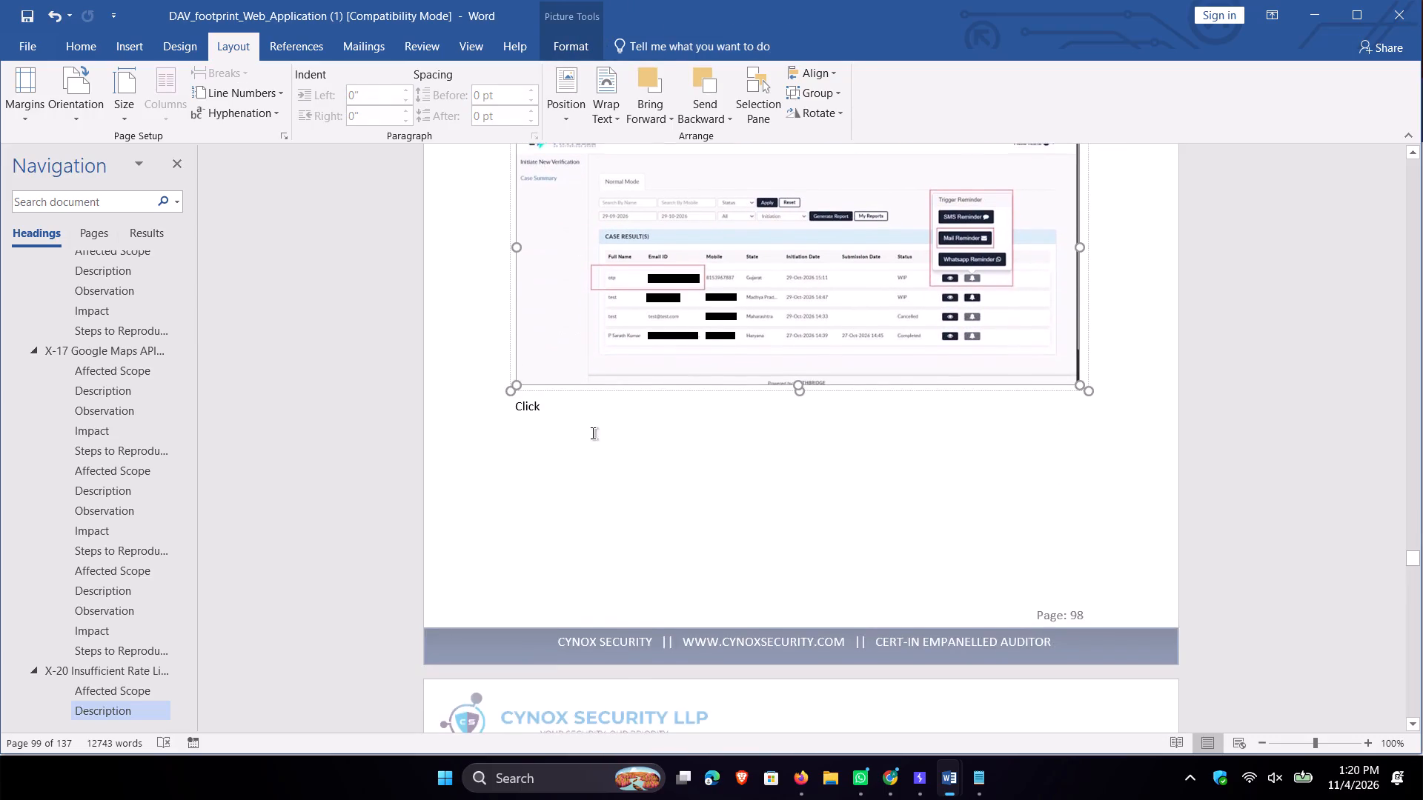
{"action": "scroll", "coordinate": [690, 452], "scroll_direction": "down", "scroll_amount": 6}
{"action": "scroll", "coordinate": [685, 453], "scroll_direction": "up", "scroll_amount": 4}
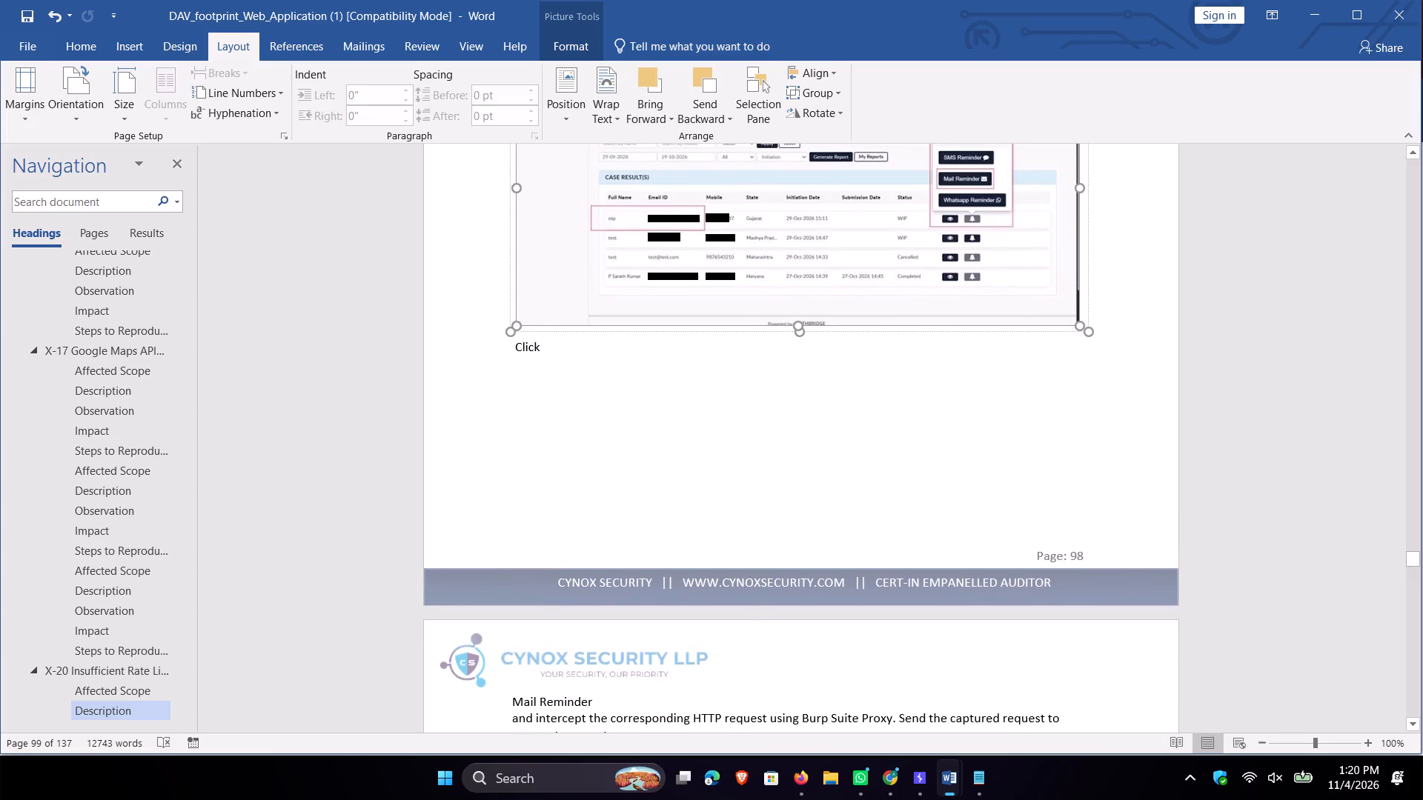
{"action": "left_click", "coordinate": [517, 347]}
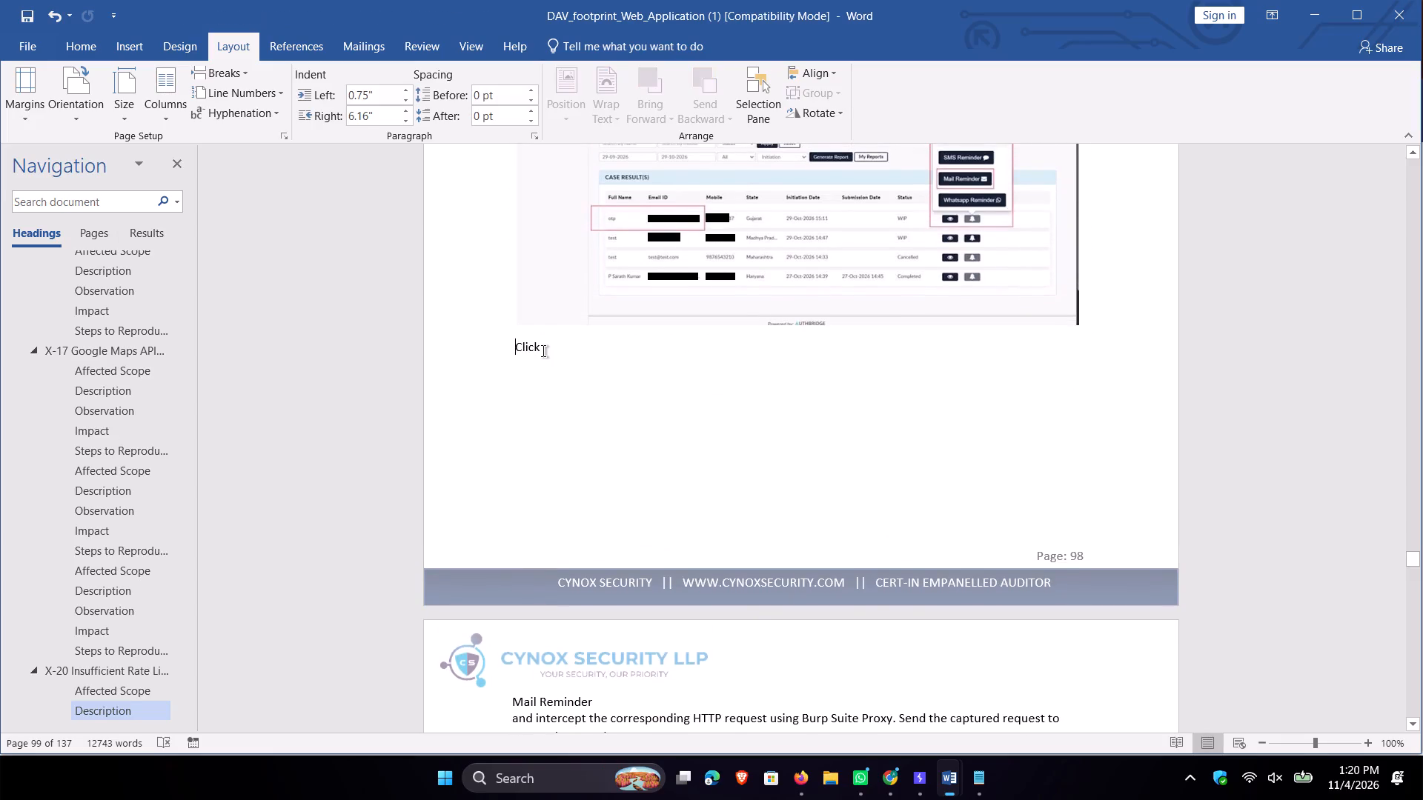
{"action": "left_click", "coordinate": [384, 119]}
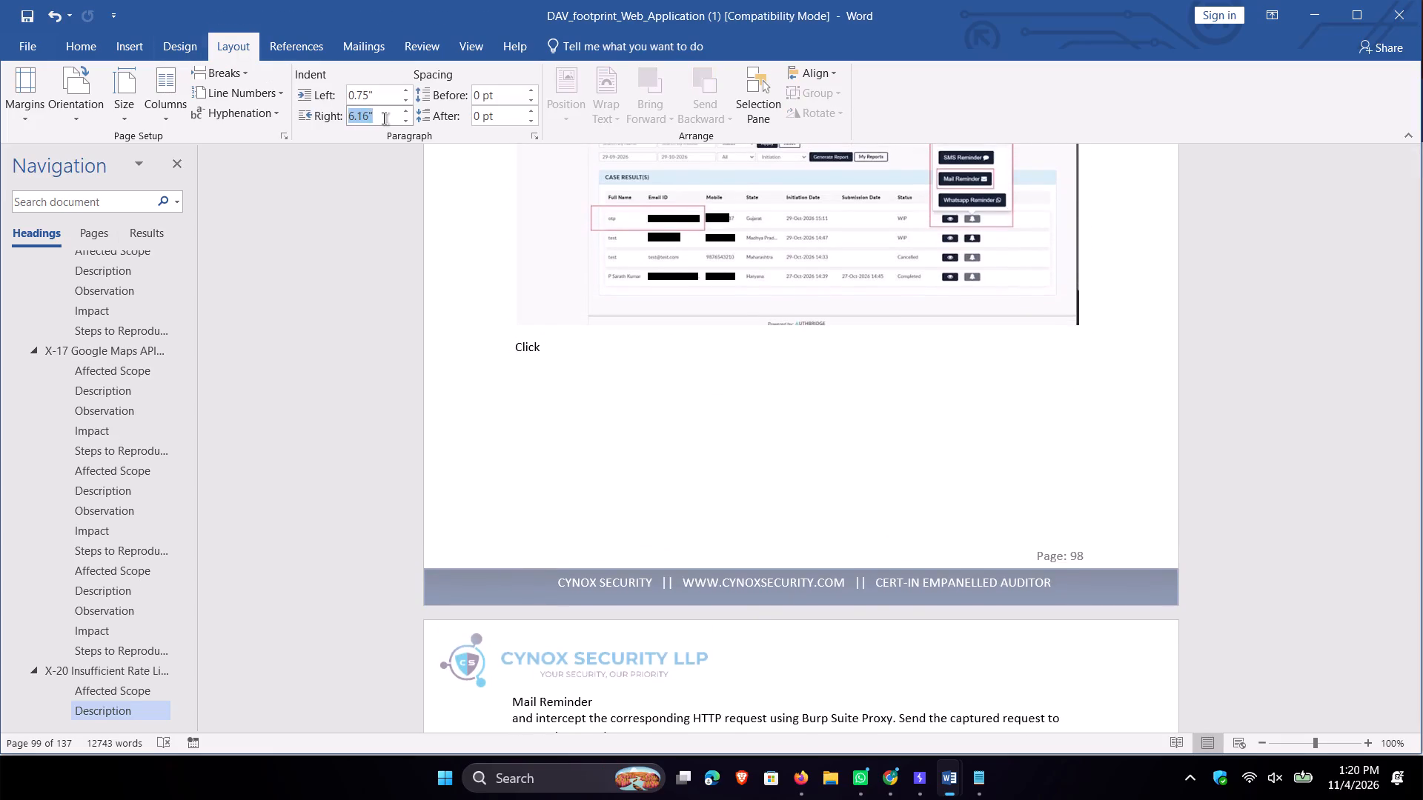
{"action": "key", "text": "1"}
{"action": "left_click", "coordinate": [586, 407]}
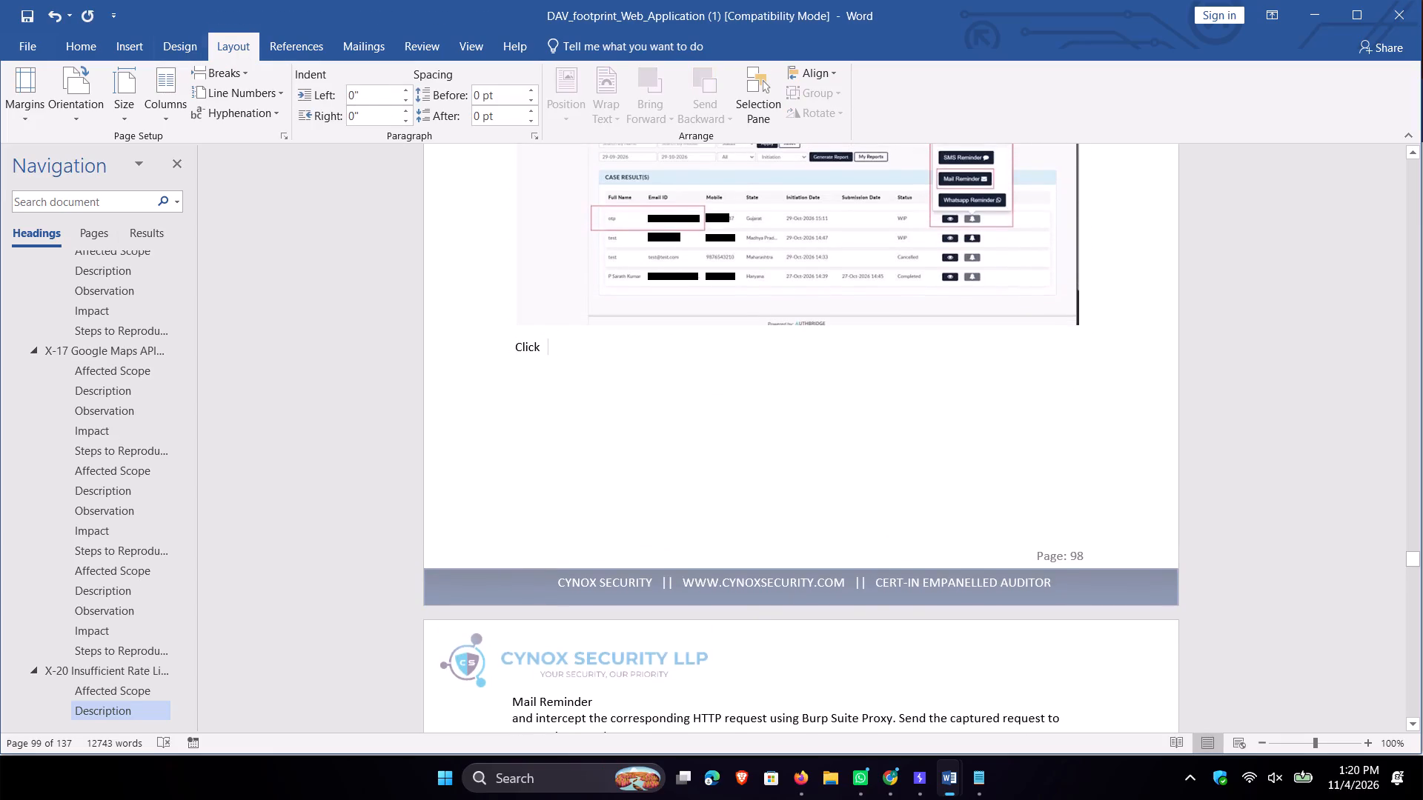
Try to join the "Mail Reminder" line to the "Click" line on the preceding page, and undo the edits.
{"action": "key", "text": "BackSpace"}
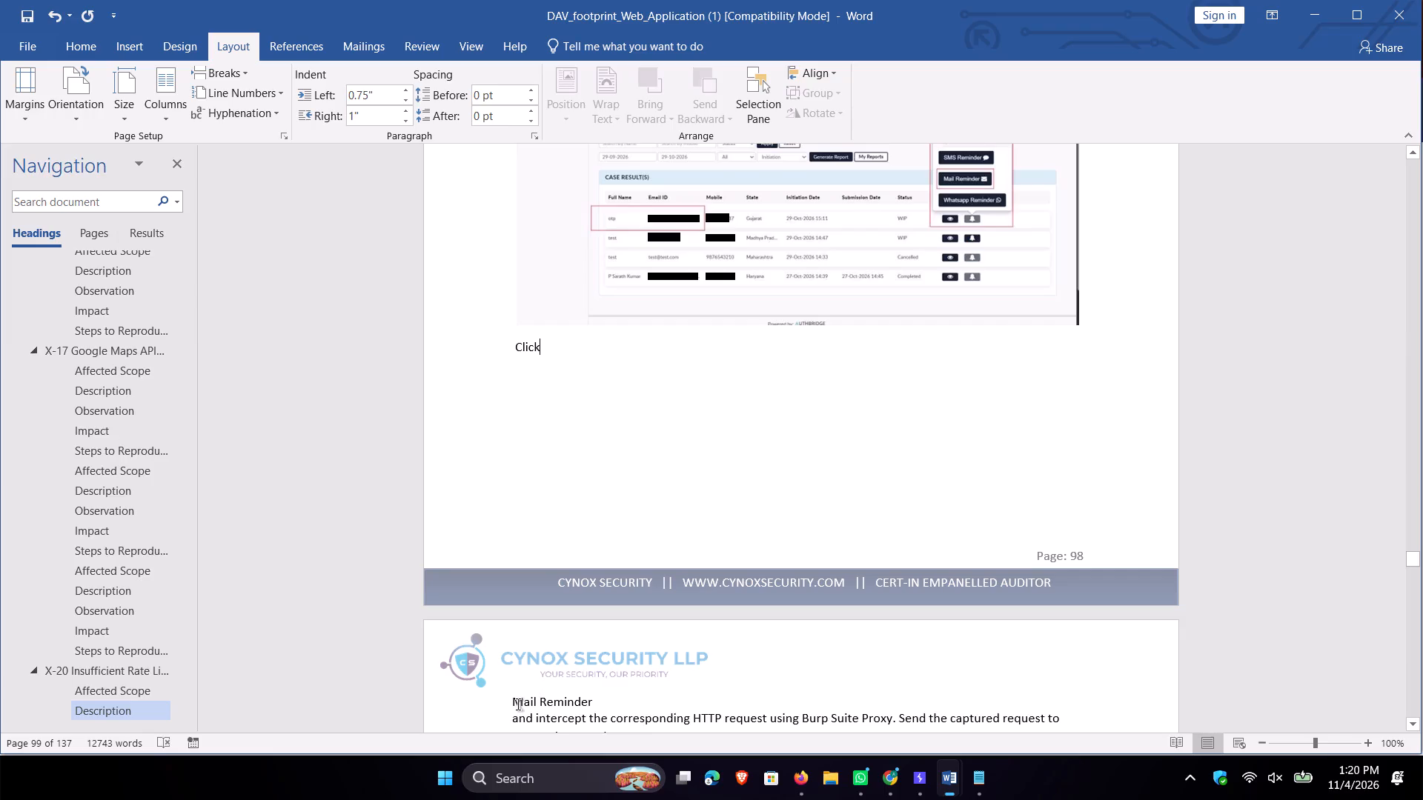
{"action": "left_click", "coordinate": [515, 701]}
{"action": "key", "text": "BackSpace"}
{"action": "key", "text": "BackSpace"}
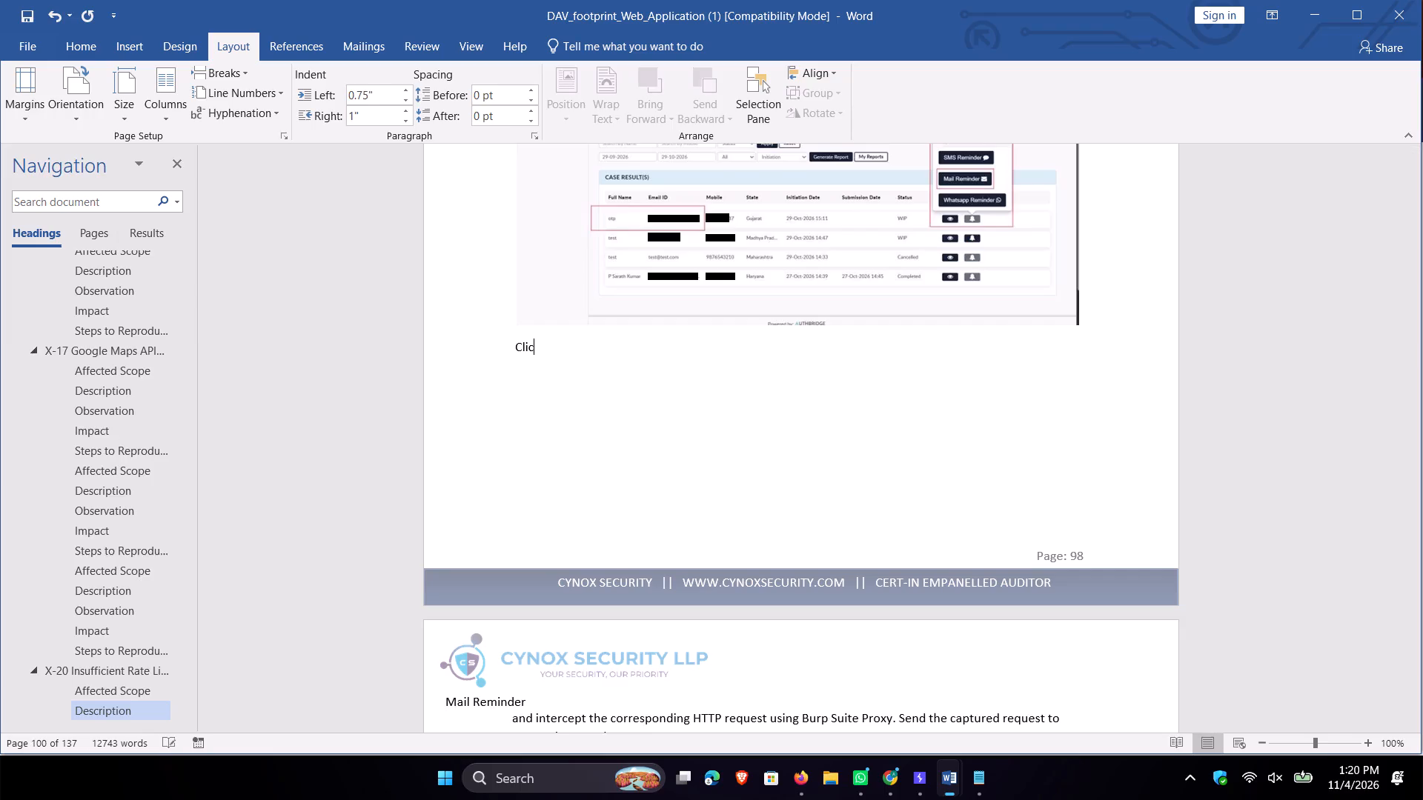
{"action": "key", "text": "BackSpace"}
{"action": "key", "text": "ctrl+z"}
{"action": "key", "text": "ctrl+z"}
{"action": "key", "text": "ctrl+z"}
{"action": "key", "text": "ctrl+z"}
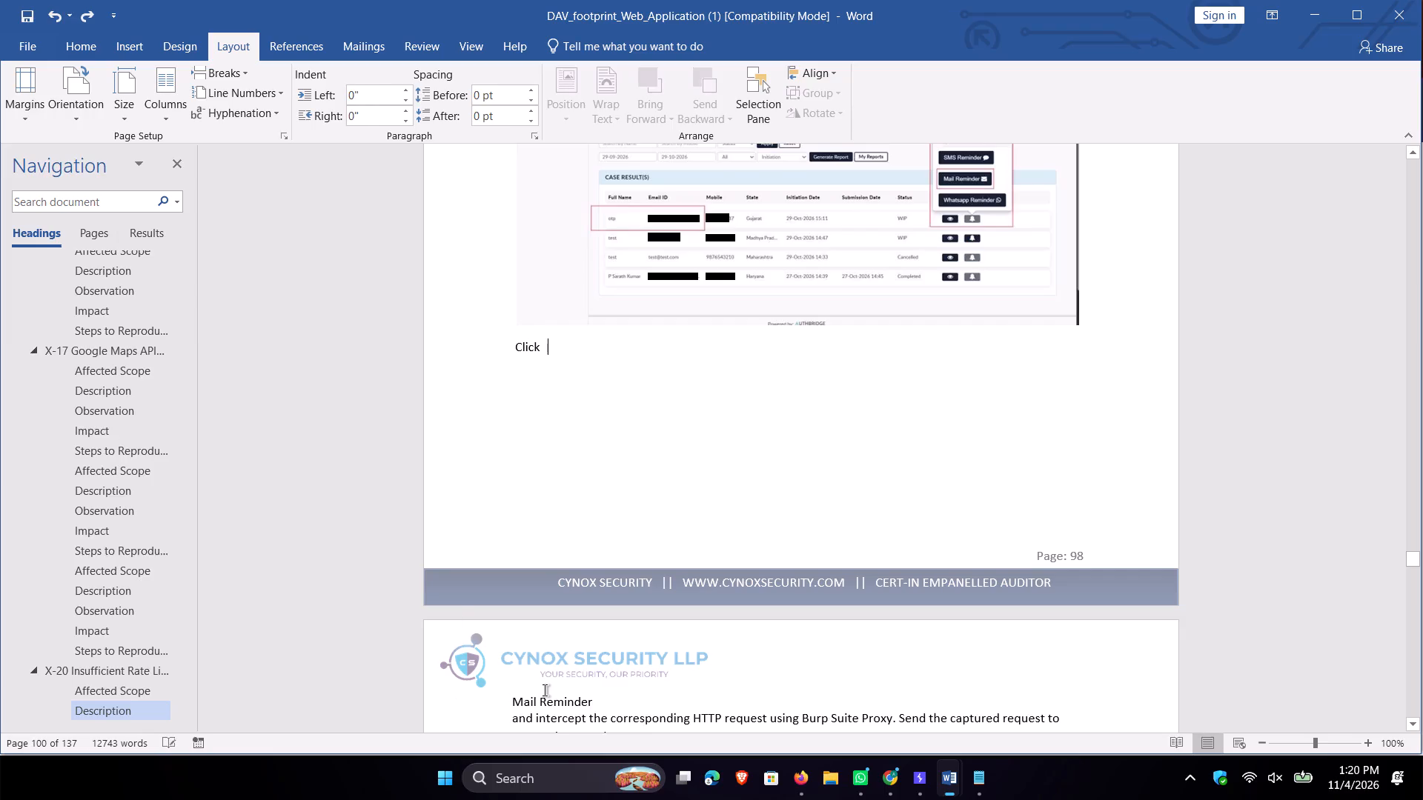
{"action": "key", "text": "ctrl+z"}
Remove the stray "Click" below the case results screenshot and insert "Click " before "Mail Reminder" on the following page.
{"action": "left_click_drag", "start_coordinate": [514, 347], "coordinate": [570, 344]}
{"action": "key", "text": "BackSpace"}
{"action": "scroll", "coordinate": [596, 356], "scroll_direction": "down", "scroll_amount": 5}
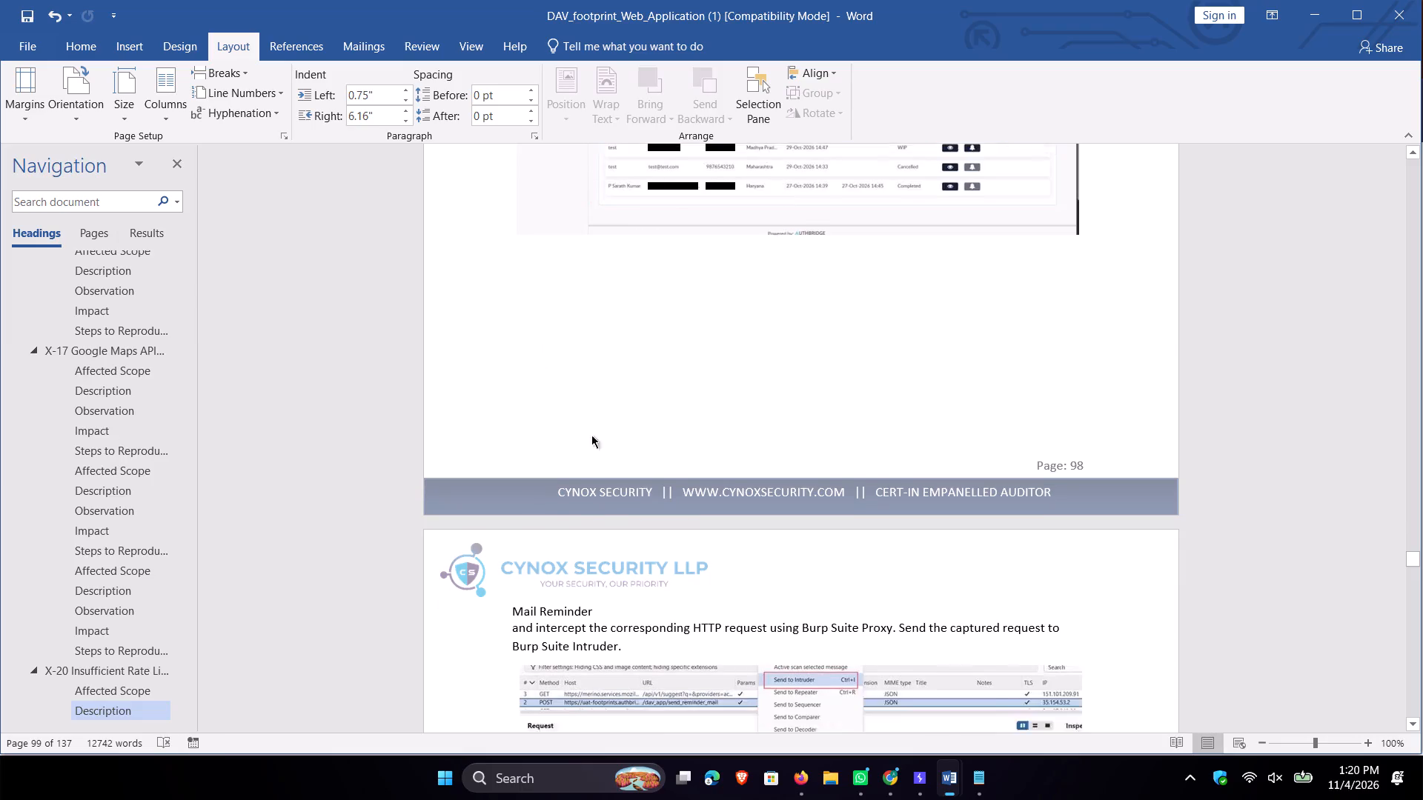
{"action": "left_click", "coordinate": [514, 553]}
{"action": "type", "text": "Click"}
{"action": "key", "text": "space"}
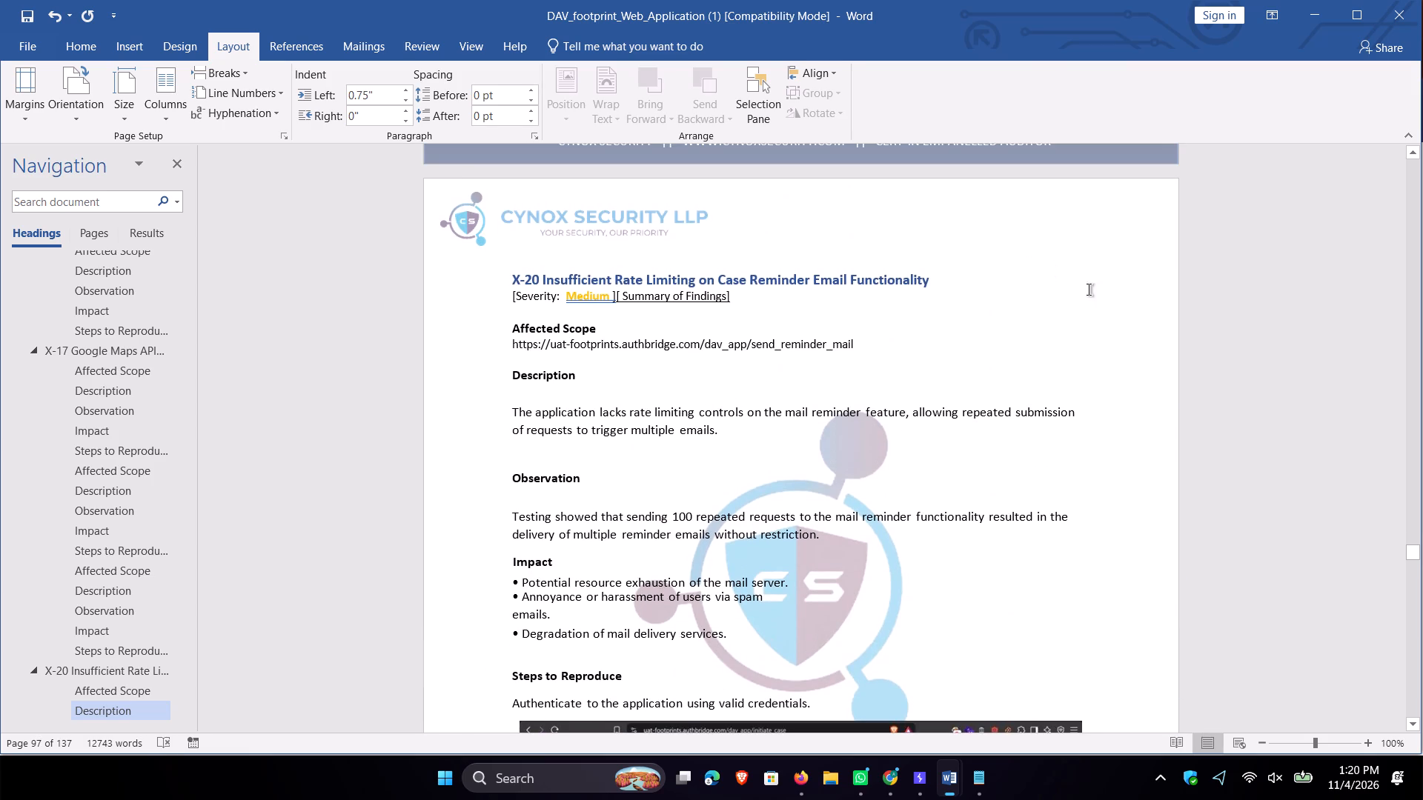
{"action": "left_click", "coordinate": [1038, 416]}
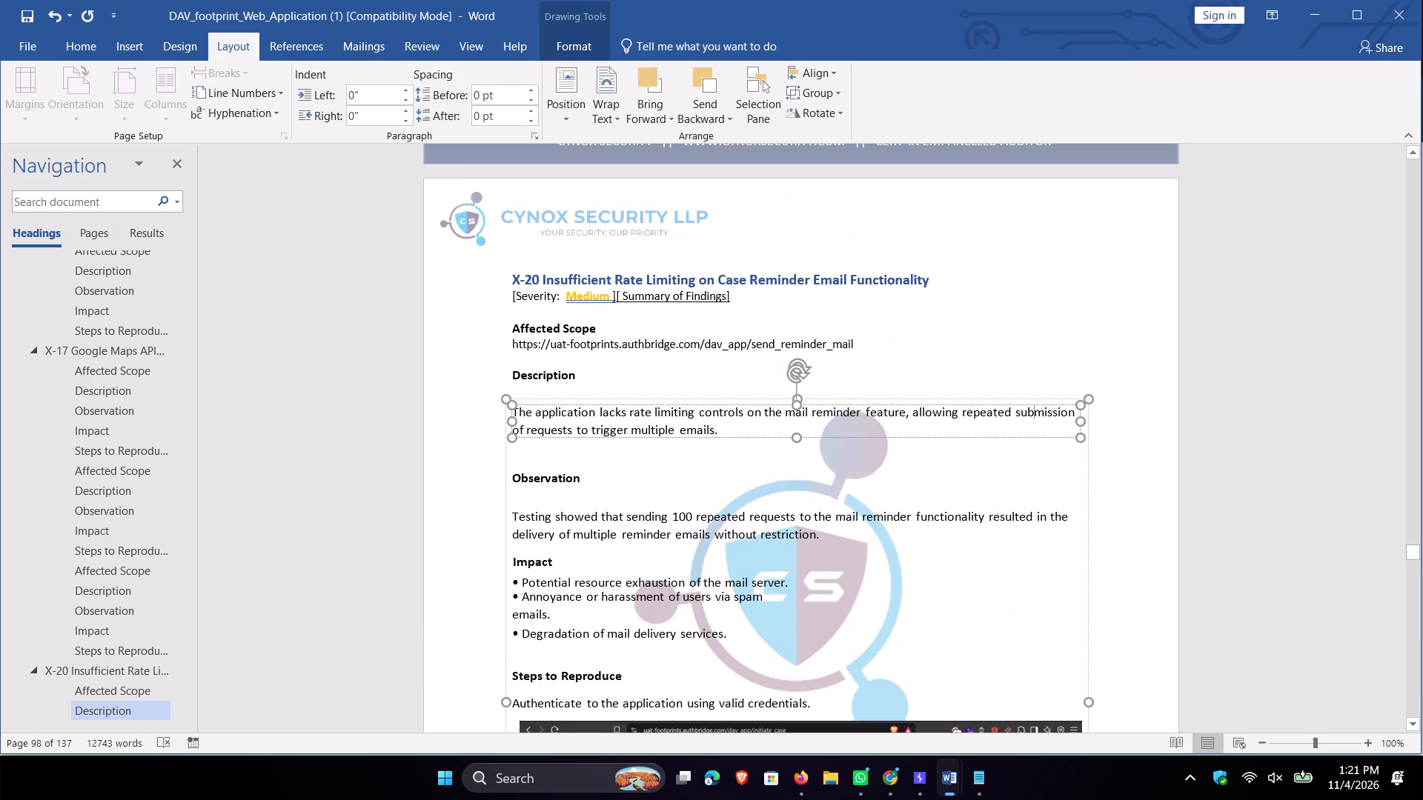
{"action": "left_click", "coordinate": [768, 340]}
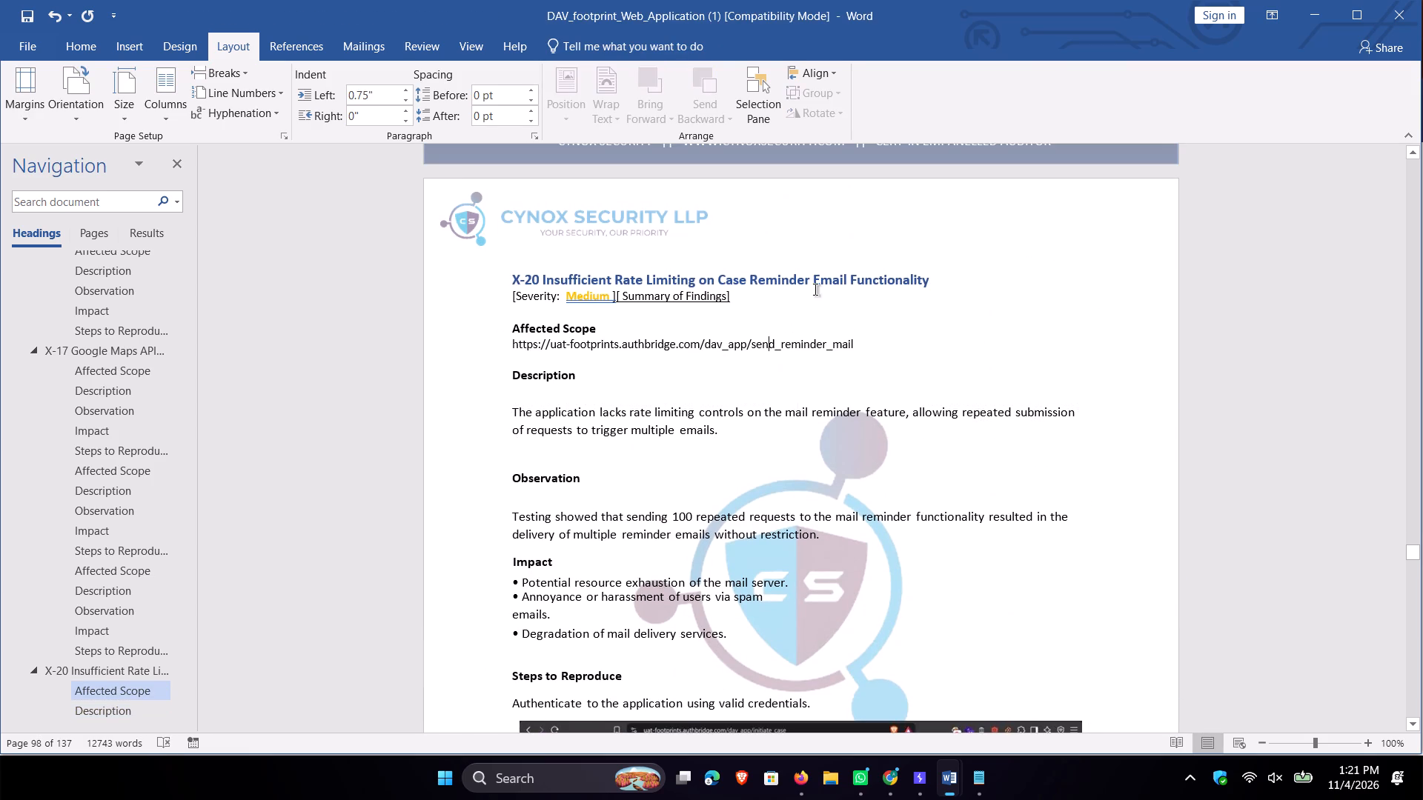
{"action": "left_click", "coordinate": [828, 273]}
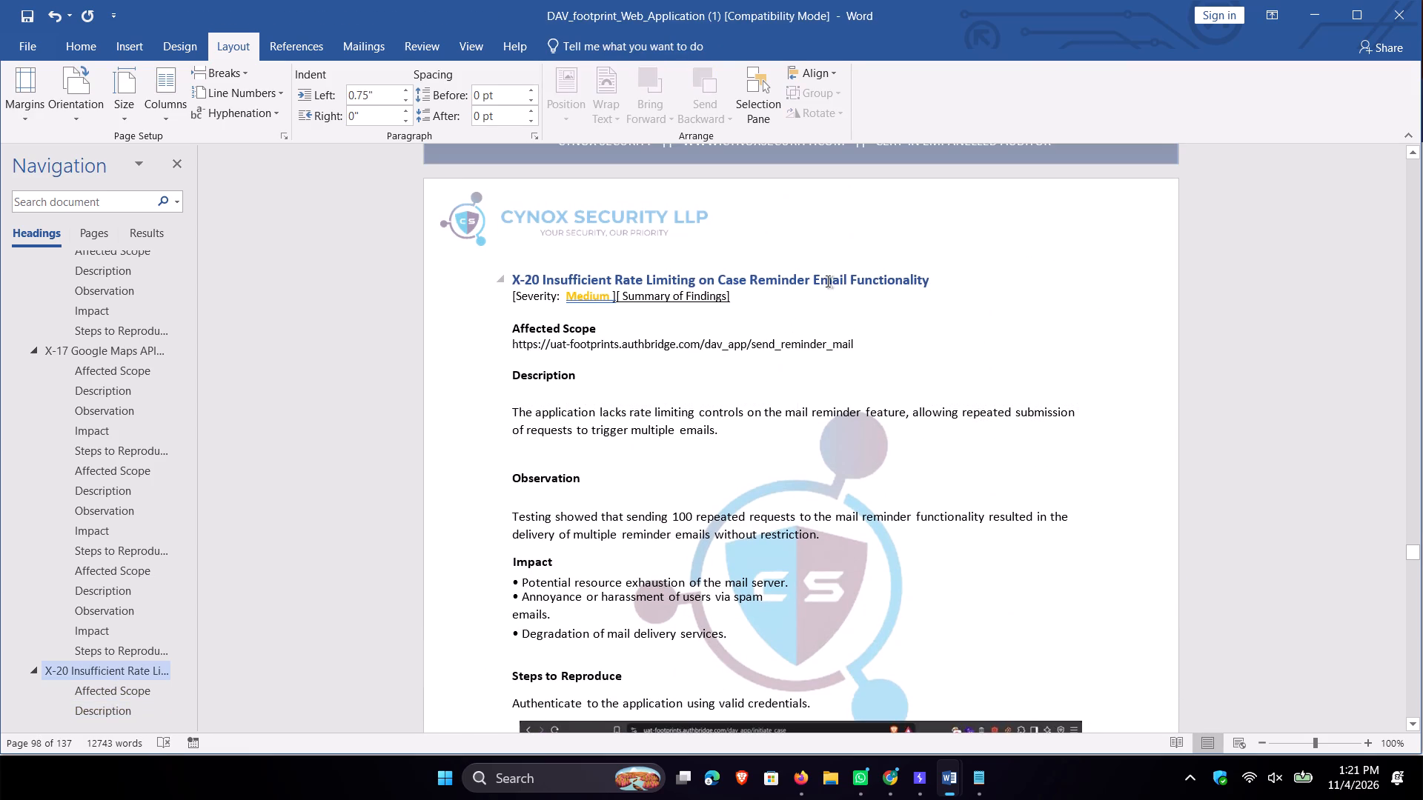
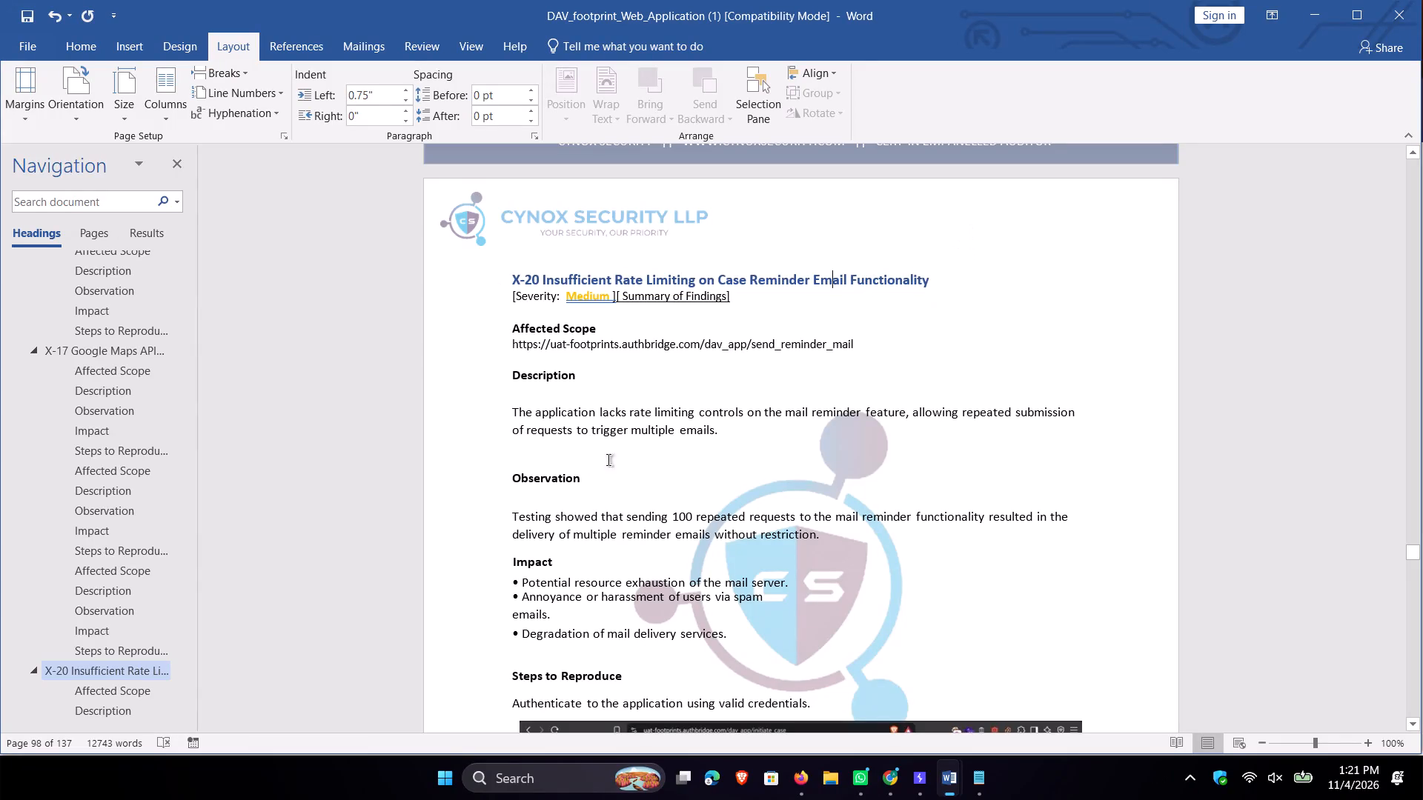
Join the split word "emails." onto the "Annoyance or harassment of users via spam" bullet in X-20's Impact section, separated by a single space.
{"action": "scroll", "coordinate": [554, 467], "scroll_direction": "down", "scroll_amount": 5}
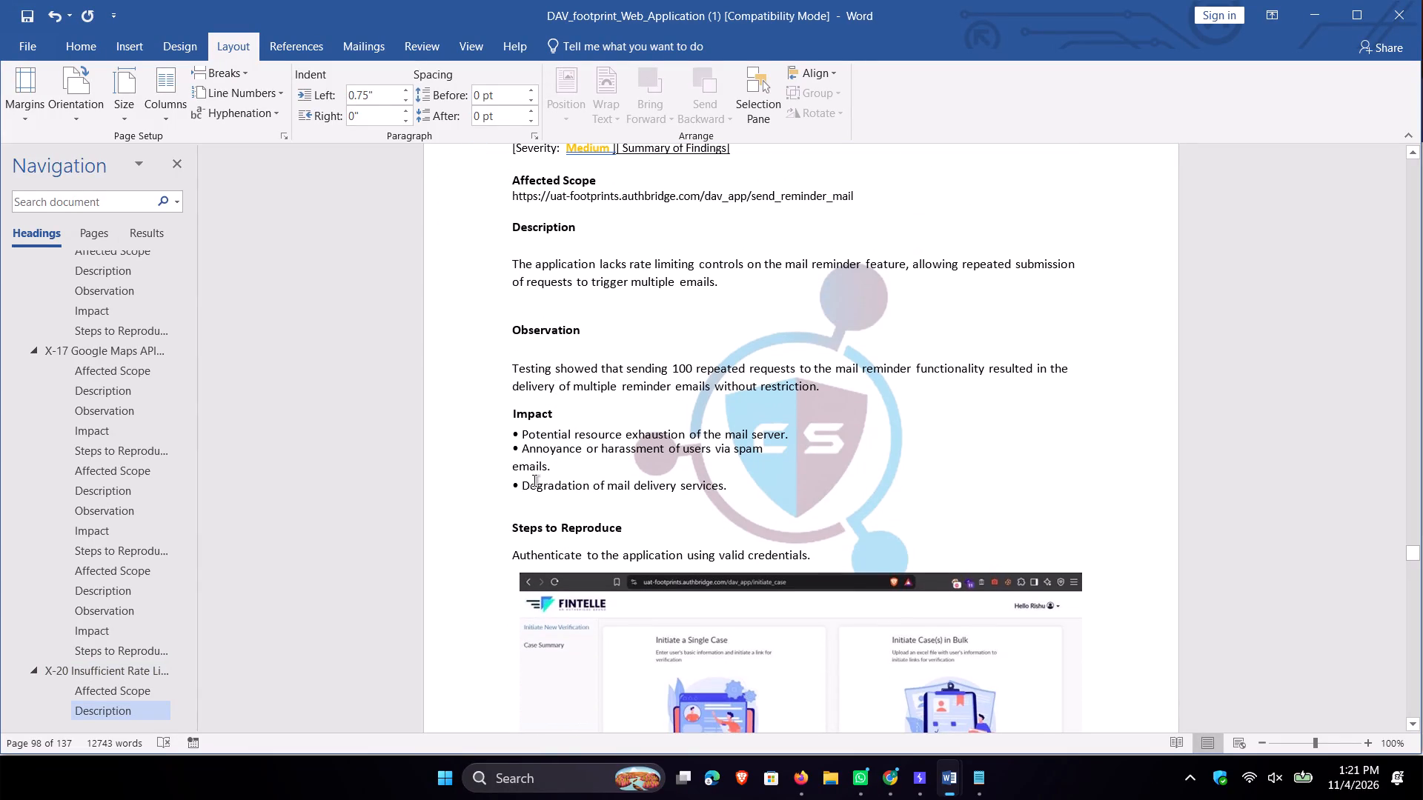
{"action": "left_click", "coordinate": [513, 467]}
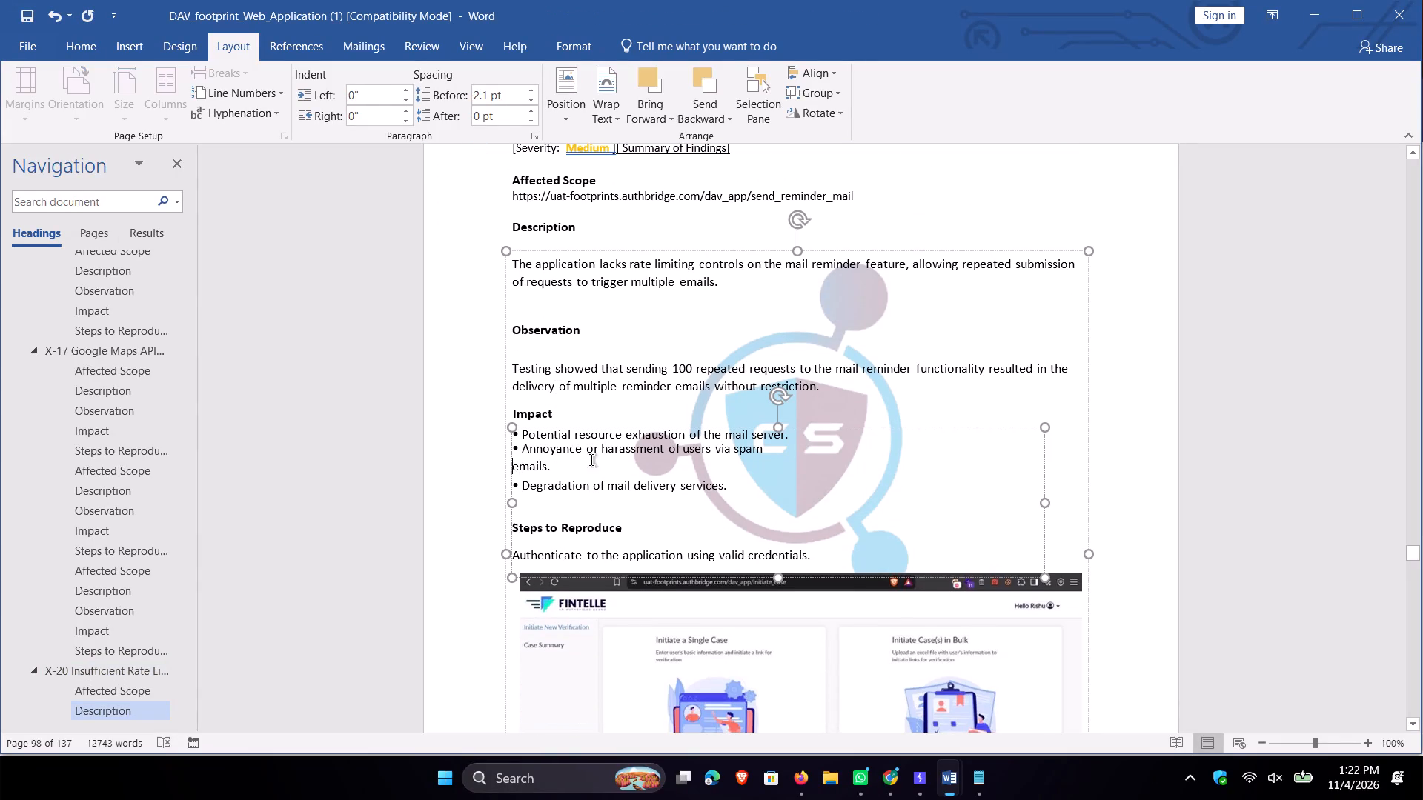
{"action": "key", "text": "BackSpace"}
{"action": "key", "text": "space"}
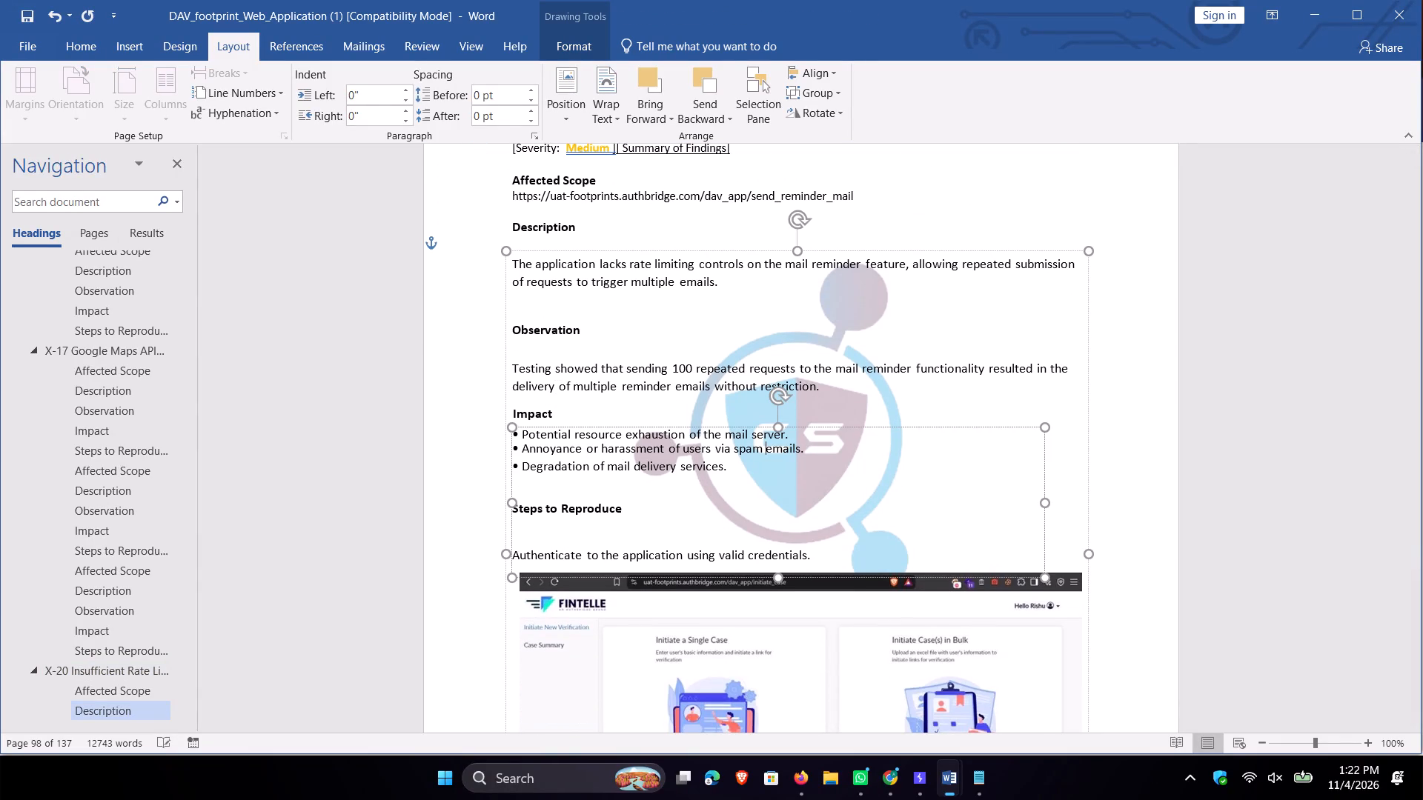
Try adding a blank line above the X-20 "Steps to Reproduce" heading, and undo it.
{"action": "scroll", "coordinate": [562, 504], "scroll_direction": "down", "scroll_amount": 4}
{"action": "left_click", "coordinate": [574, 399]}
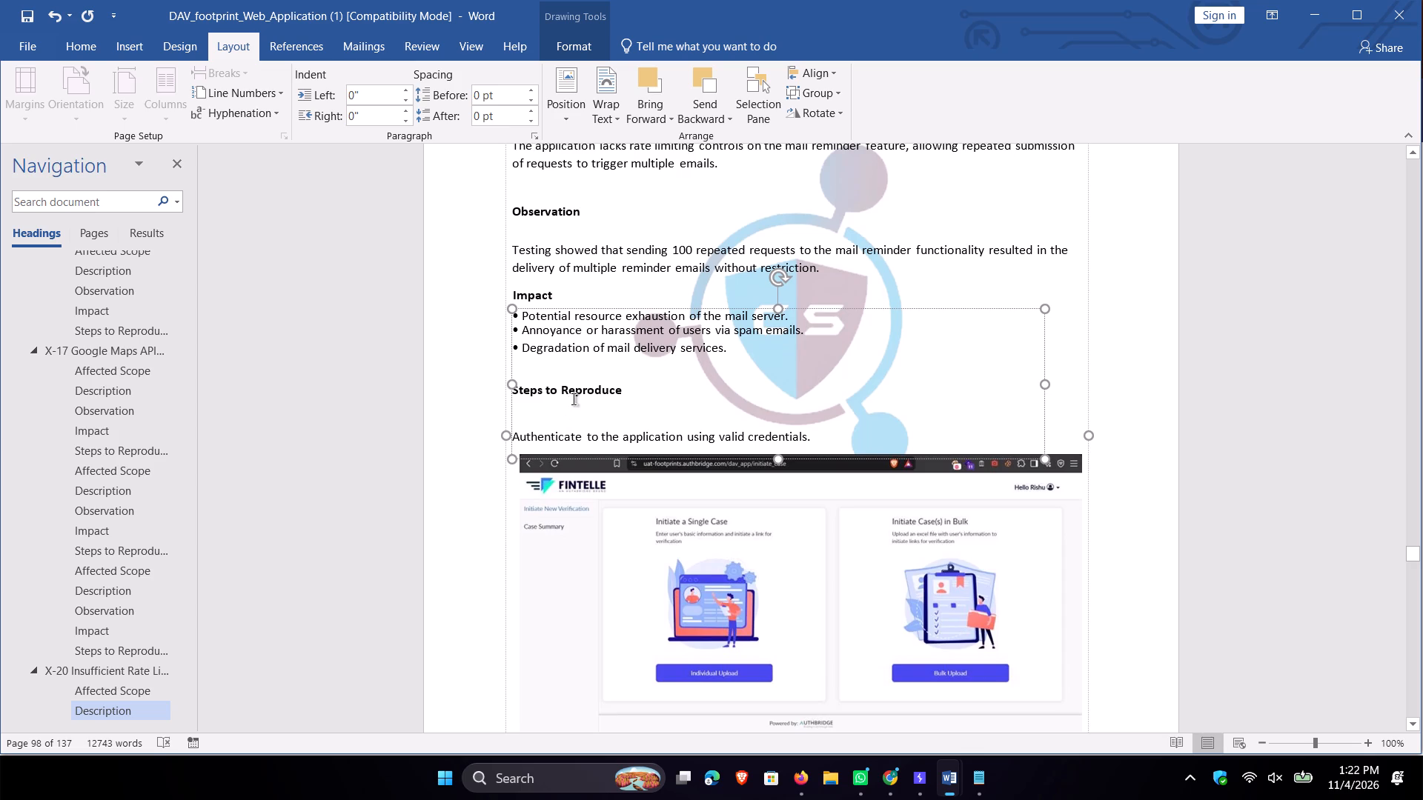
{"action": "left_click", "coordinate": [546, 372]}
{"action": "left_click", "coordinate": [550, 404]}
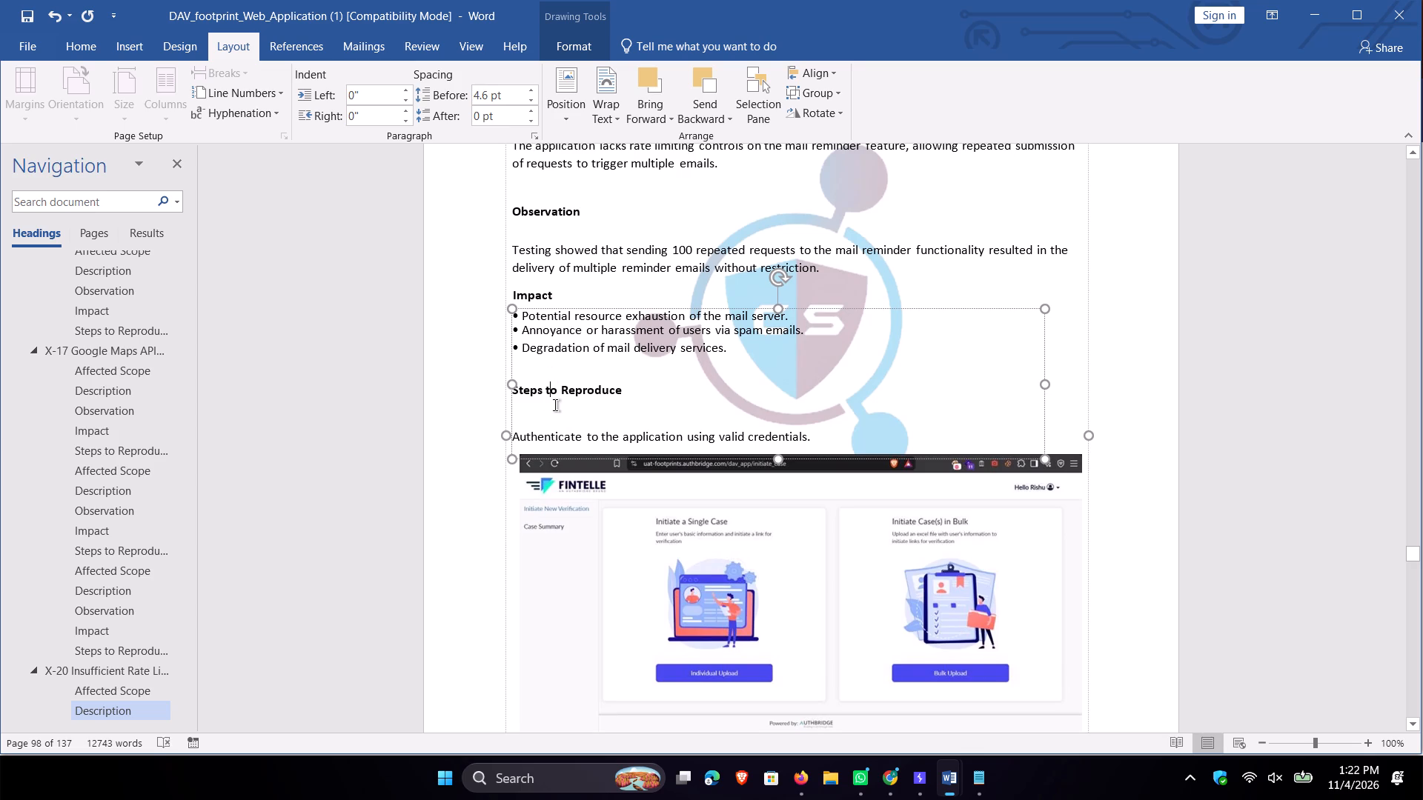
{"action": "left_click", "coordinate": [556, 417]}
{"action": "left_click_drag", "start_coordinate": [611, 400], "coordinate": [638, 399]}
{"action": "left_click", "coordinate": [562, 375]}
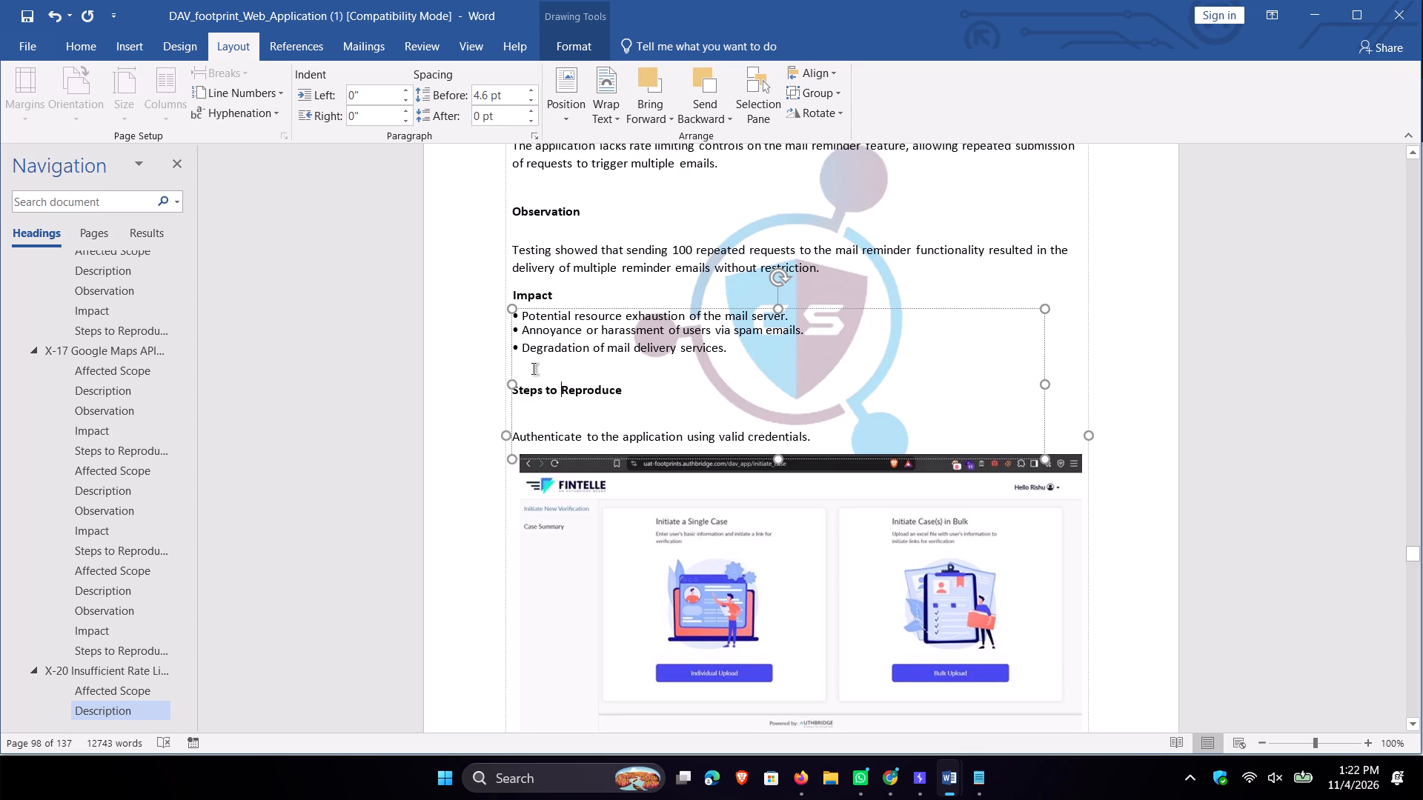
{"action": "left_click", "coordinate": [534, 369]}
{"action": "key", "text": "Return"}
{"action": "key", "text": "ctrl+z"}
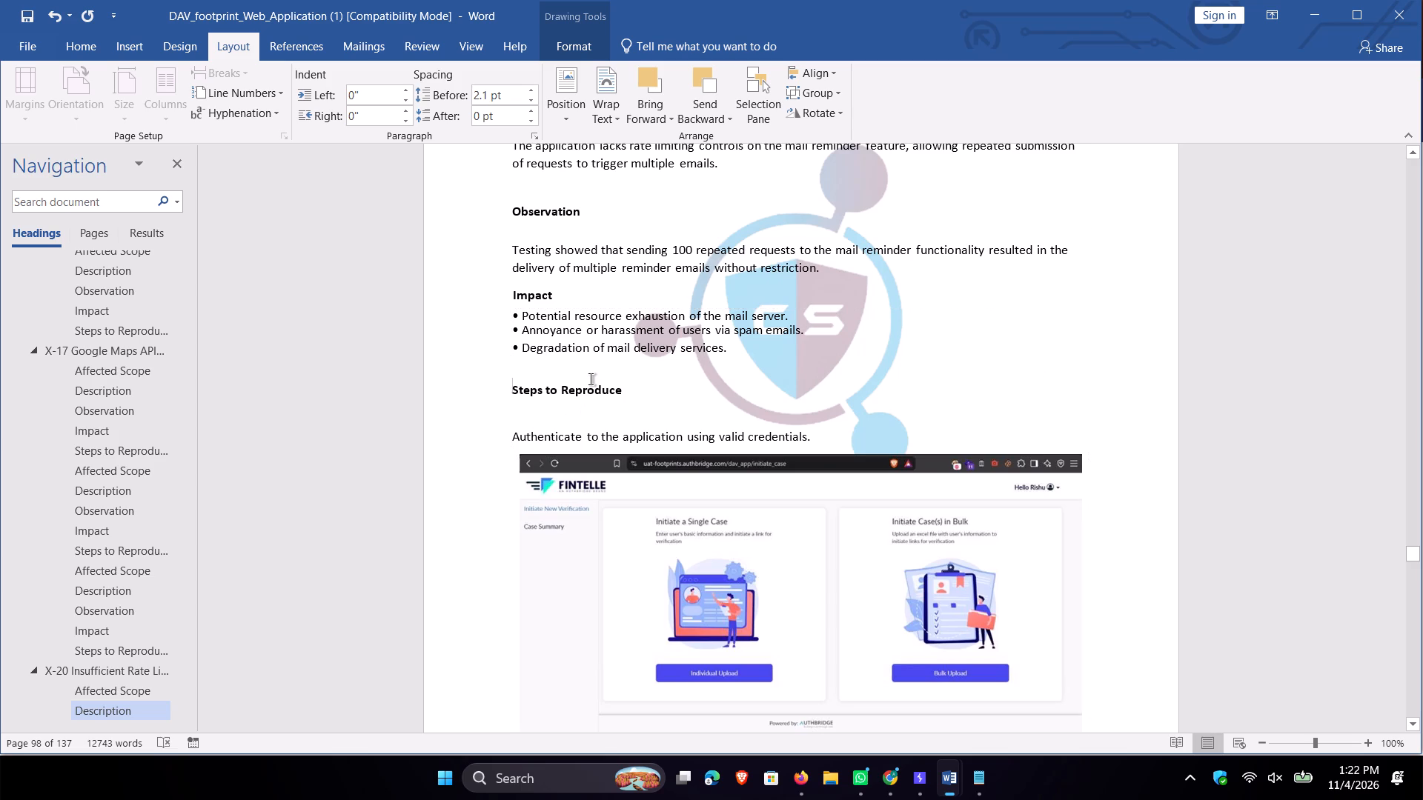
Shorten the X-20 Impact text box so its bottom edge sits just below the "Steps to Reproduce" heading.
{"action": "left_click_drag", "start_coordinate": [777, 459], "coordinate": [774, 420]}
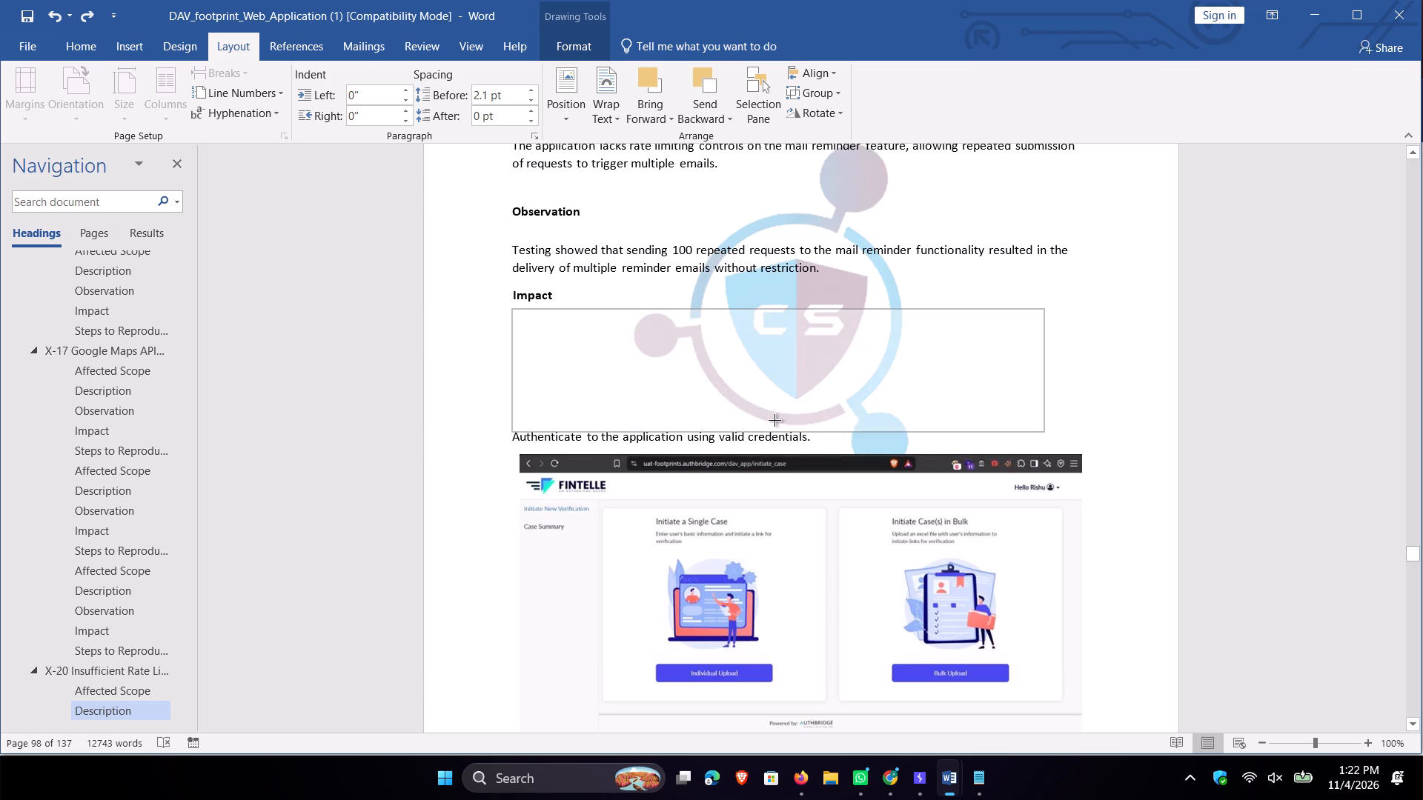
{"action": "left_click_drag", "start_coordinate": [774, 420], "coordinate": [774, 404]}
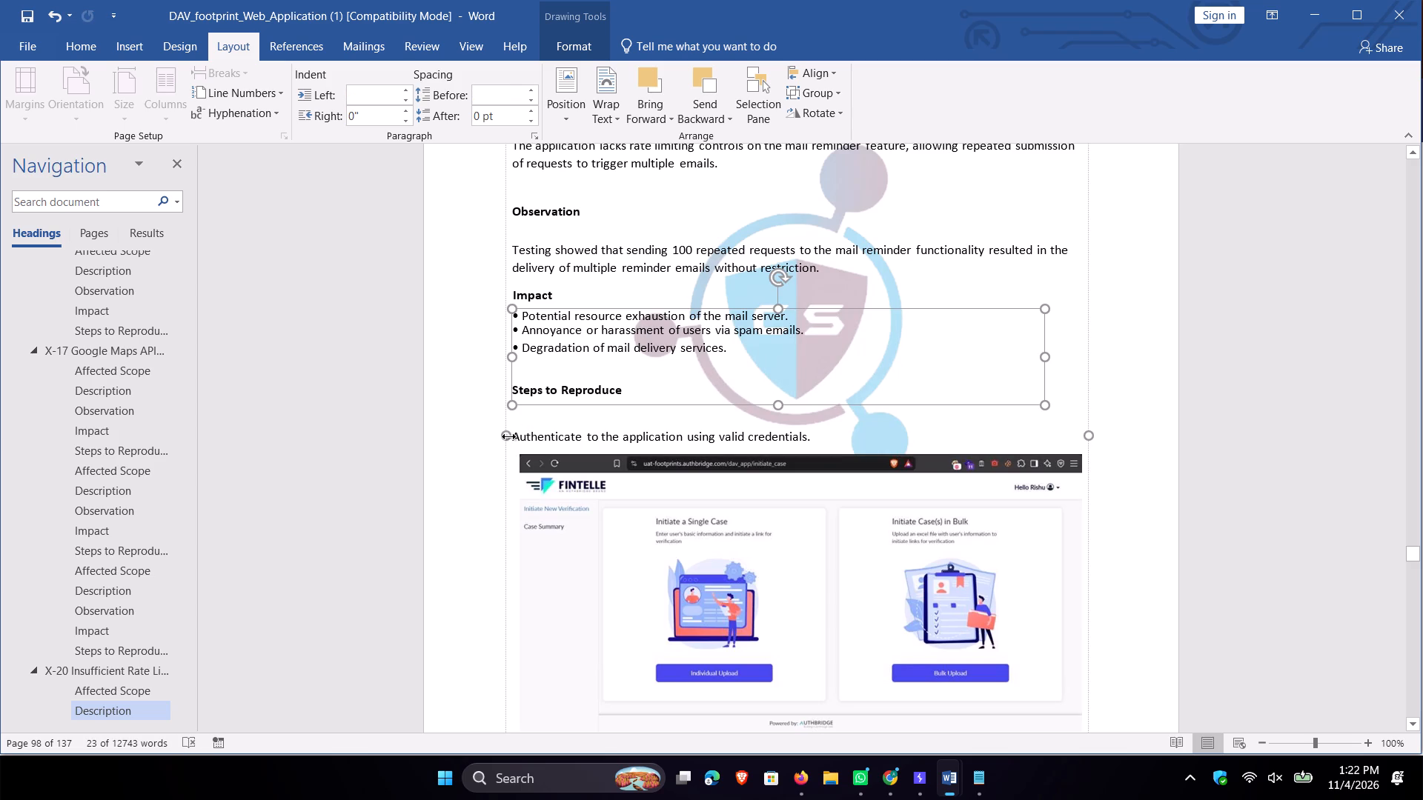
Move the "Authenticate to the application using valid credentials." text box and its screenshot up beneath "Steps to Reproduce", aligning the screenshot with the text.
{"action": "left_click", "coordinate": [514, 436]}
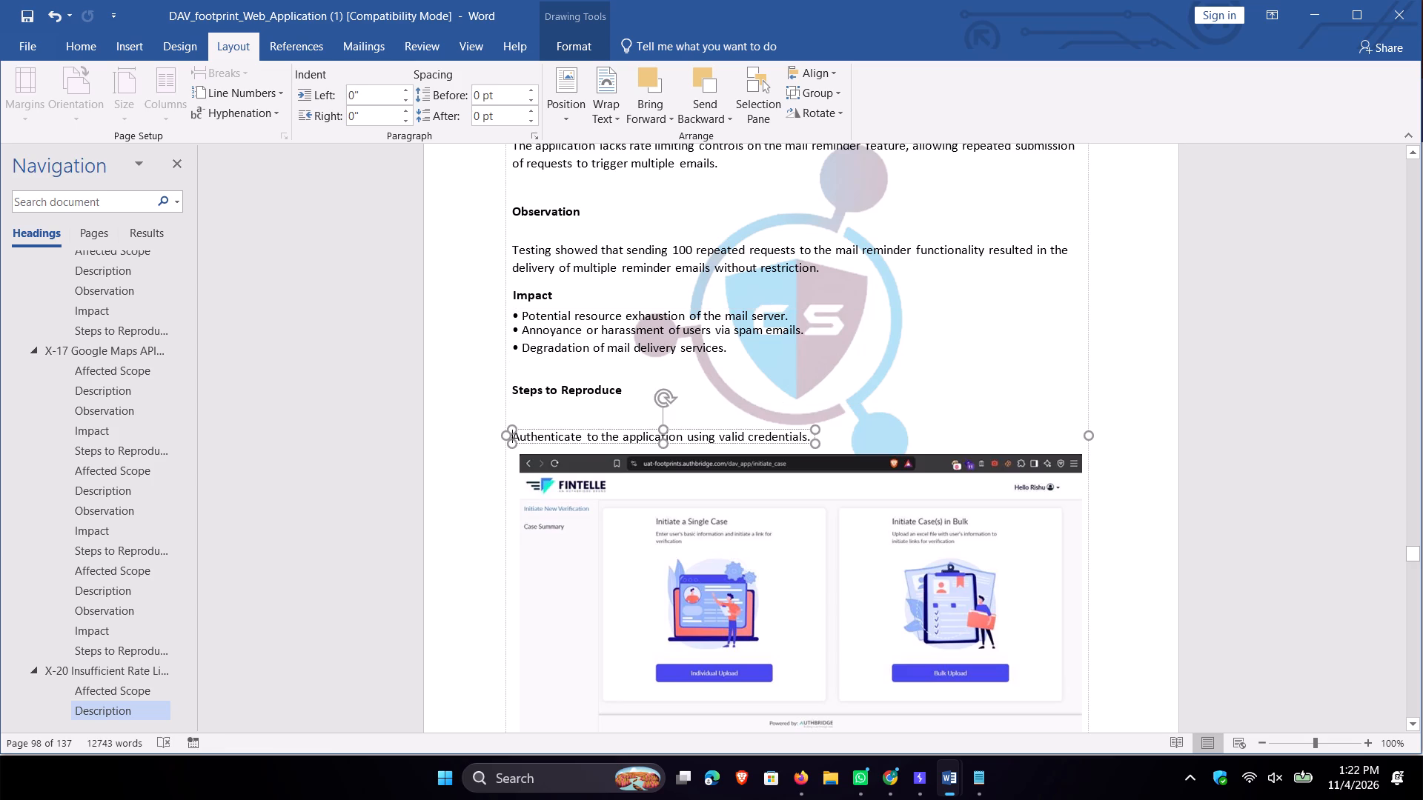
{"action": "left_click_drag", "start_coordinate": [593, 429], "coordinate": [591, 404]}
{"action": "left_click", "coordinate": [594, 493]}
{"action": "left_click_drag", "start_coordinate": [594, 493], "coordinate": [586, 459]}
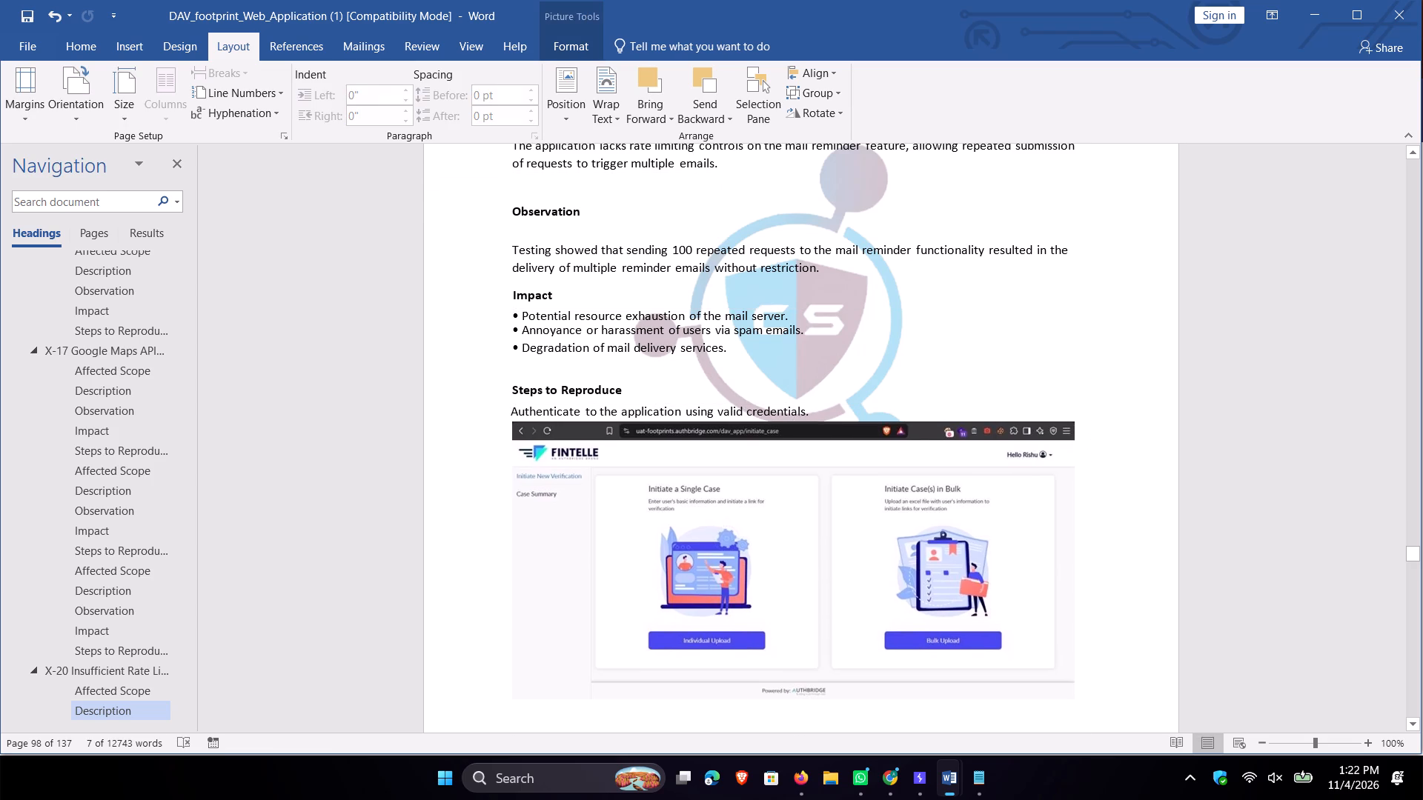
{"action": "left_click_drag", "start_coordinate": [586, 459], "coordinate": [586, 464]}
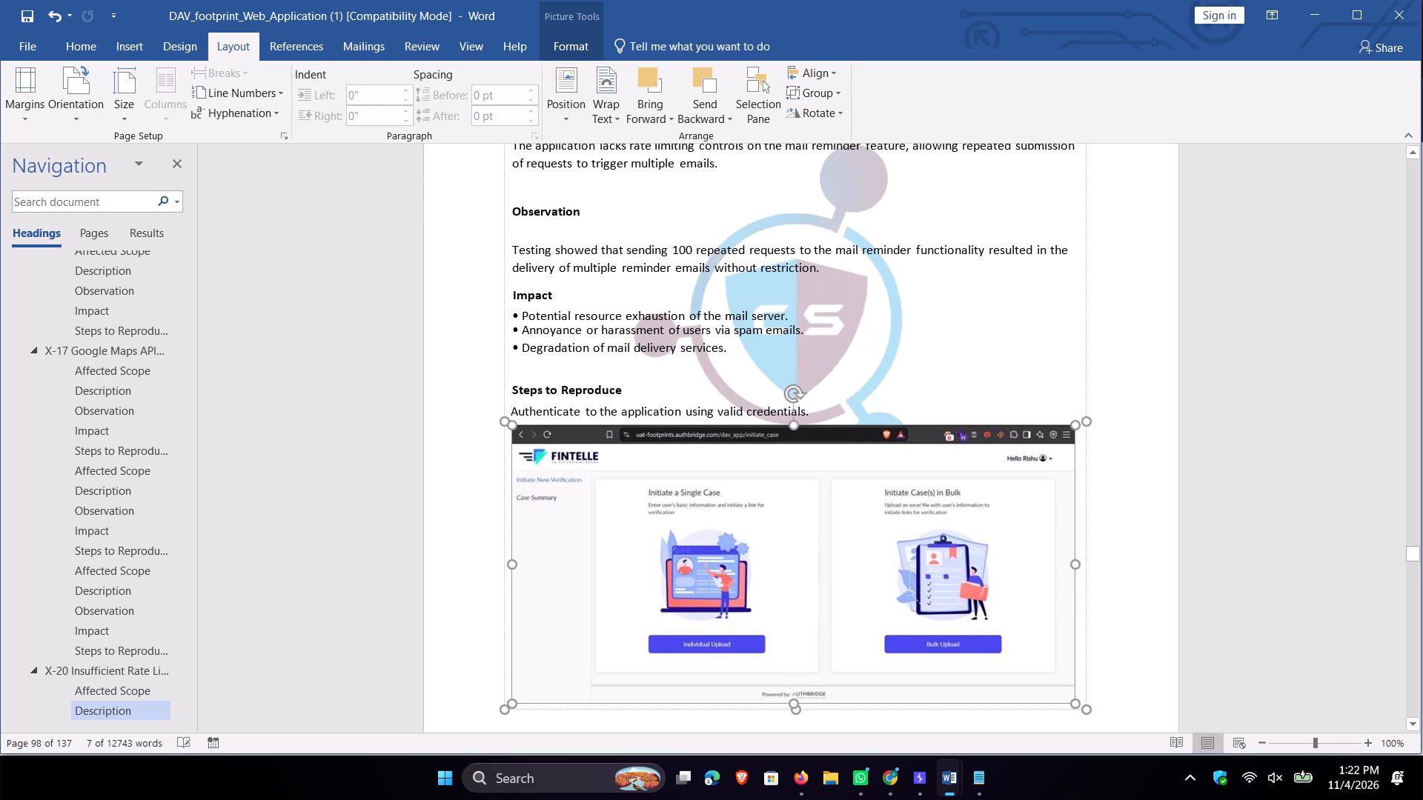
{"action": "scroll", "coordinate": [614, 415], "scroll_direction": "down", "scroll_amount": 18}
{"action": "scroll", "coordinate": [620, 419], "scroll_direction": "down", "scroll_amount": 13}
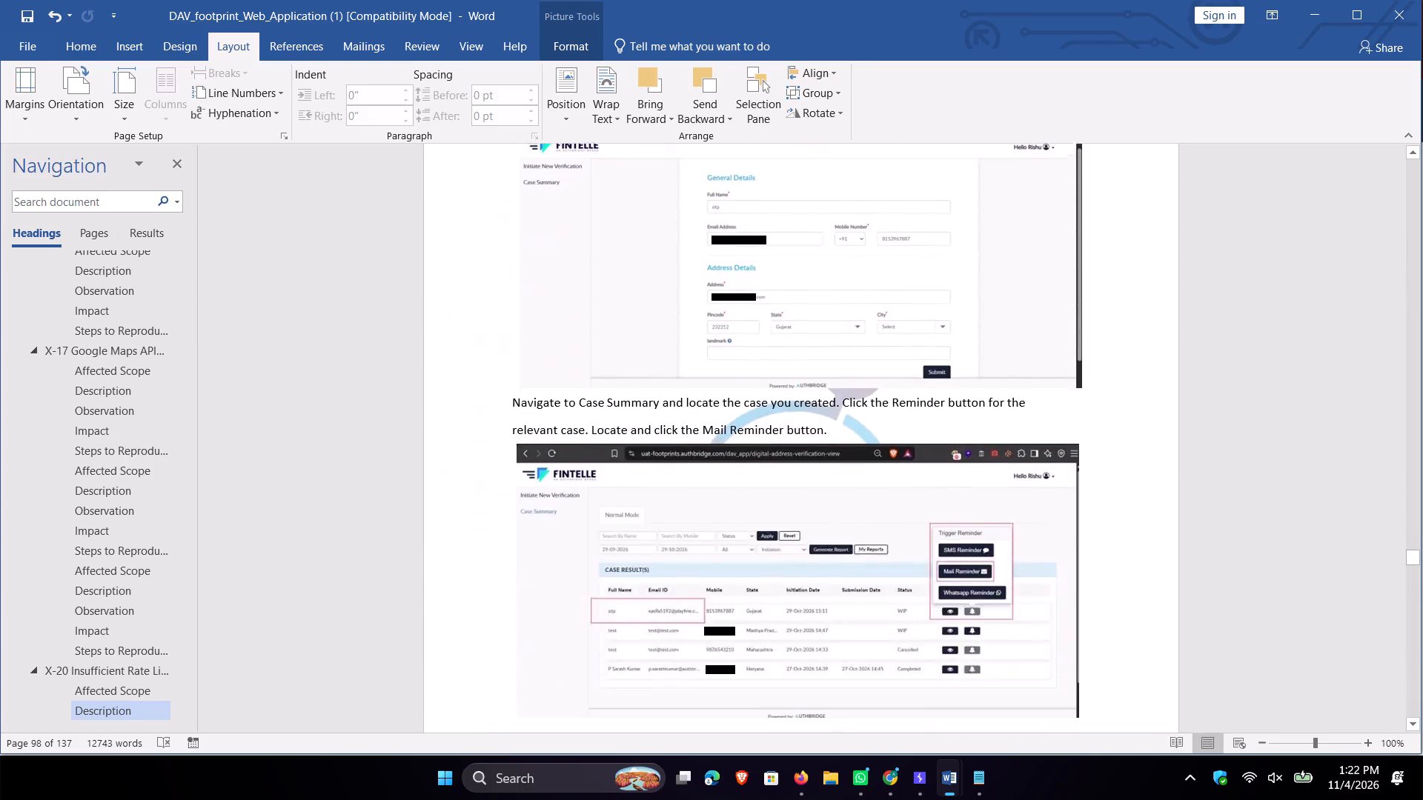
{"action": "scroll", "coordinate": [638, 407], "scroll_direction": "down", "scroll_amount": 10}
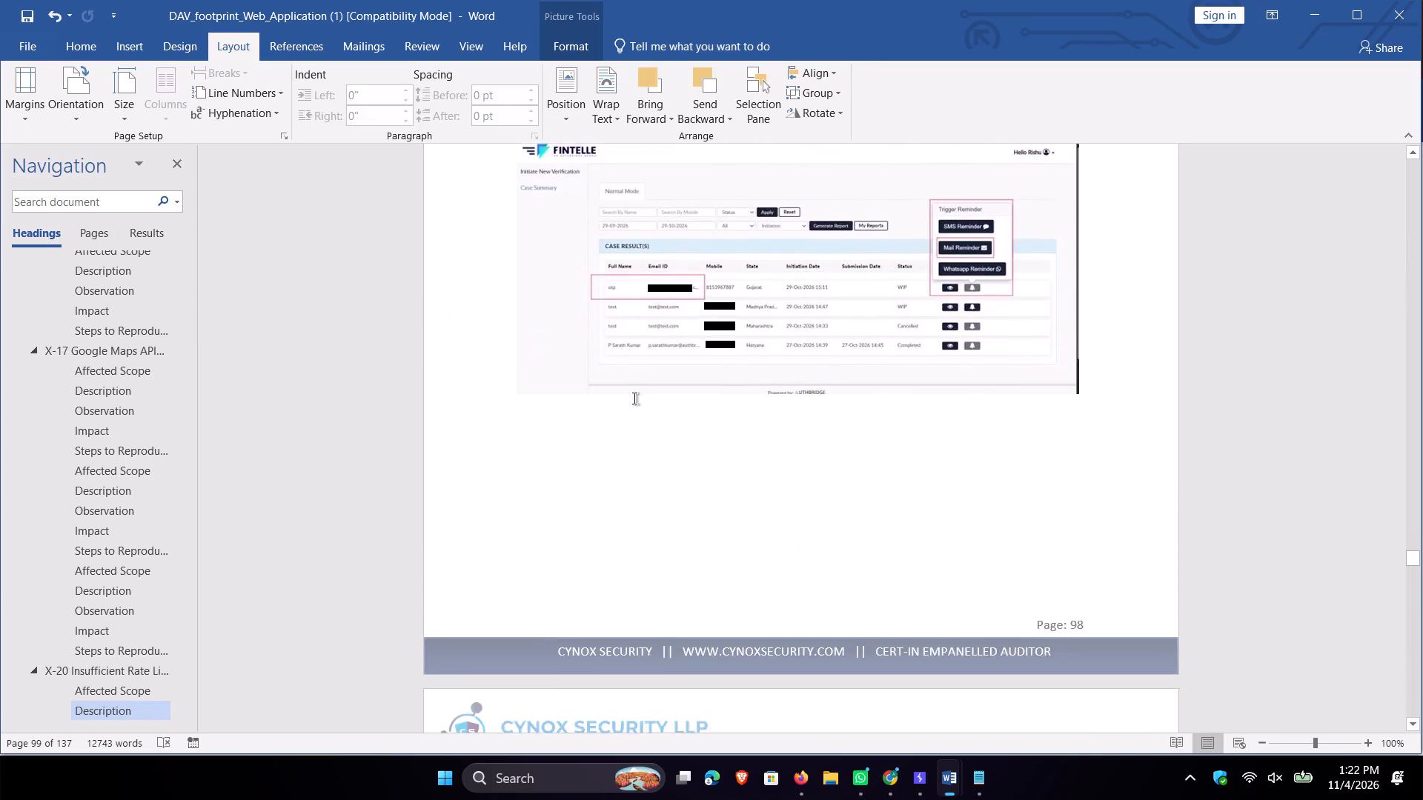
{"action": "scroll", "coordinate": [634, 399], "scroll_direction": "down", "scroll_amount": 14}
{"action": "scroll", "coordinate": [634, 374], "scroll_direction": "down", "scroll_amount": 14}
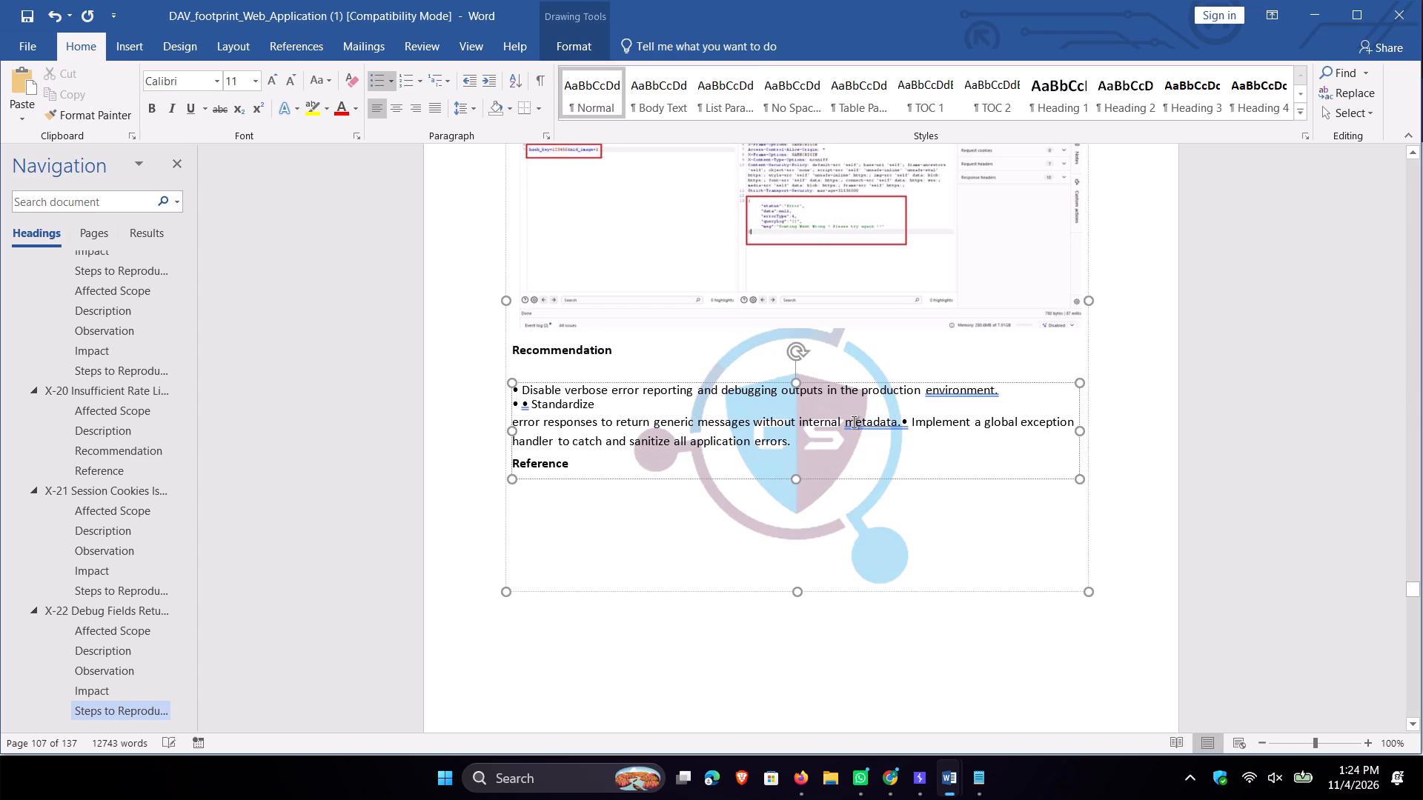
{"action": "key", "text": "BackSpace"}
{"action": "key", "text": "BackSpace"}
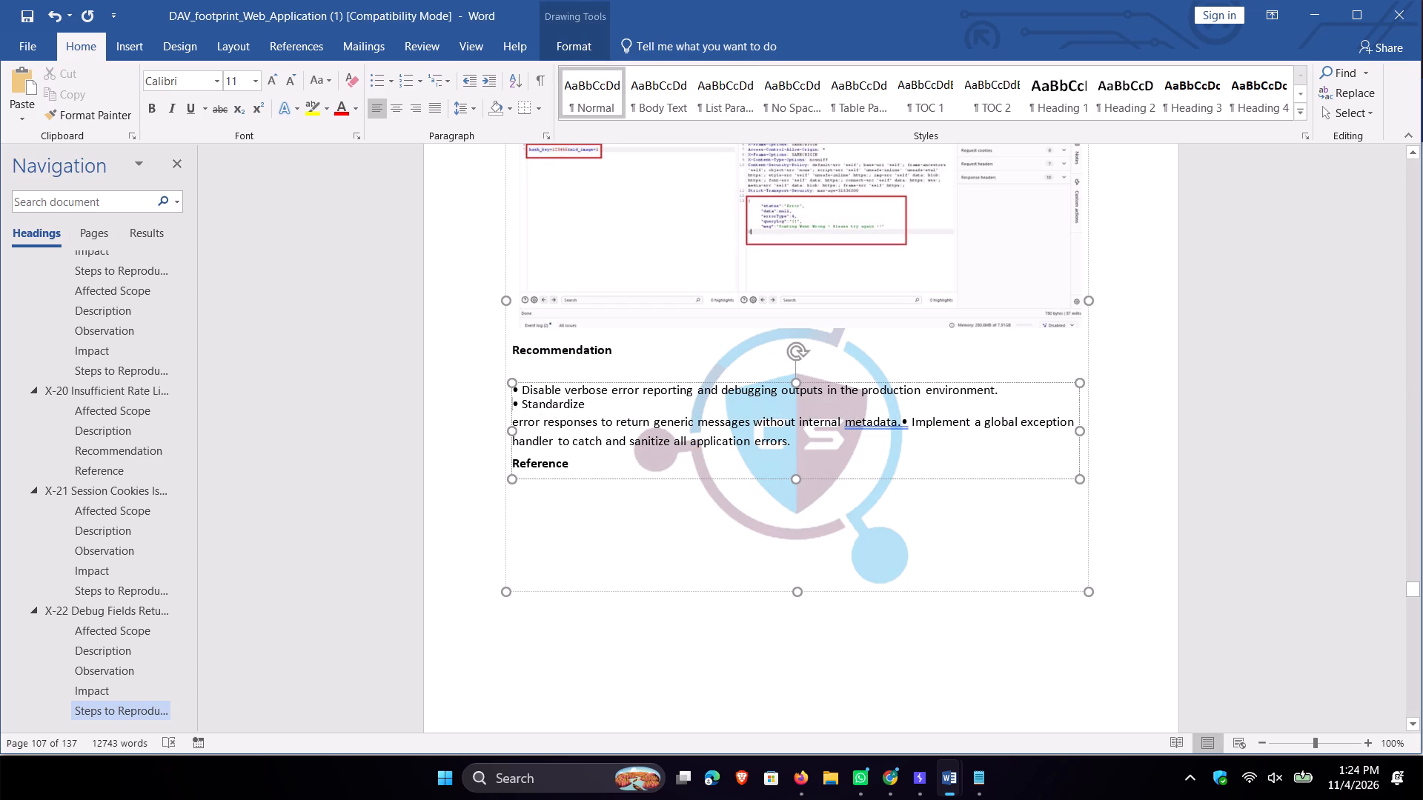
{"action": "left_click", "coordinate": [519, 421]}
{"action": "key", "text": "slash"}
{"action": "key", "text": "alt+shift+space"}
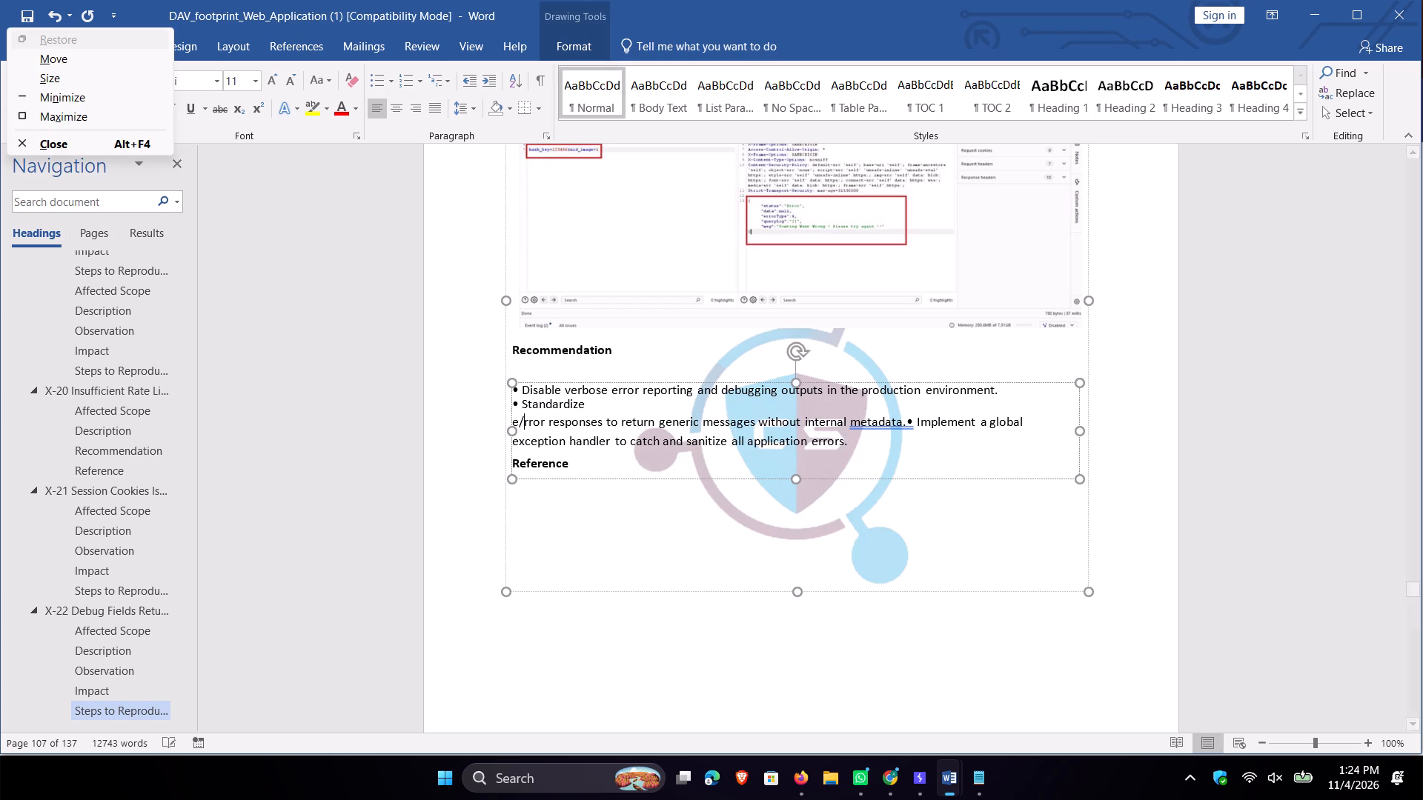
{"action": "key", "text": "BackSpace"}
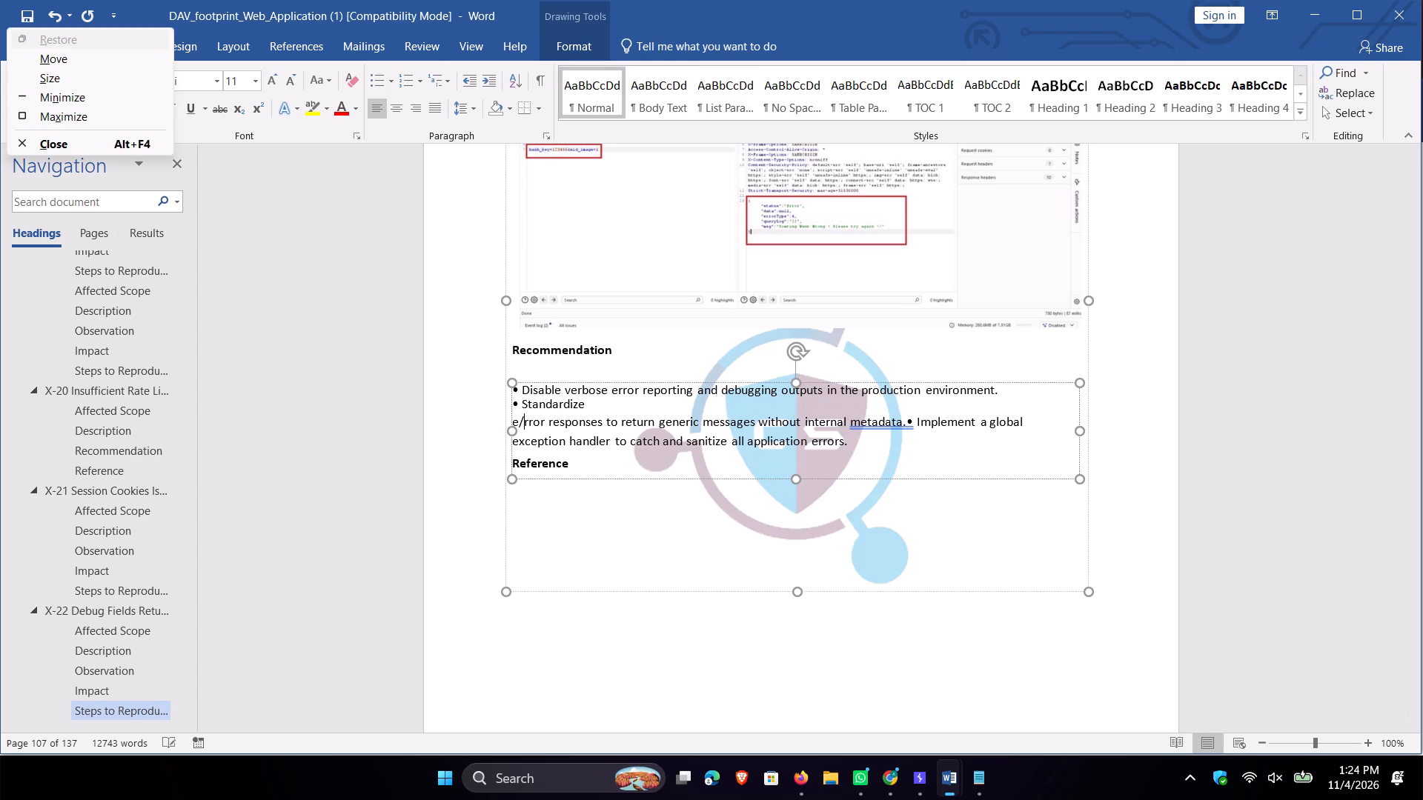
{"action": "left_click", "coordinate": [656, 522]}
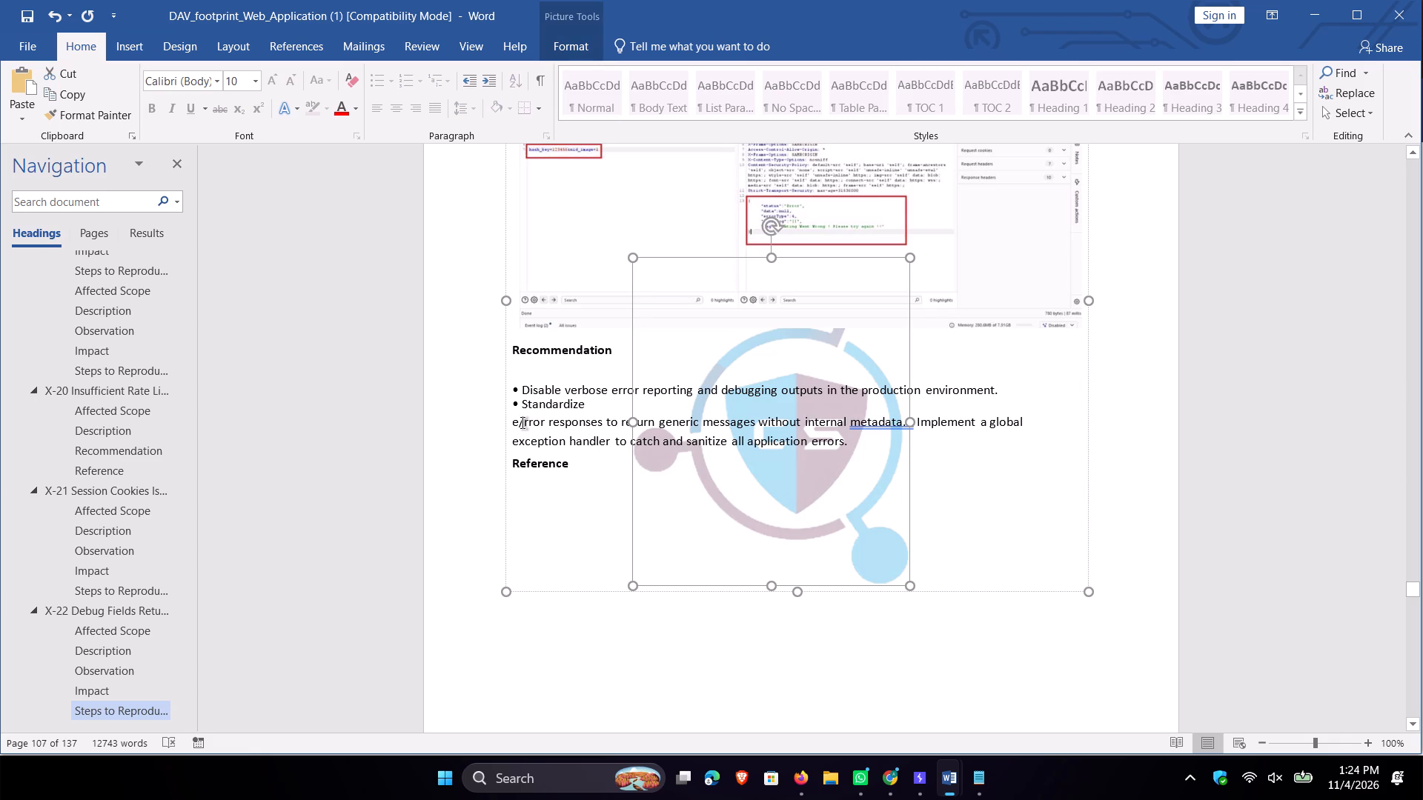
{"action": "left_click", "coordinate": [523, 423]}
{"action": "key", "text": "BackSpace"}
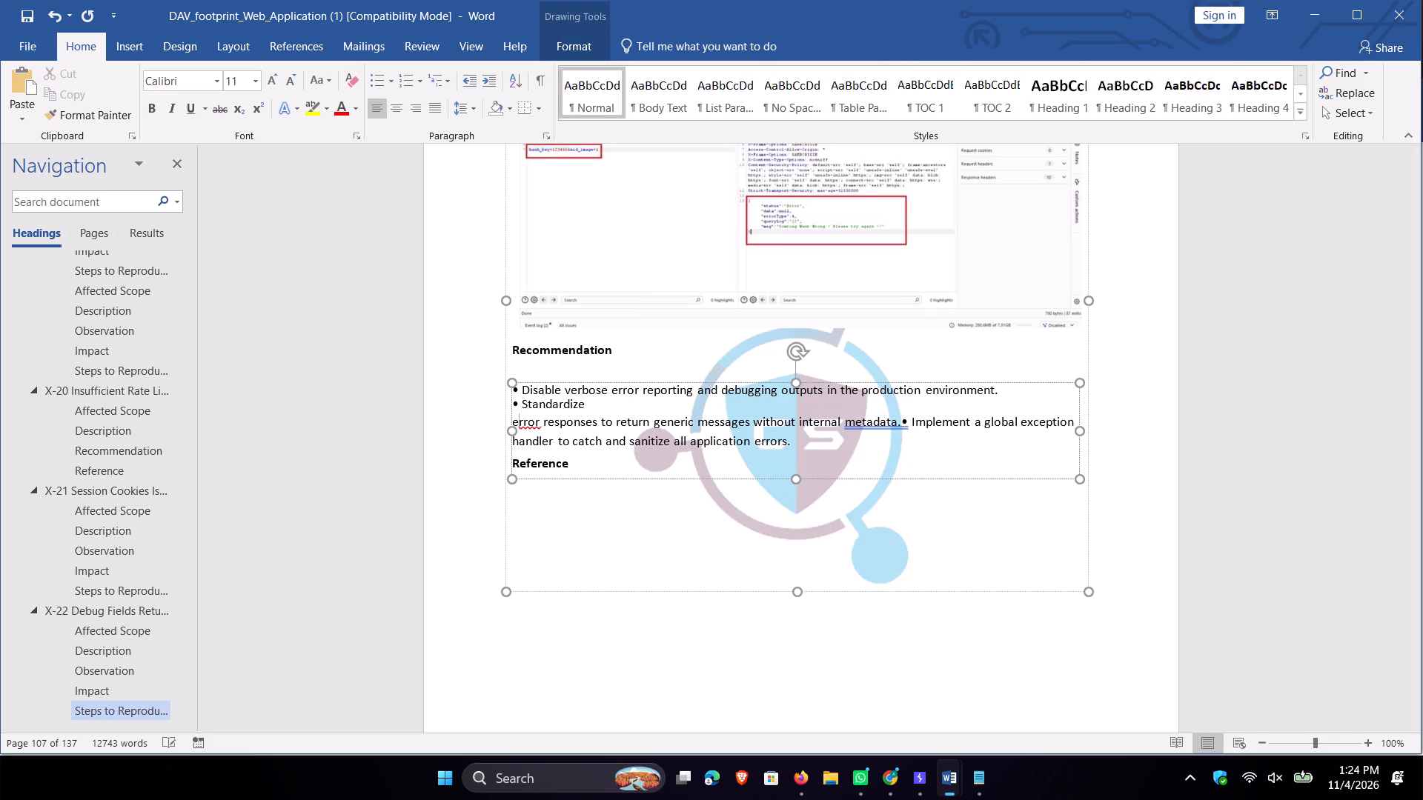
Rejoin "Standardize" with its sentence in the X-22 Recommendation, start a third bullet line at "Implement", and add a blank line before Reference.
{"action": "key", "text": "Left"}
{"action": "key", "text": "BackSpace"}
{"action": "key", "text": "space"}
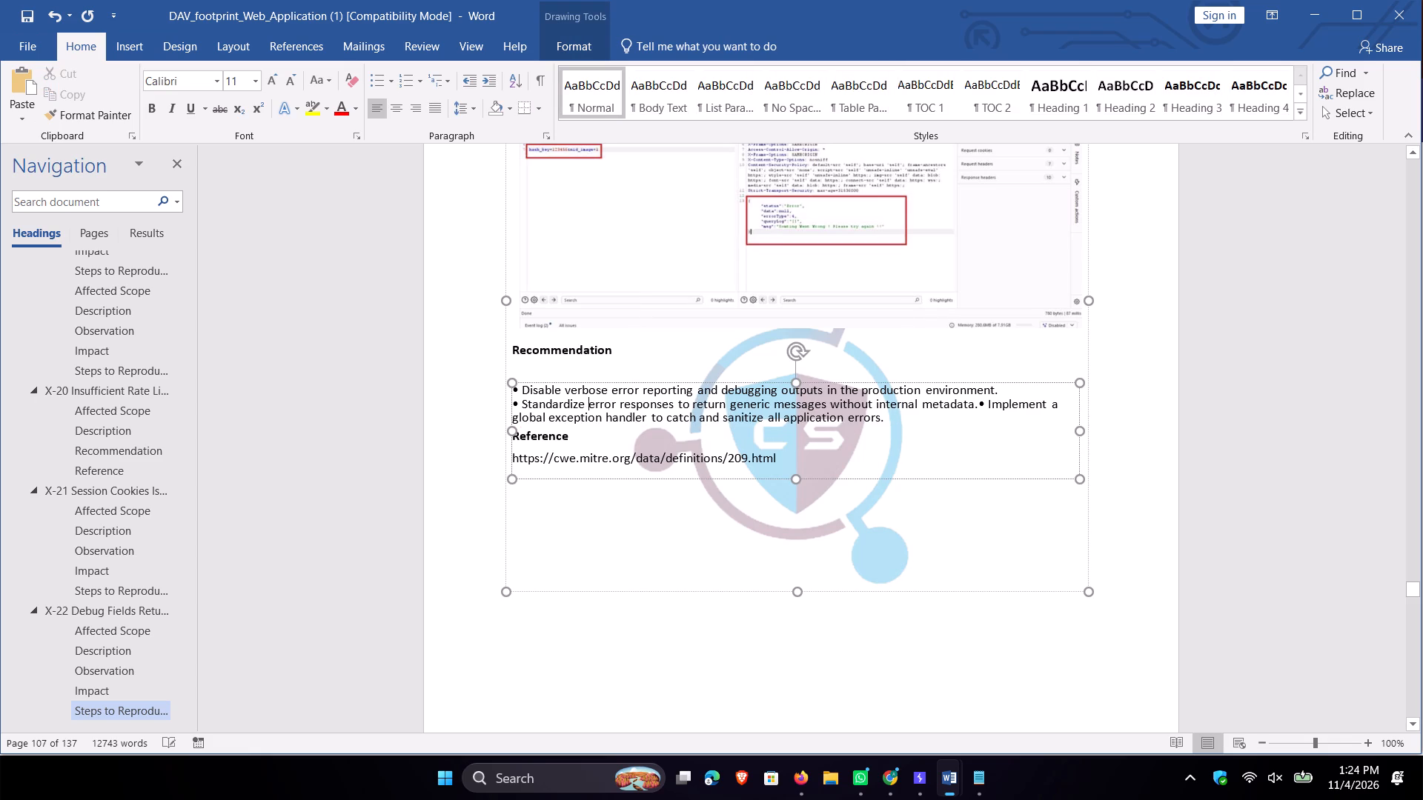
{"action": "left_click", "coordinate": [978, 407]}
{"action": "key", "text": "Return"}
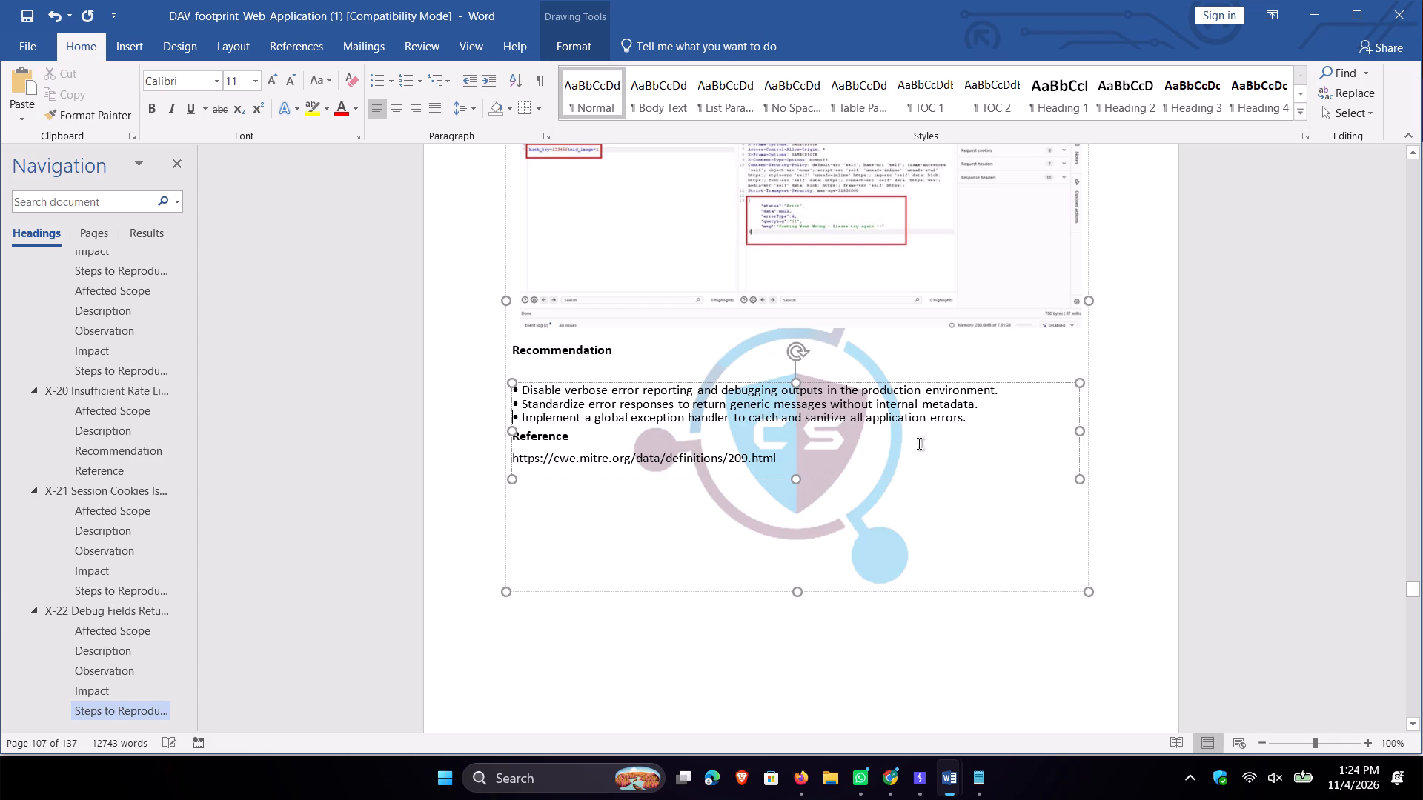
{"action": "left_click", "coordinate": [1016, 415]}
{"action": "key", "text": "Return"}
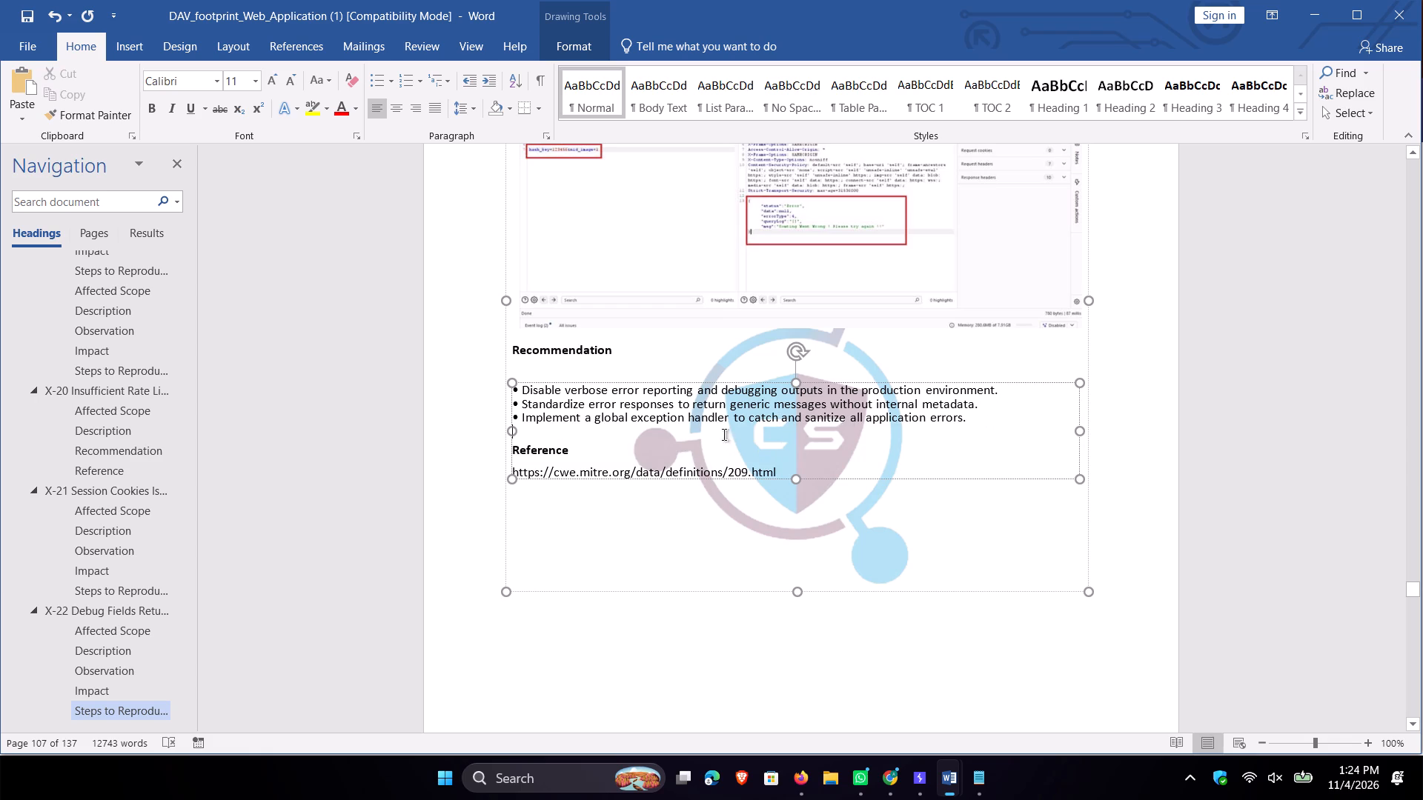
Increase the line spacing of all text in the X-22 Recommendation text box and extend the box's bottom edge to fit the reference link.
{"action": "key", "text": "ctrl+a"}
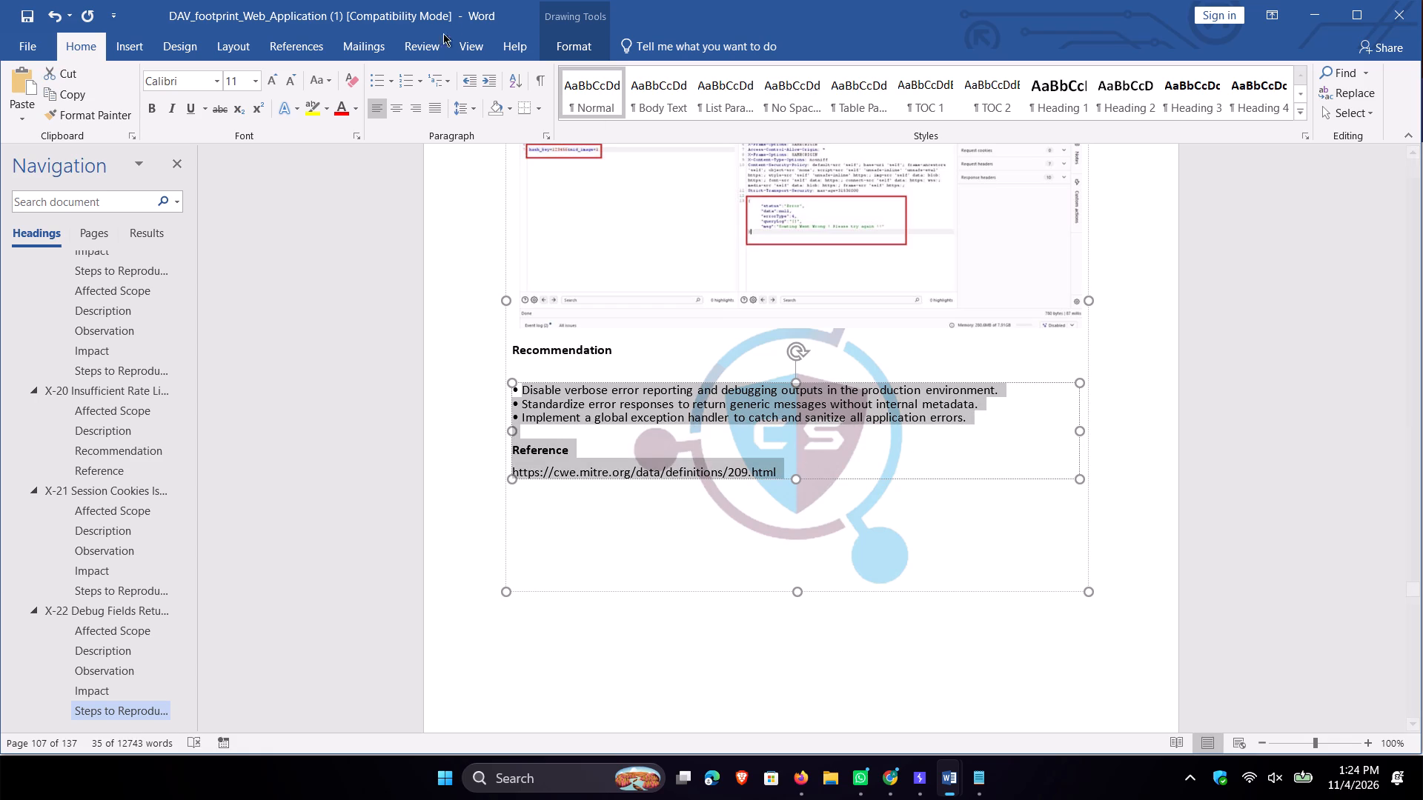
{"action": "left_click", "coordinate": [461, 117]}
{"action": "left_click", "coordinate": [491, 179]}
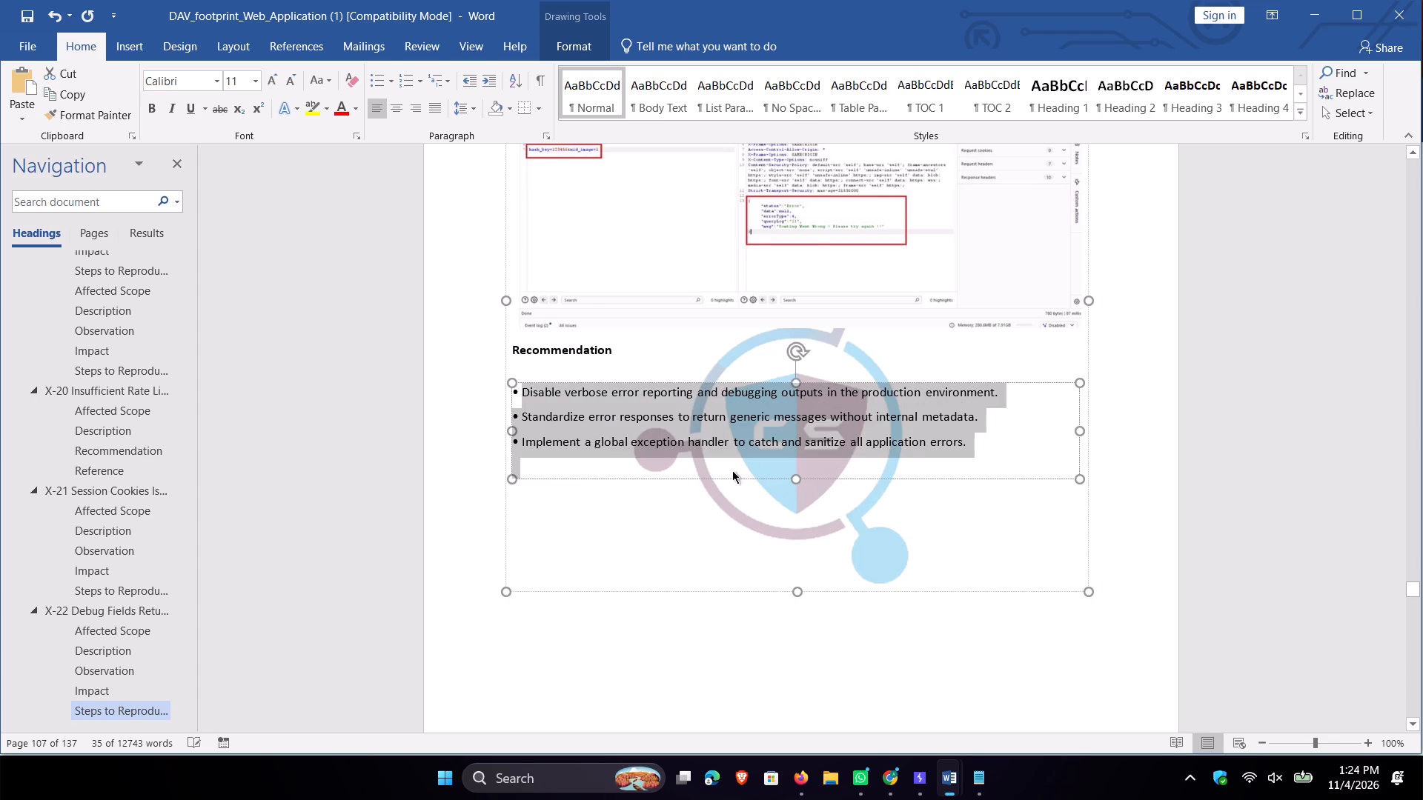
{"action": "left_click_drag", "start_coordinate": [796, 484], "coordinate": [805, 559]}
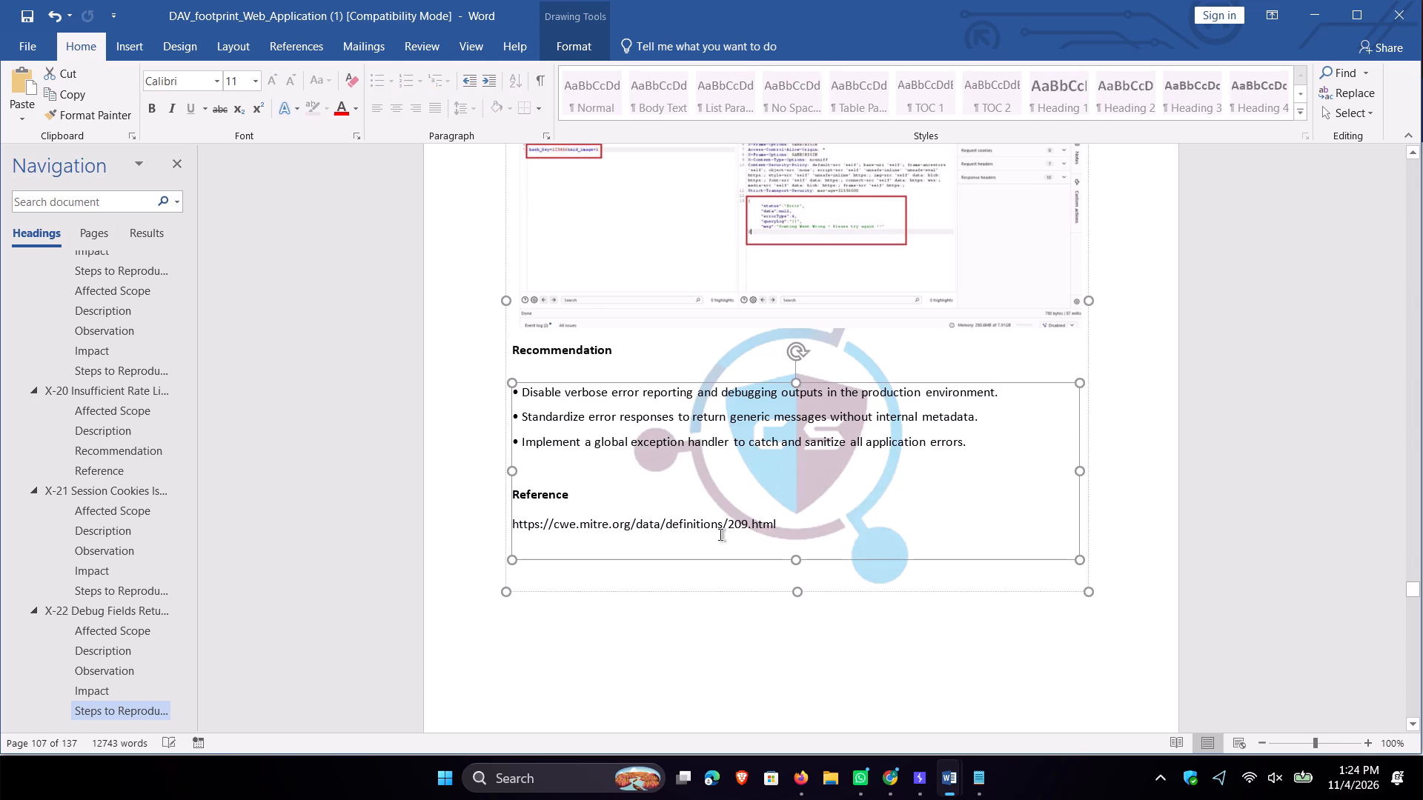
{"action": "left_click", "coordinate": [572, 659]}
{"action": "scroll", "coordinate": [650, 561], "scroll_direction": "down", "scroll_amount": 7}
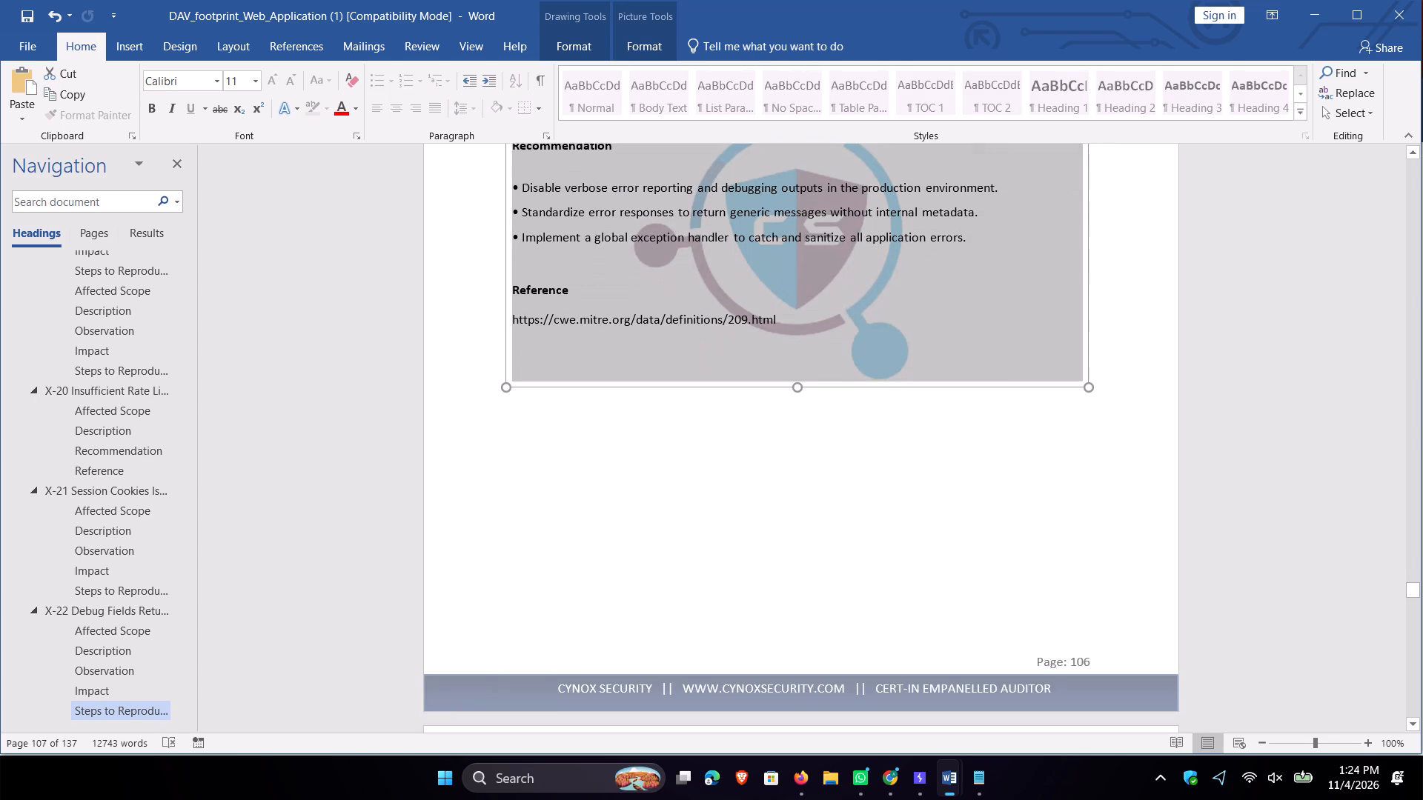
{"action": "left_click", "coordinate": [467, 267]}
Delete the empty lines above the X-23 Weak Content-Security-Policy heading so it starts directly below the page header.
{"action": "scroll", "coordinate": [606, 376], "scroll_direction": "down", "scroll_amount": 20}
{"action": "scroll", "coordinate": [606, 376], "scroll_direction": "down", "scroll_amount": 8}
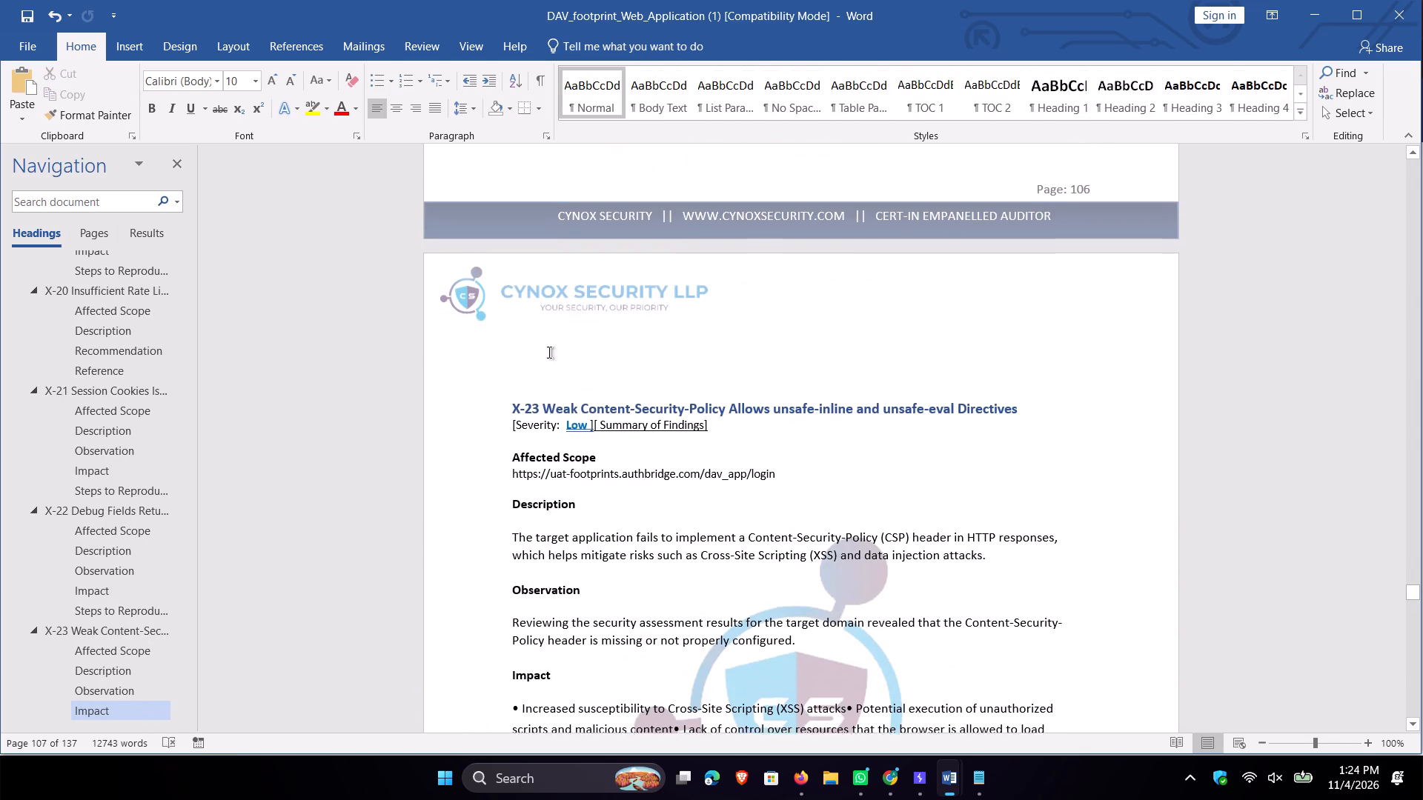
{"action": "left_click", "coordinate": [520, 384]}
{"action": "key", "text": "BackSpace"}
{"action": "key", "text": "BackSpace"}
{"action": "key", "text": "BackSpace"}
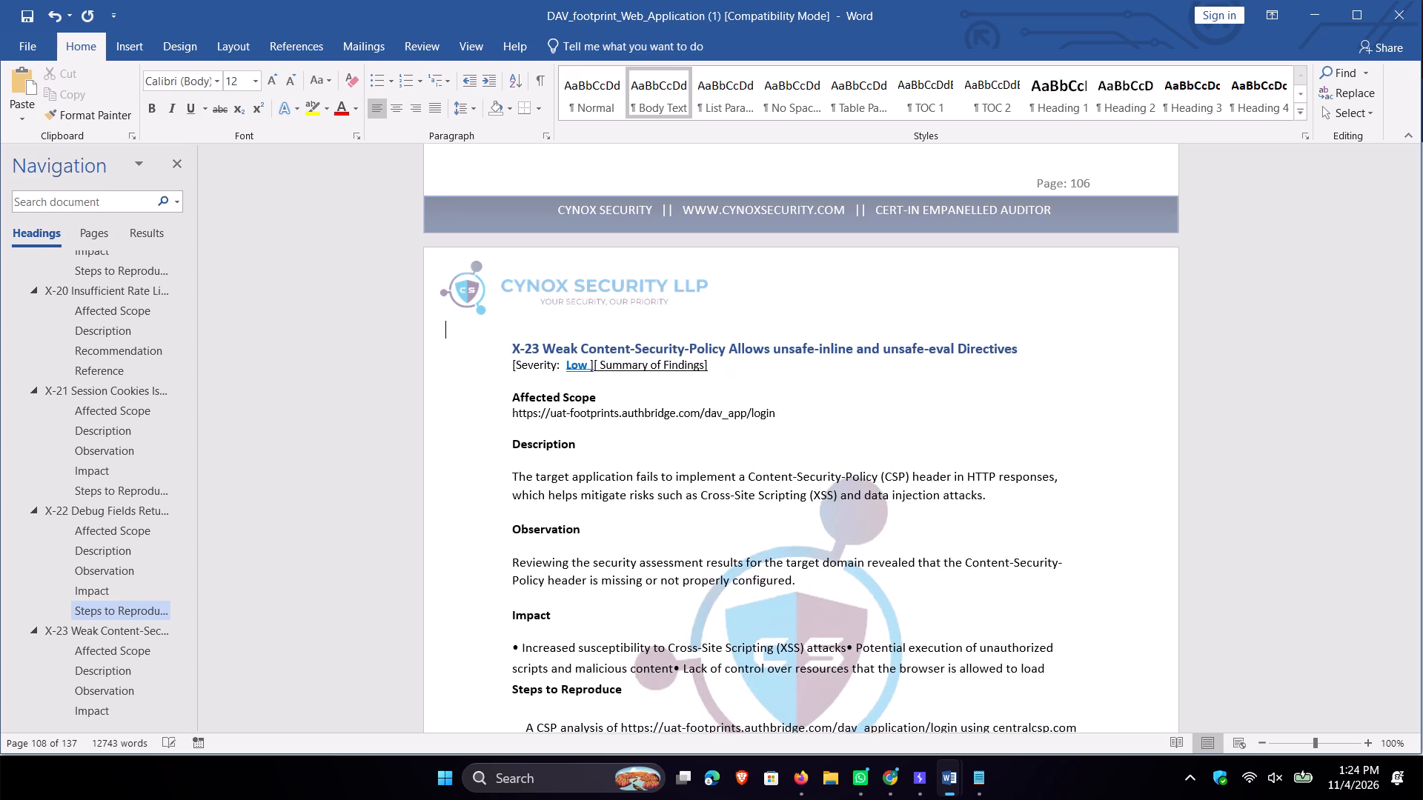
{"action": "key", "text": "BackSpace"}
Split the X-23 Impact text into three separate bullet lines and put "Steps to Reproduce" on its own line after a blank line.
{"action": "scroll", "coordinate": [595, 376], "scroll_direction": "down", "scroll_amount": 14}
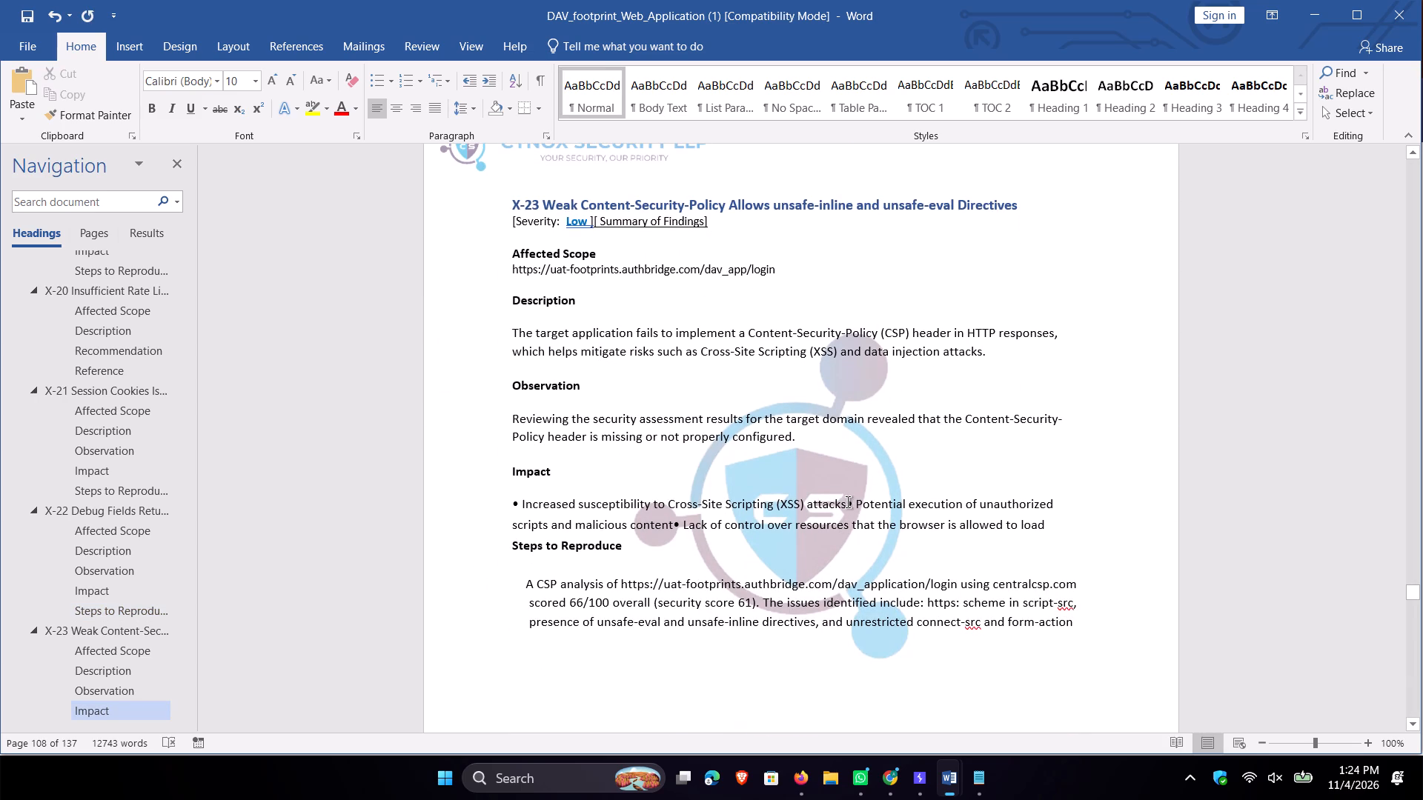
{"action": "left_click", "coordinate": [848, 502]}
{"action": "key", "text": "Return"}
{"action": "key", "text": "BackSpace"}
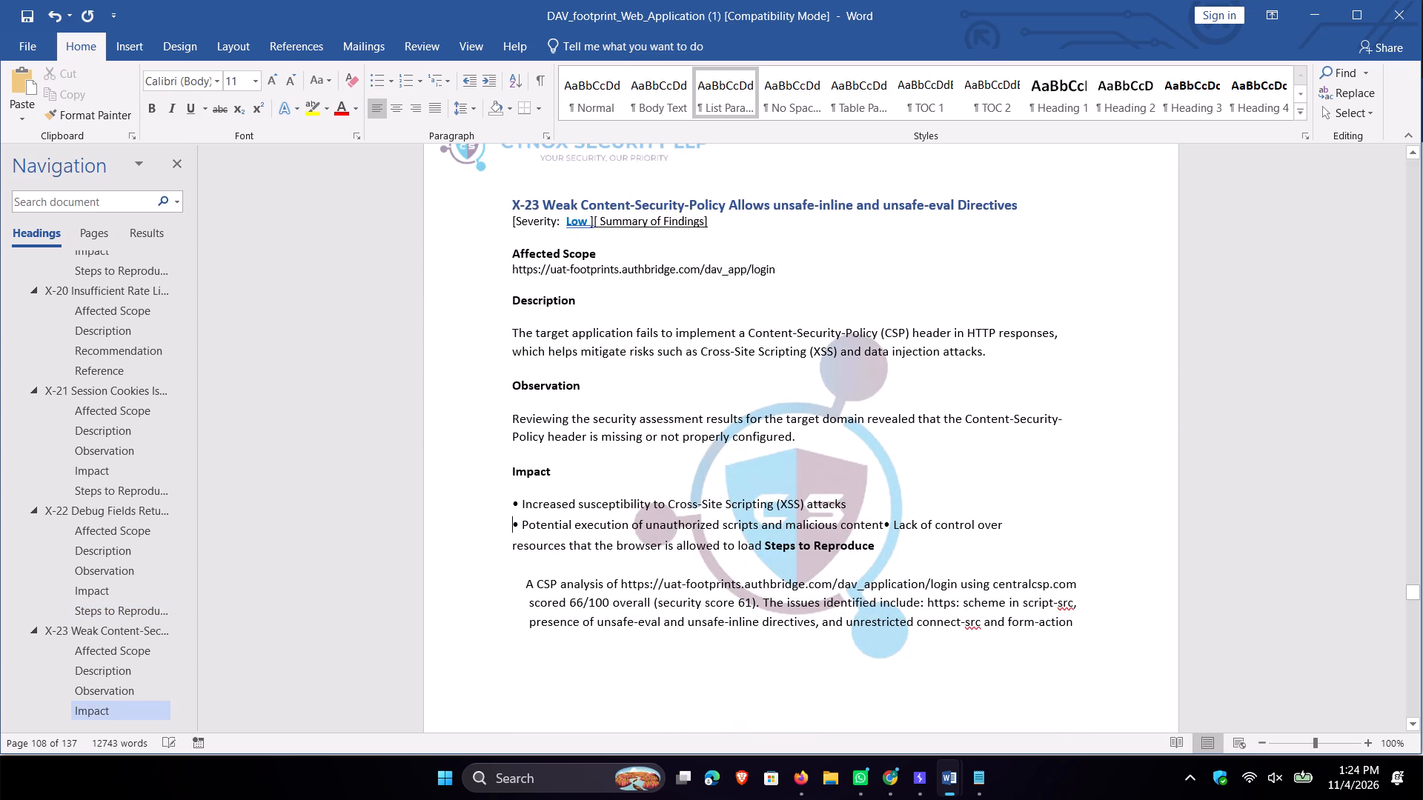
{"action": "left_click", "coordinate": [885, 523]}
{"action": "key", "text": "Return"}
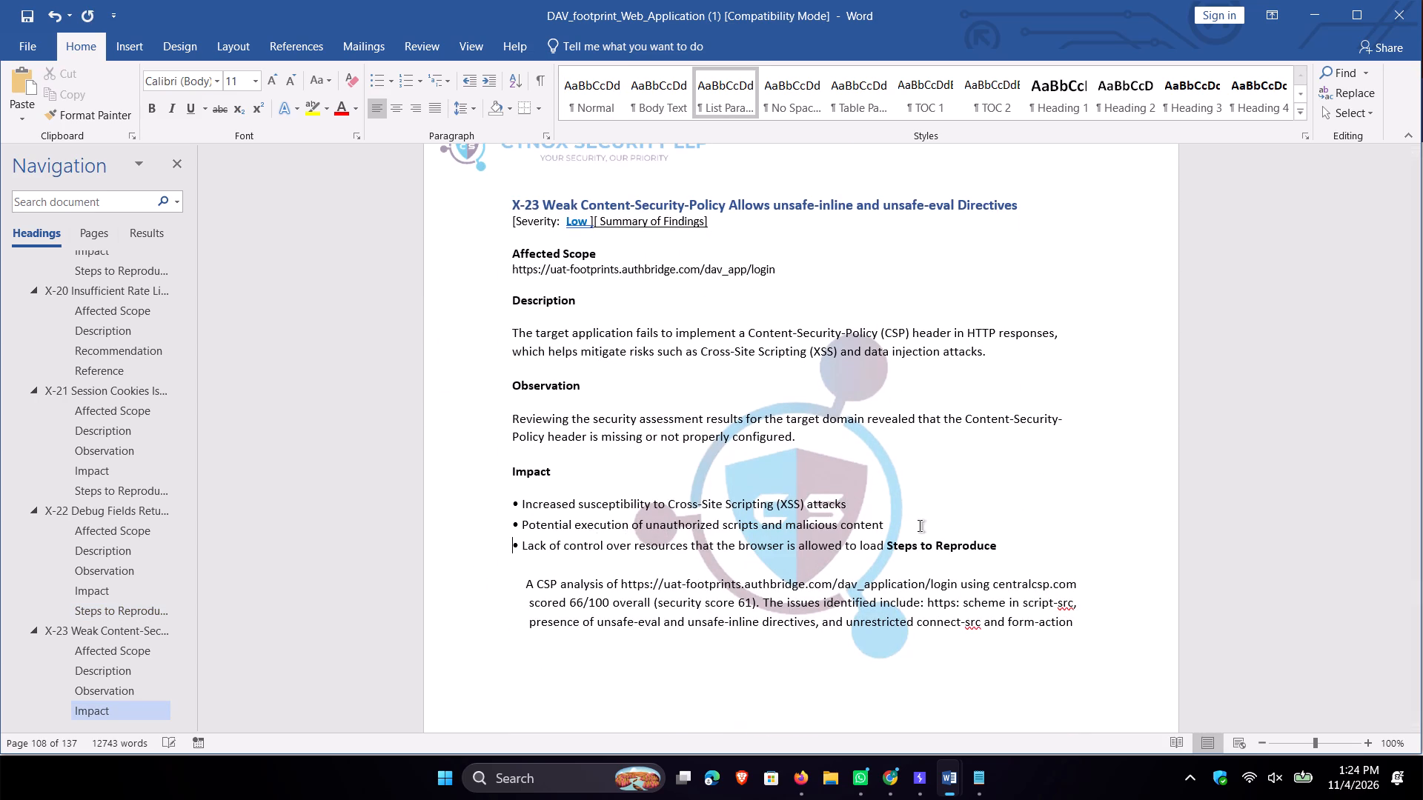
{"action": "left_click", "coordinate": [886, 547]}
{"action": "key", "text": "Return"}
{"action": "key", "text": "Return"}
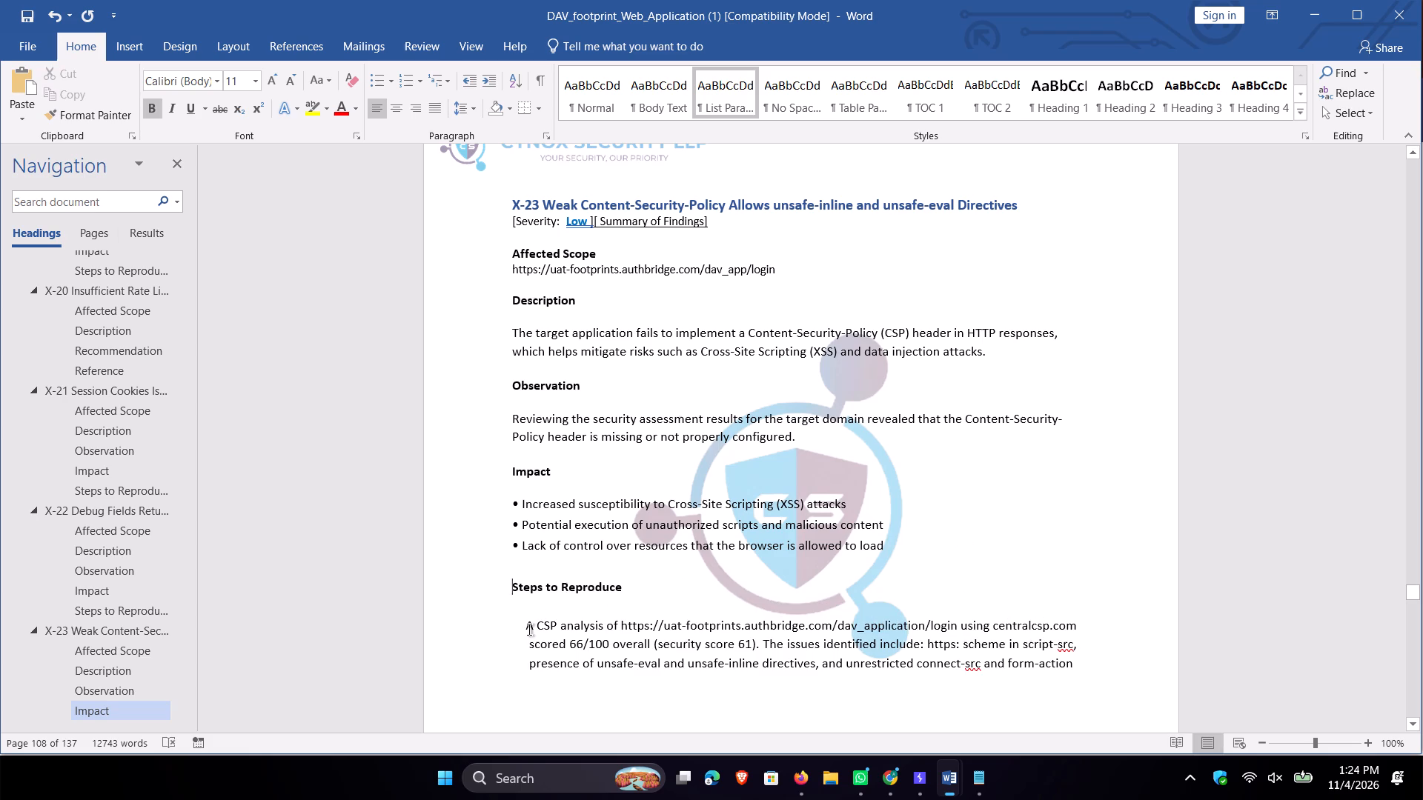
Remove the gap between the X-23 "Steps to Reproduce" heading and the CSP analysis paragraph.
{"action": "left_click", "coordinate": [529, 628]}
{"action": "key", "text": "BackSpace"}
{"action": "key", "text": "BackSpace"}
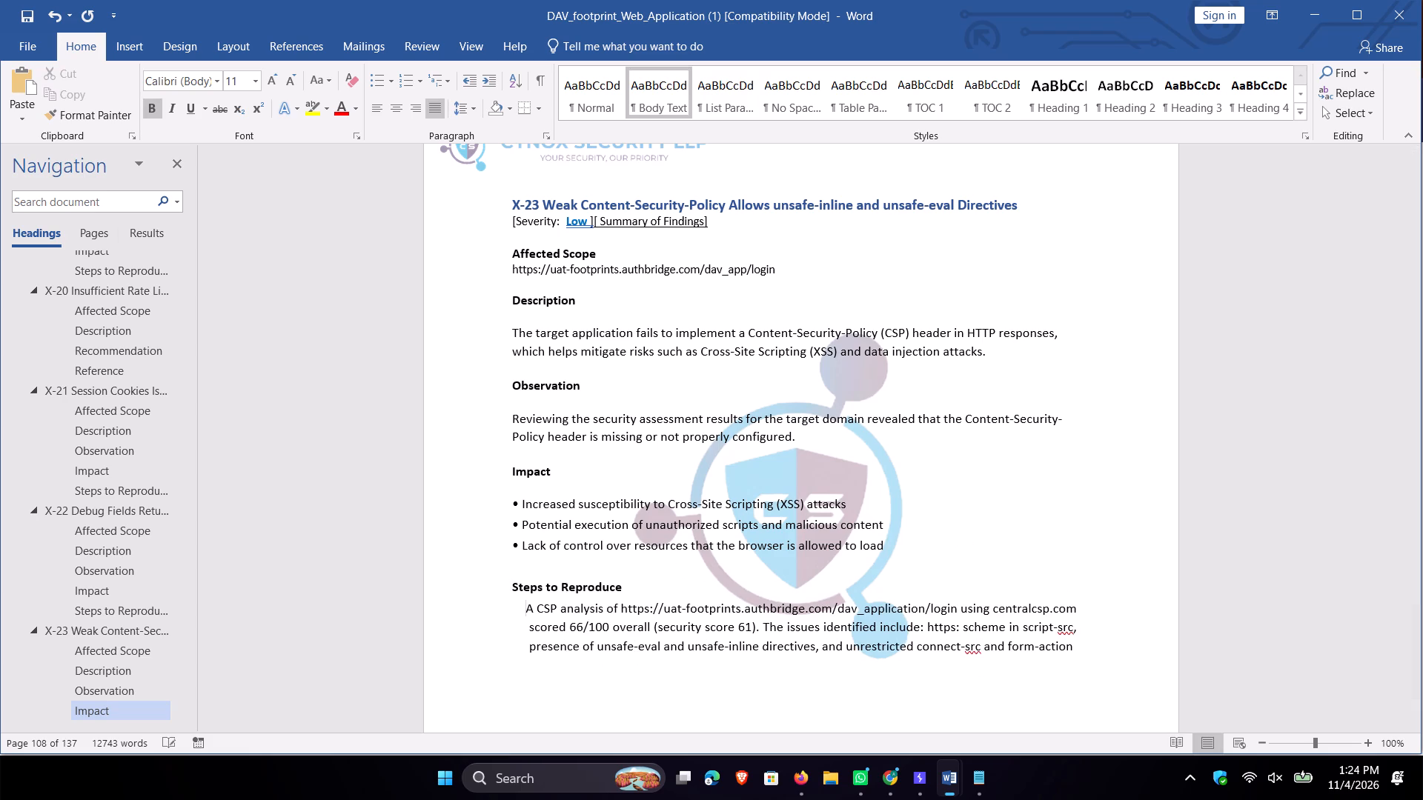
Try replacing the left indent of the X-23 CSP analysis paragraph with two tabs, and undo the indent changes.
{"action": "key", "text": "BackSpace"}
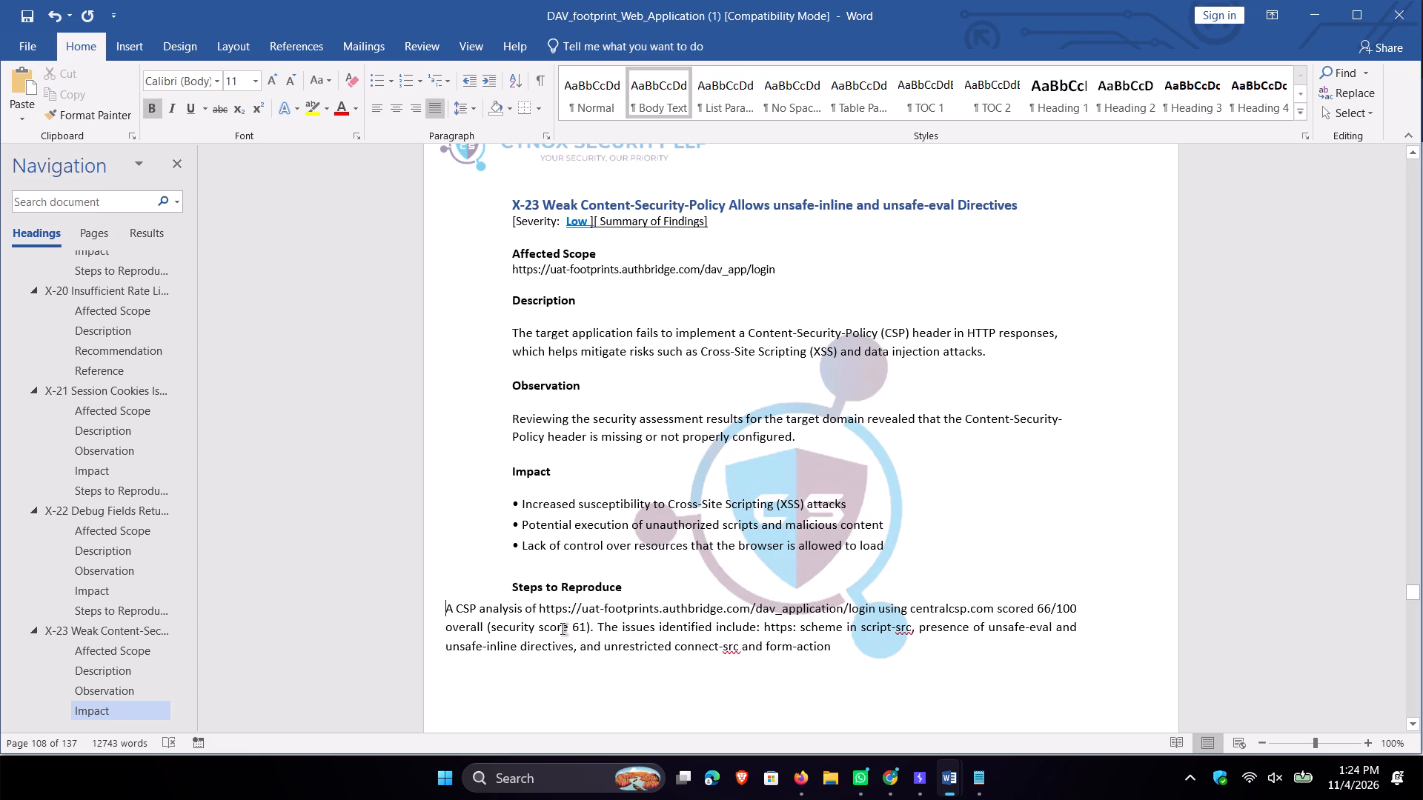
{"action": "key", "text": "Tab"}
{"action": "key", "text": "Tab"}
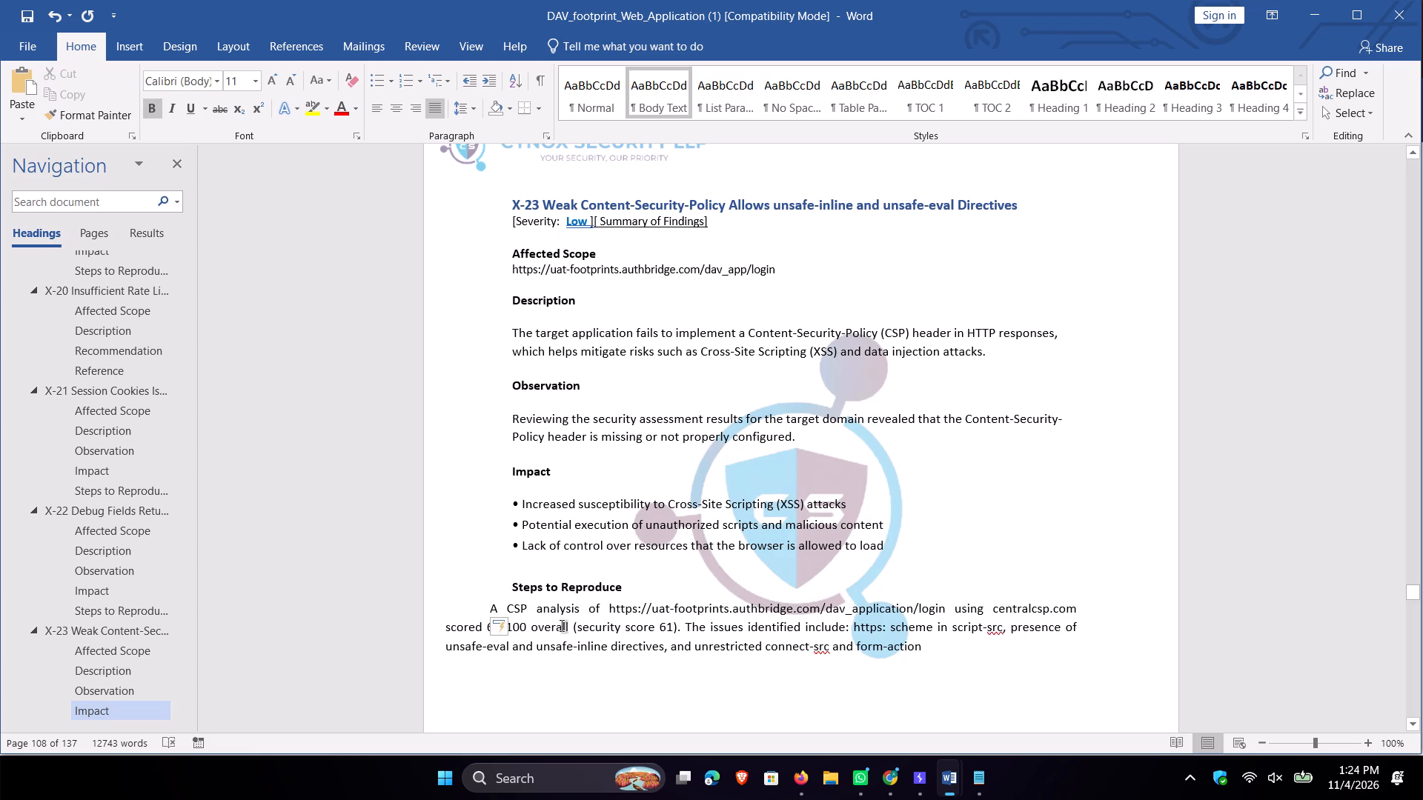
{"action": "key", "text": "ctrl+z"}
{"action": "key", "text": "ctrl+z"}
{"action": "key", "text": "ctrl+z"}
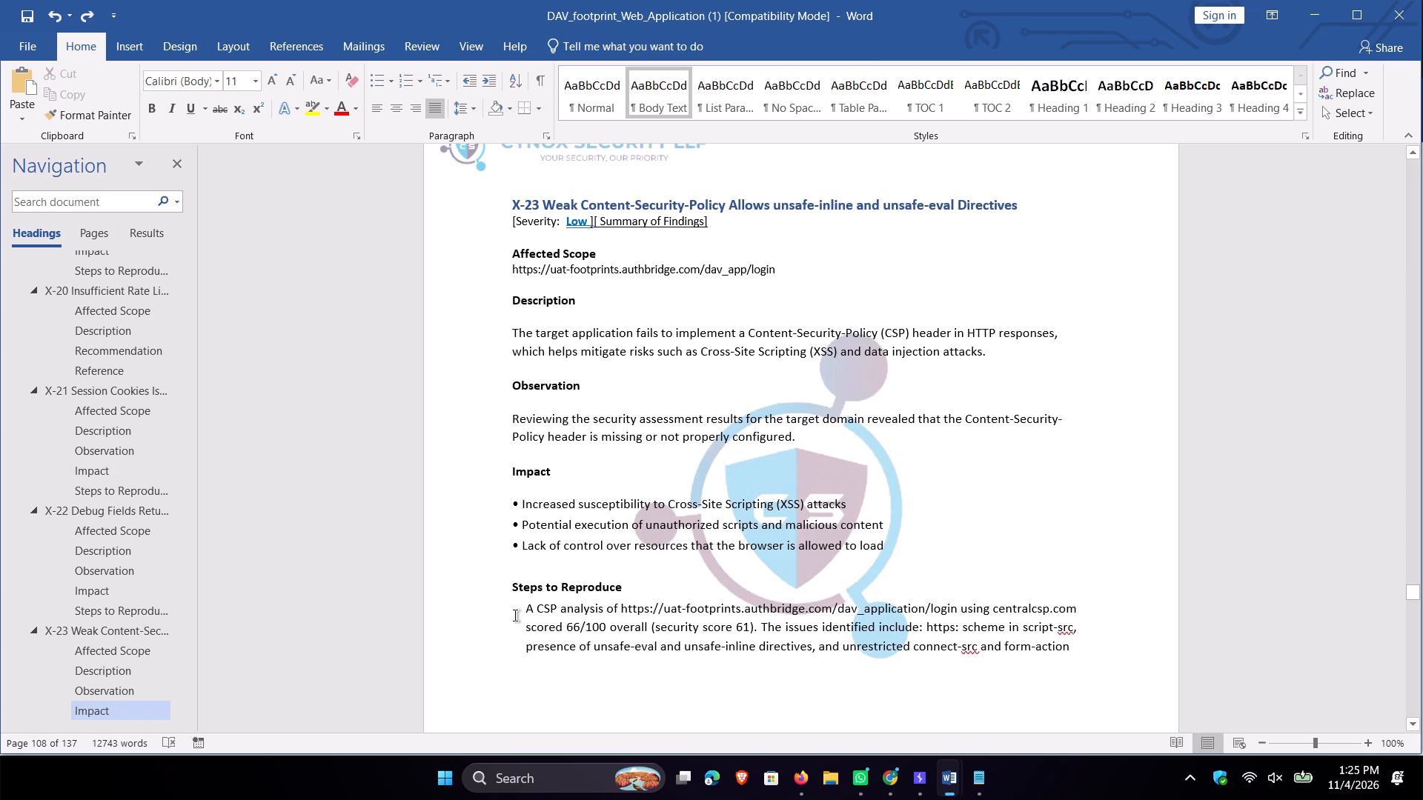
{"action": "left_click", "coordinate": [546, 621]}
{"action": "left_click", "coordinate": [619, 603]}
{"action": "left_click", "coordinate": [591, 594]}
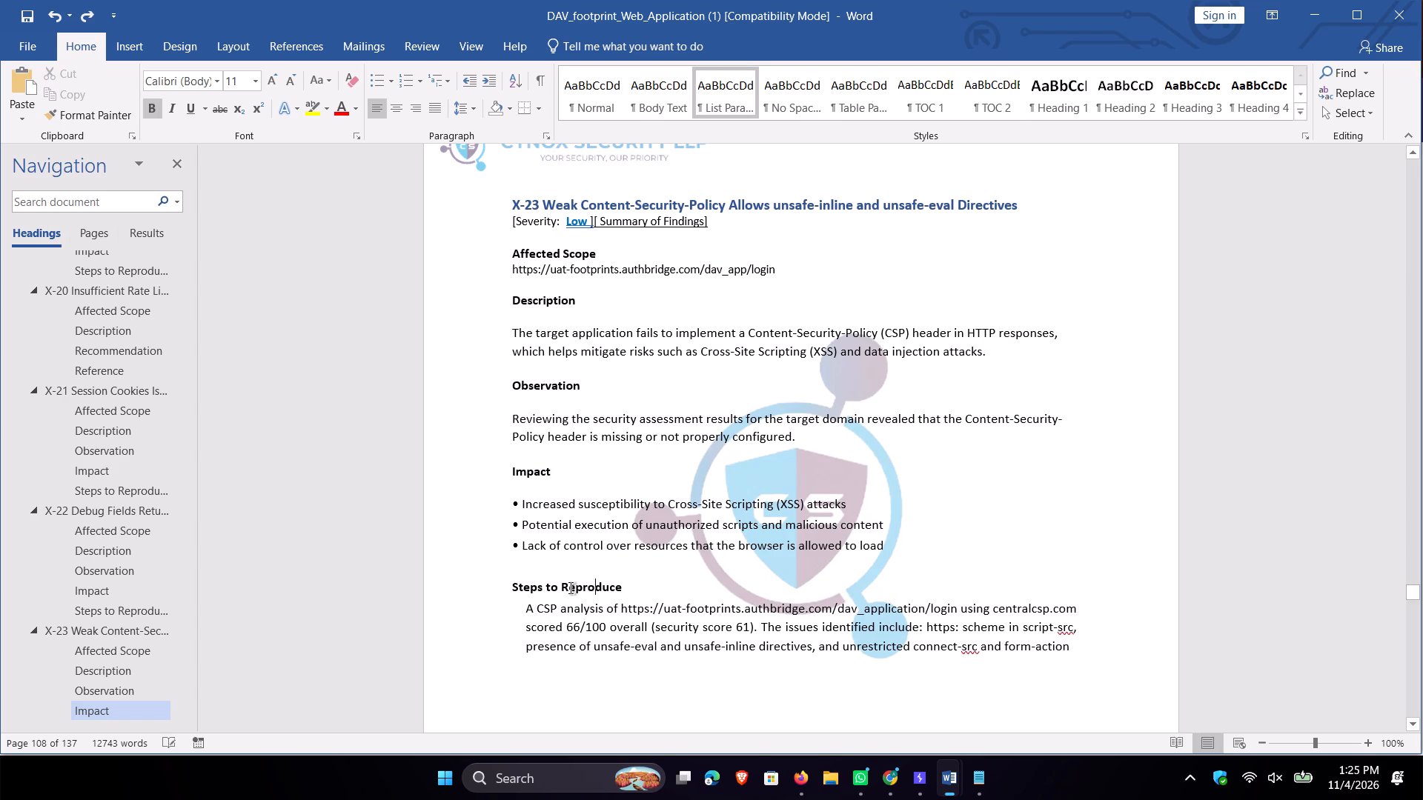
Split the X-23 Recommendation text before "Restrict" and "Regularly" so each starts its own bullet line, removing the extra automatic bullet.
{"action": "scroll", "coordinate": [680, 587], "scroll_direction": "down", "scroll_amount": 20}
{"action": "scroll", "coordinate": [680, 587], "scroll_direction": "down", "scroll_amount": 5}
{"action": "scroll", "coordinate": [602, 499], "scroll_direction": "down", "scroll_amount": 14}
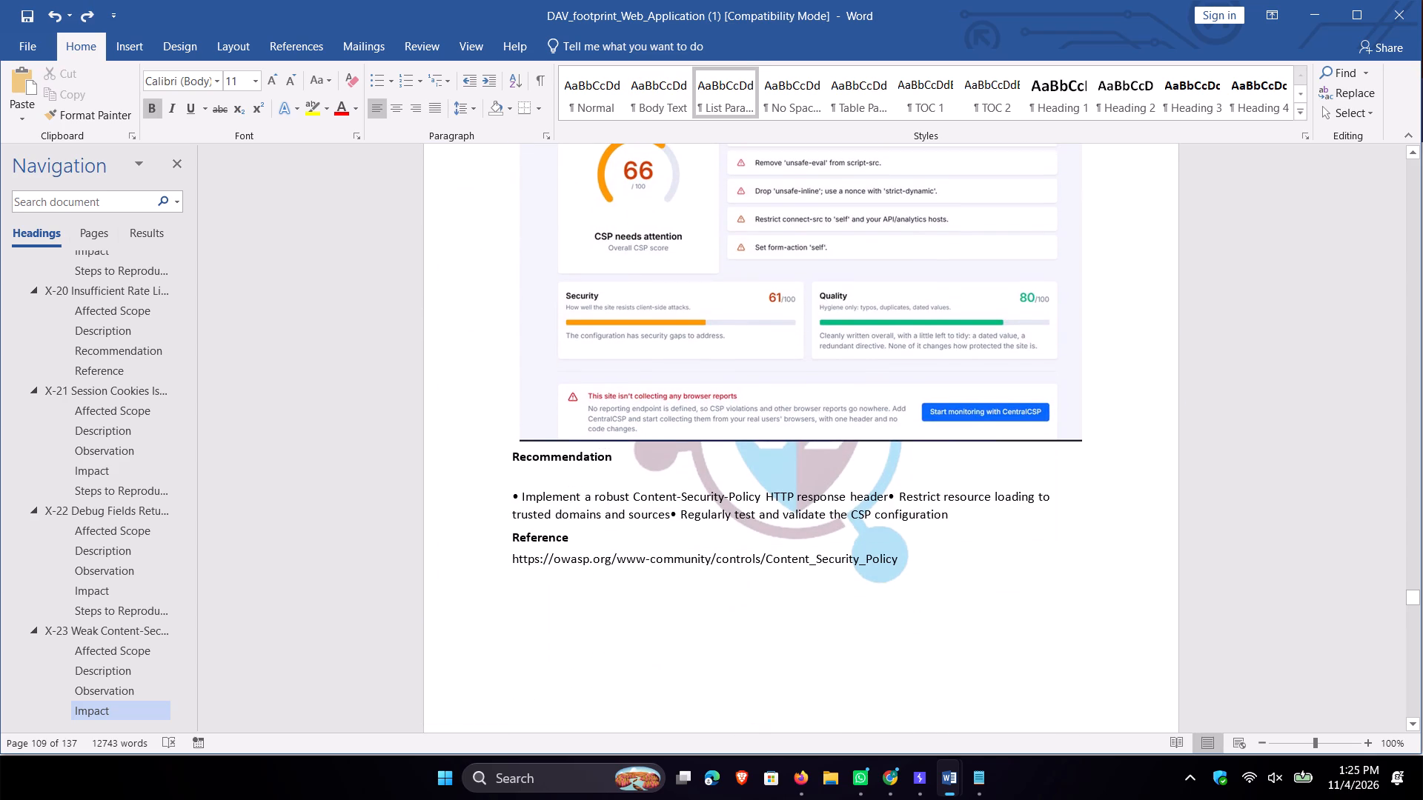
{"action": "left_click", "coordinate": [887, 497]}
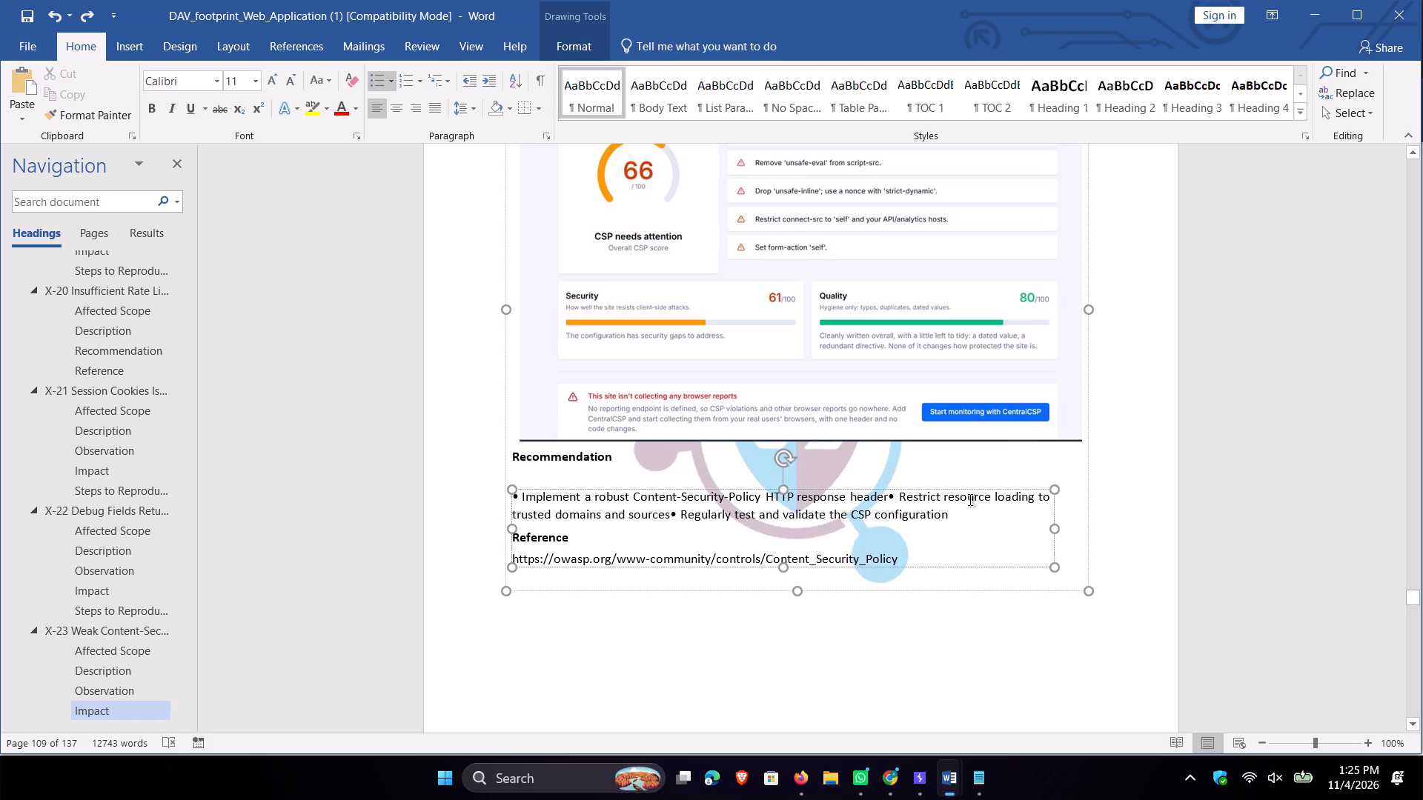
{"action": "key", "text": "Return"}
{"action": "key", "text": "BackSpace"}
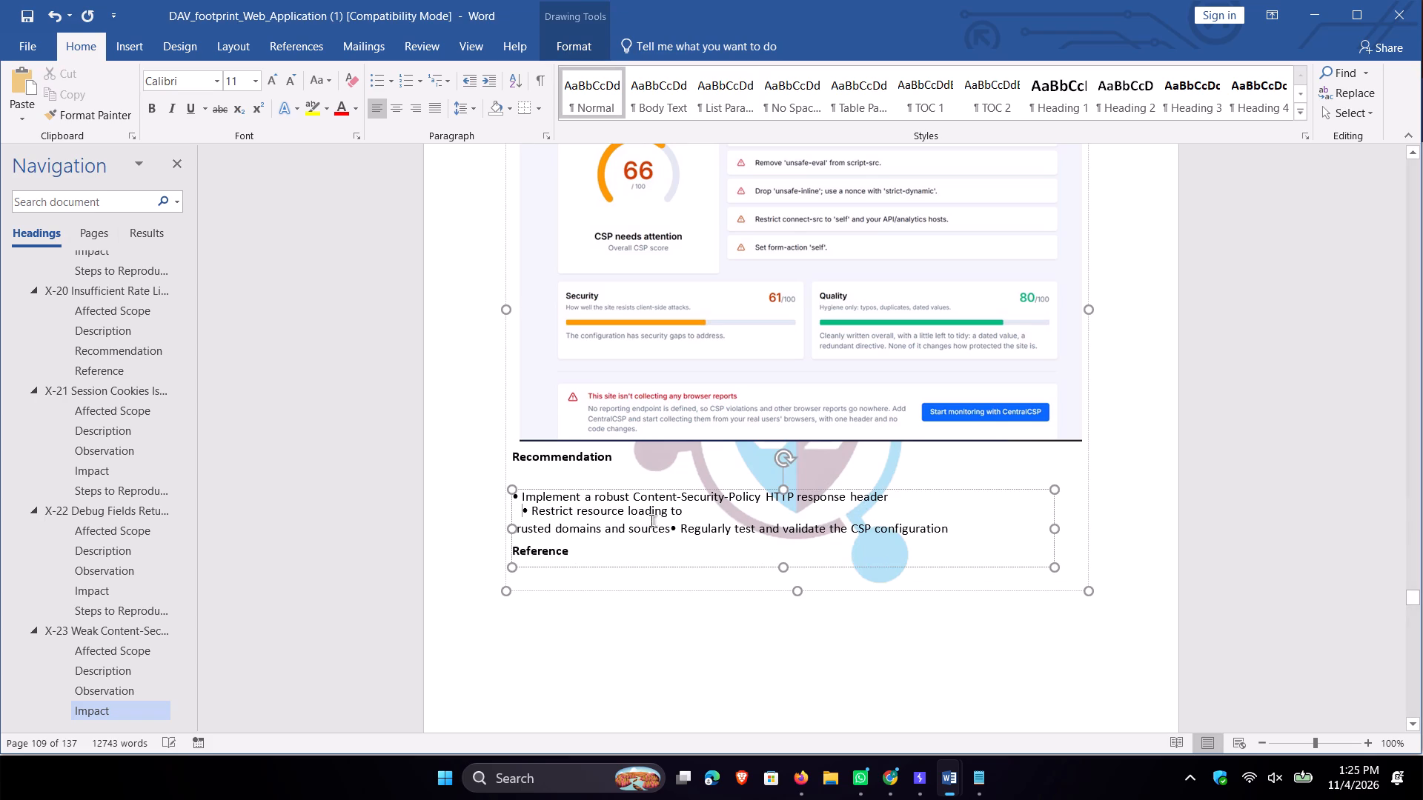
{"action": "key", "text": "BackSpace"}
{"action": "left_click", "coordinate": [671, 530]}
{"action": "key", "text": "Return"}
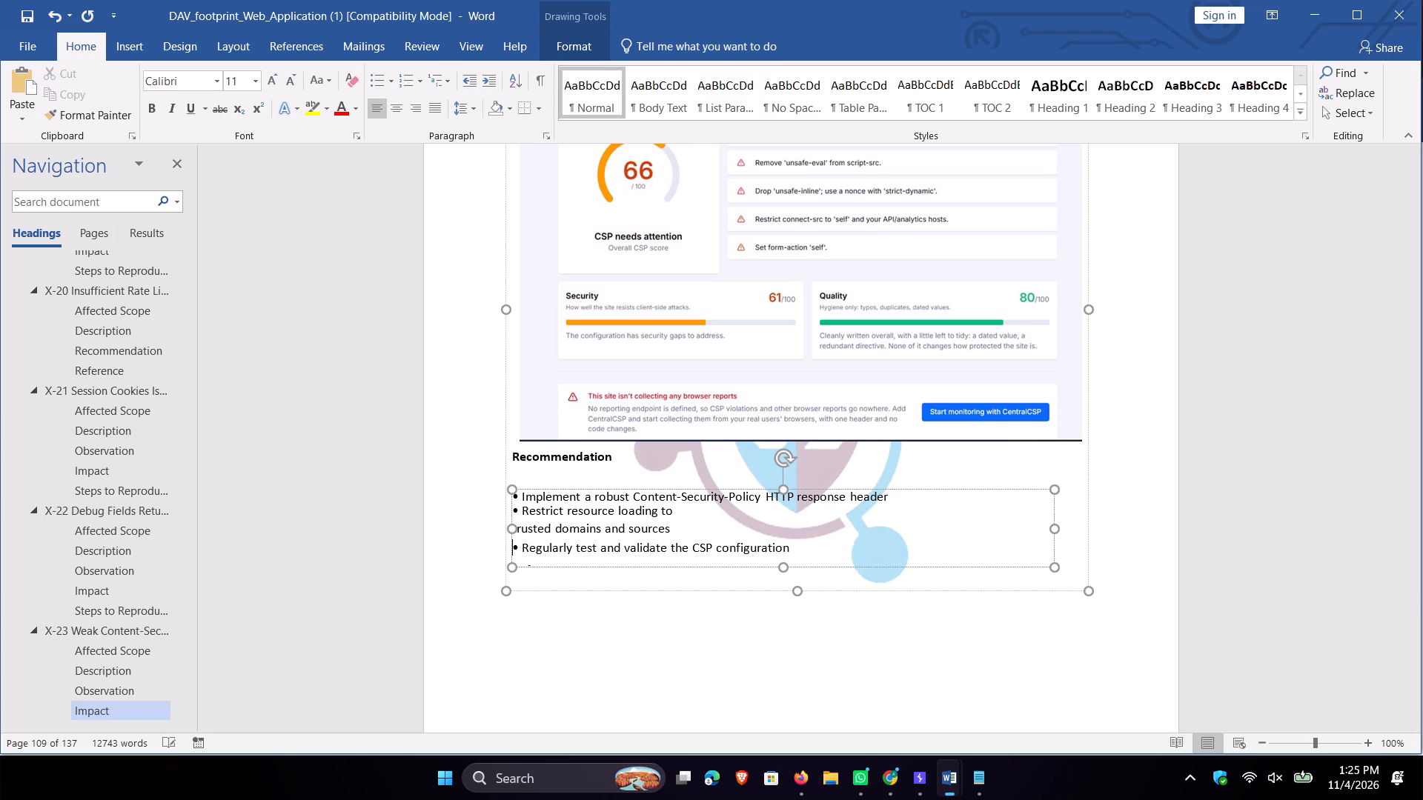
Rejoin "trusted domains and sources" with "Restrict resource loading to" in the X-23 Recommendation and add a blank line before the Reference heading.
{"action": "left_click", "coordinate": [523, 527]}
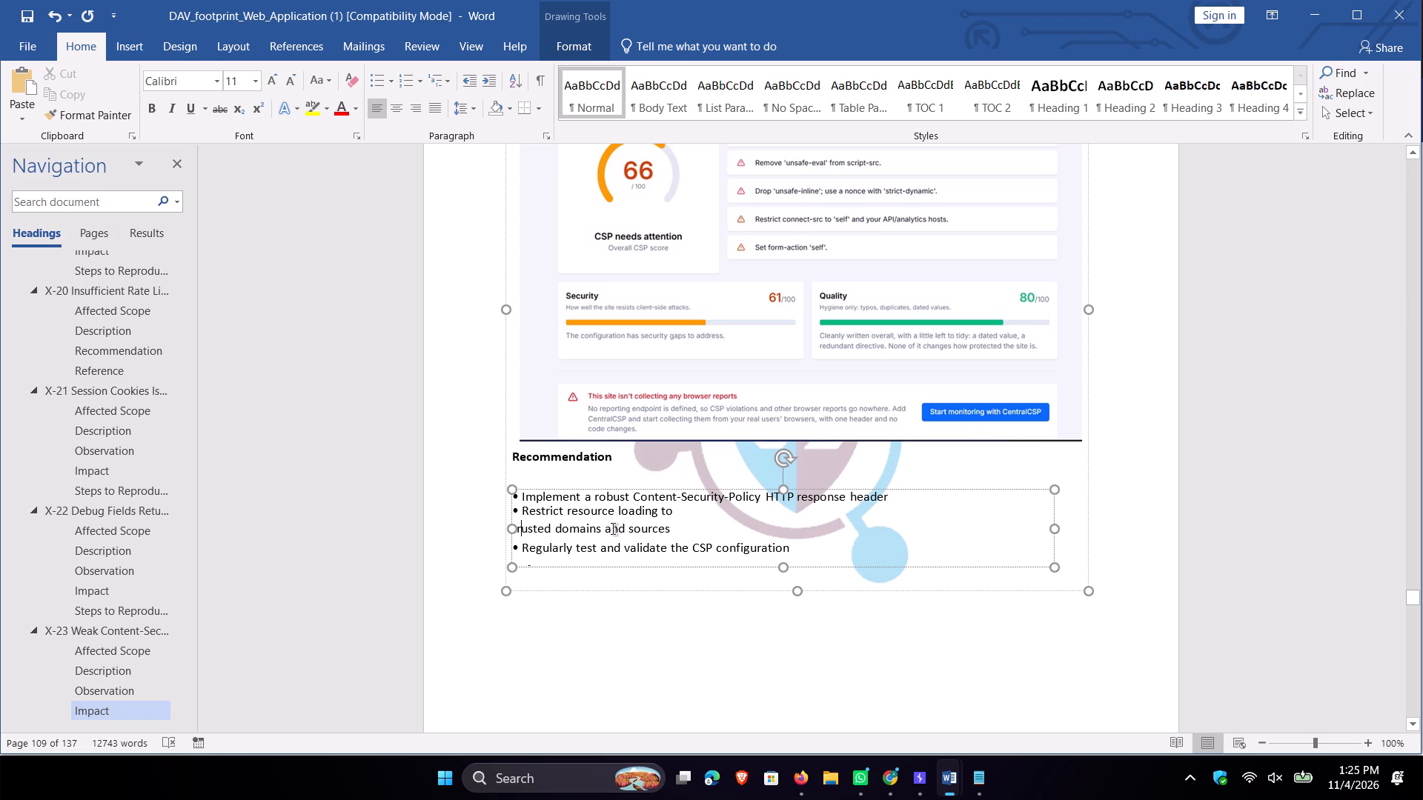
{"action": "key", "text": "Left"}
{"action": "key", "text": "Left"}
{"action": "key", "text": "BackSpace"}
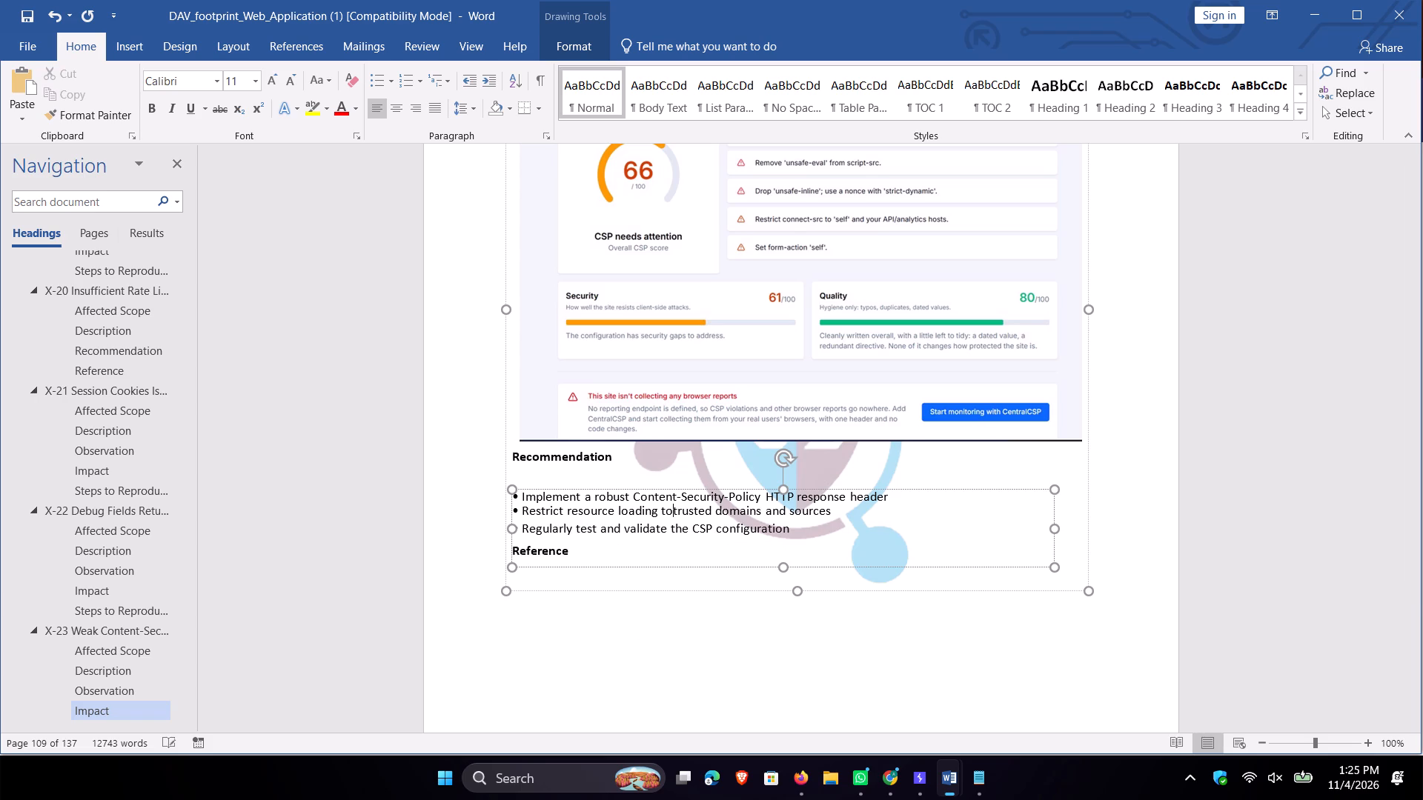
{"action": "key", "text": "space"}
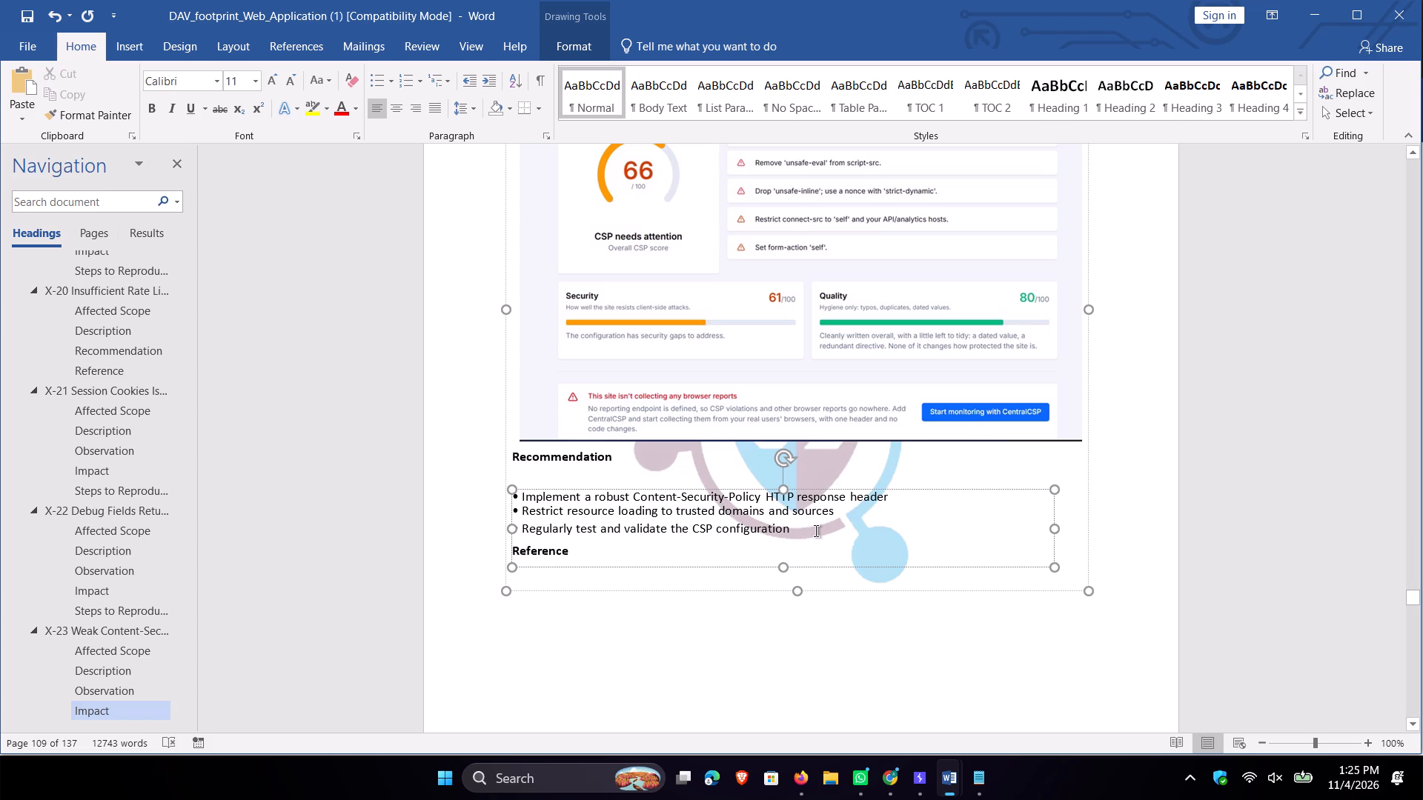
{"action": "left_click", "coordinate": [816, 531]}
{"action": "key", "text": "Return"}
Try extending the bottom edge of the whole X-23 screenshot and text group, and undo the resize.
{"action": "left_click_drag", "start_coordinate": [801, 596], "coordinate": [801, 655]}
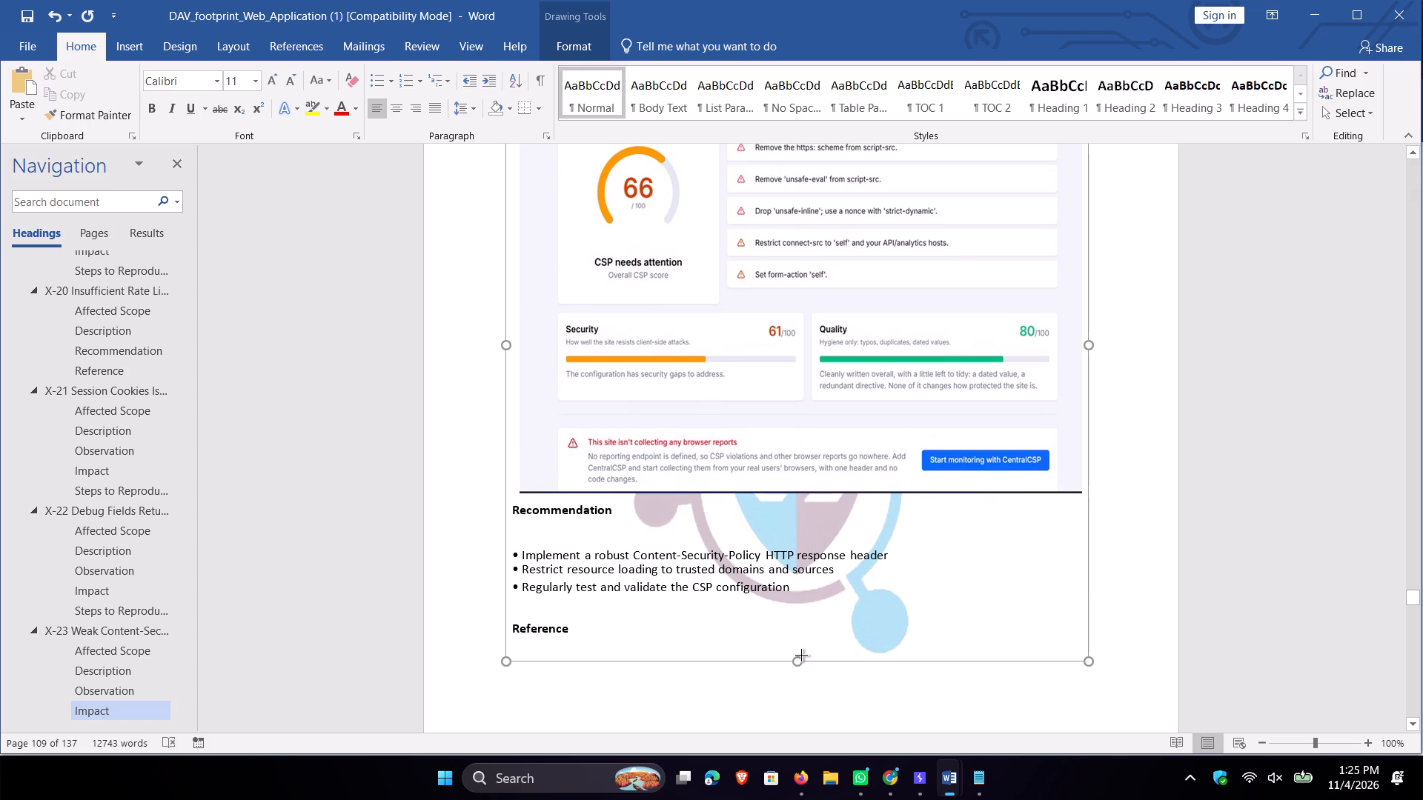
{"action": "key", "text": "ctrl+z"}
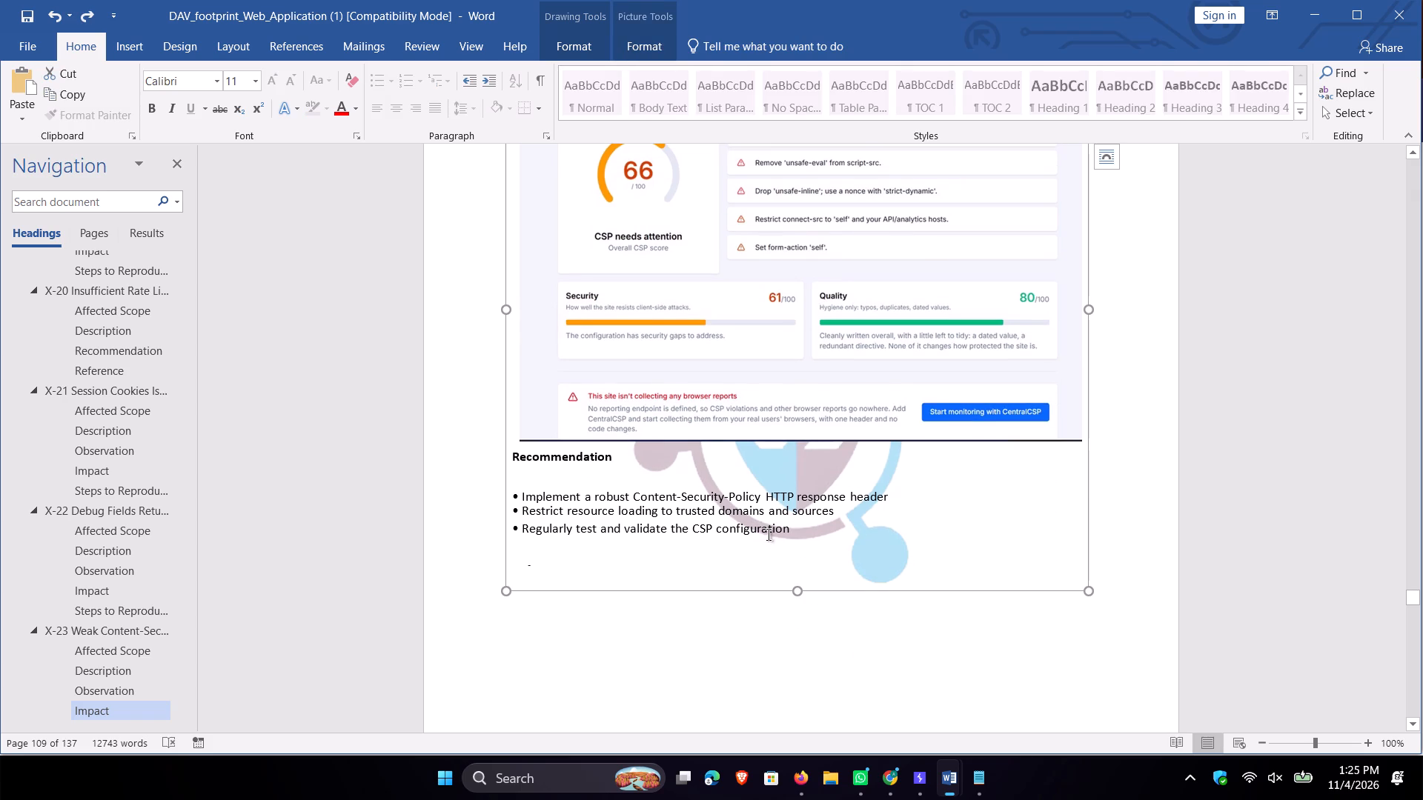
Extend the bottom edge of the X-23 Recommendation text box to fit the Reference heading and its link.
{"action": "left_click", "coordinate": [763, 527]}
{"action": "left_click_drag", "start_coordinate": [784, 569], "coordinate": [789, 646]}
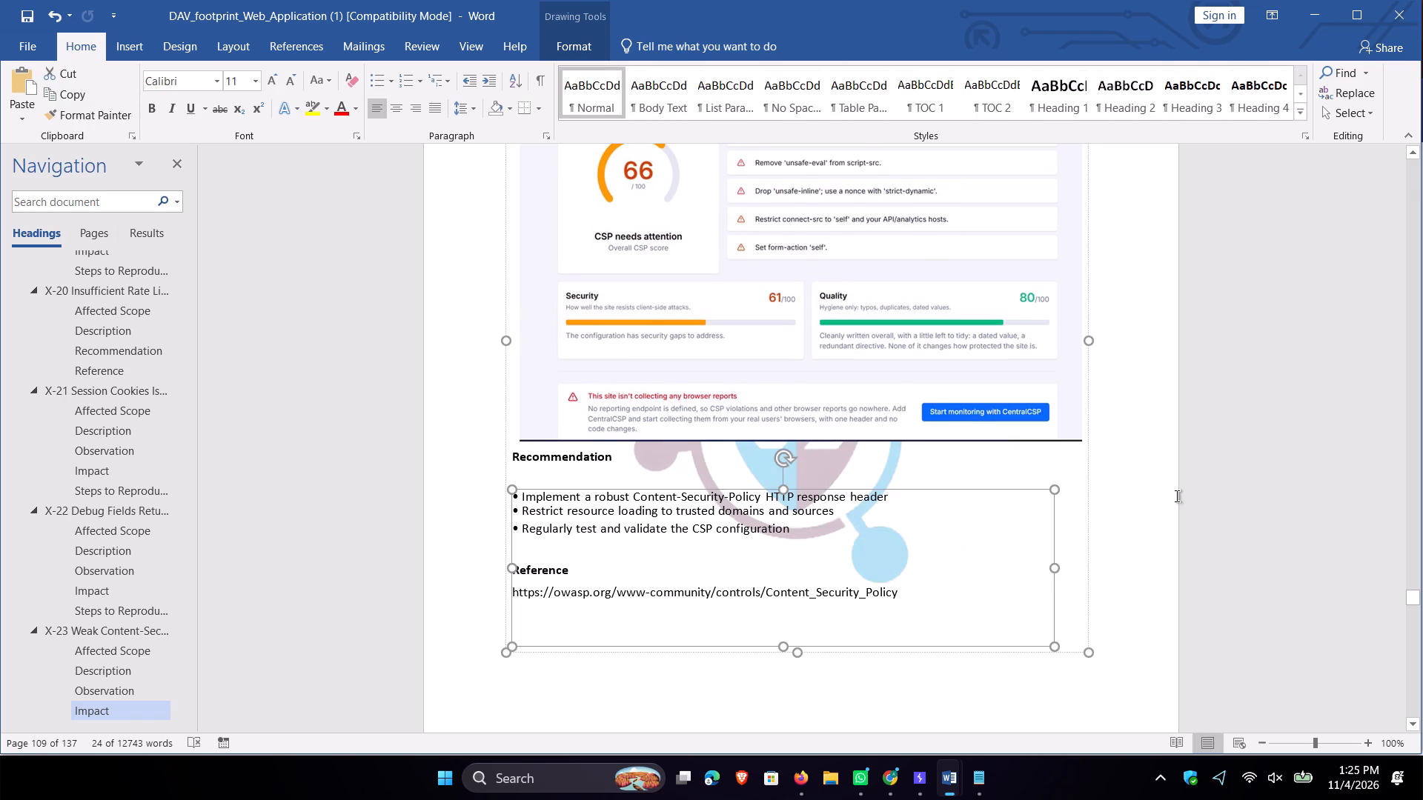
{"action": "left_click", "coordinate": [1179, 492]}
Delete the empty lines above the X-24 Missing SPF Record heading so it starts directly below the page header.
{"action": "scroll", "coordinate": [937, 406], "scroll_direction": "down", "scroll_amount": 7}
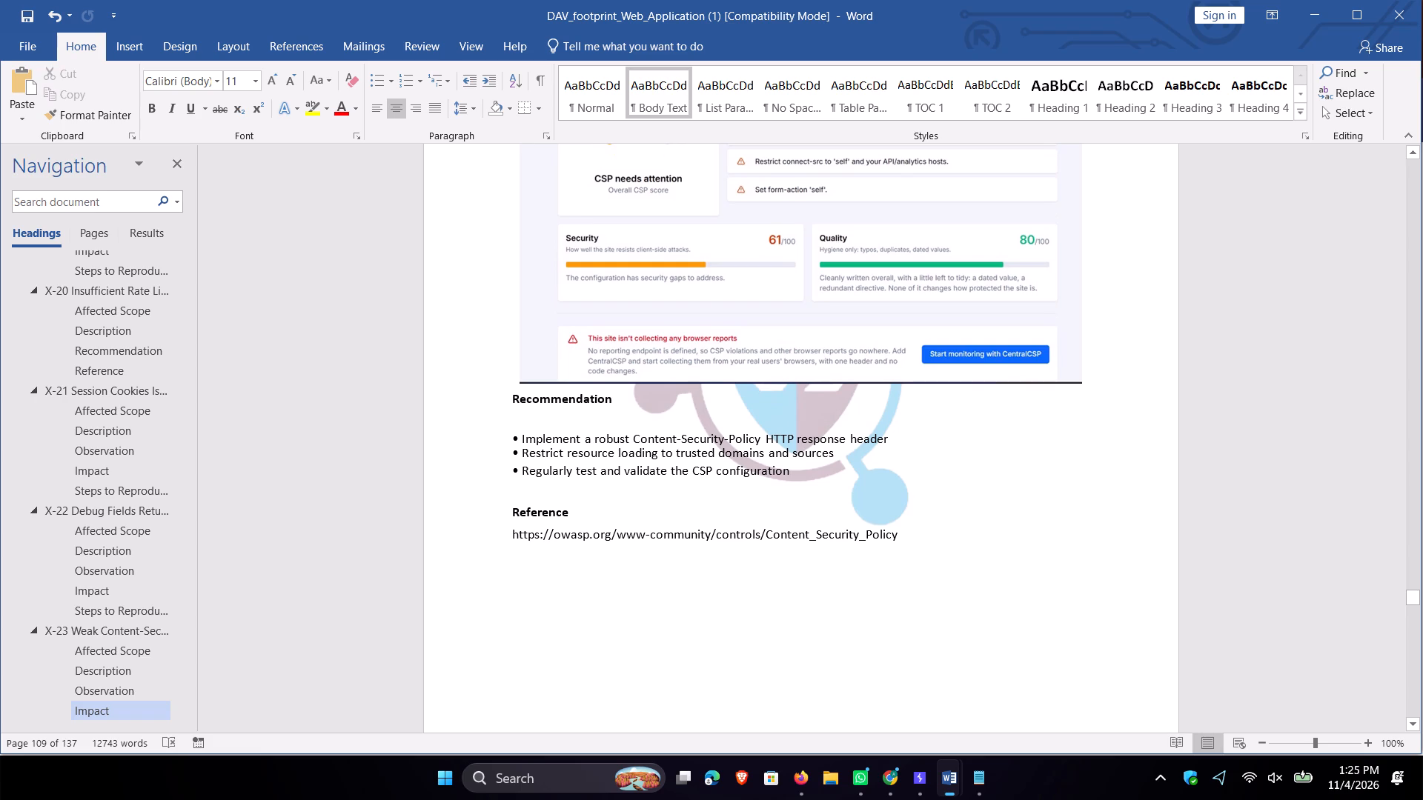
{"action": "scroll", "coordinate": [926, 344], "scroll_direction": "down", "scroll_amount": 9}
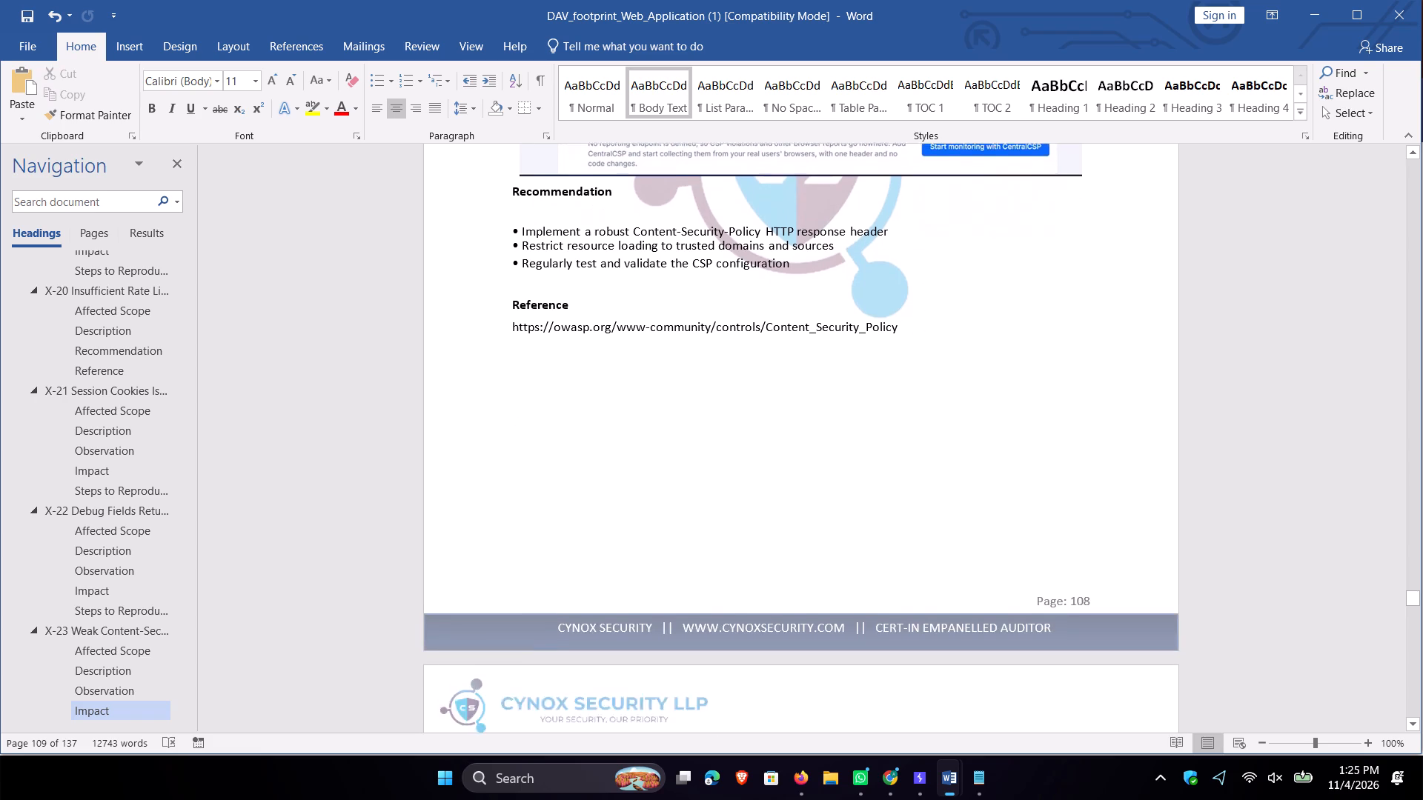
{"action": "scroll", "coordinate": [926, 344], "scroll_direction": "down", "scroll_amount": 12}
{"action": "left_click", "coordinate": [523, 381]}
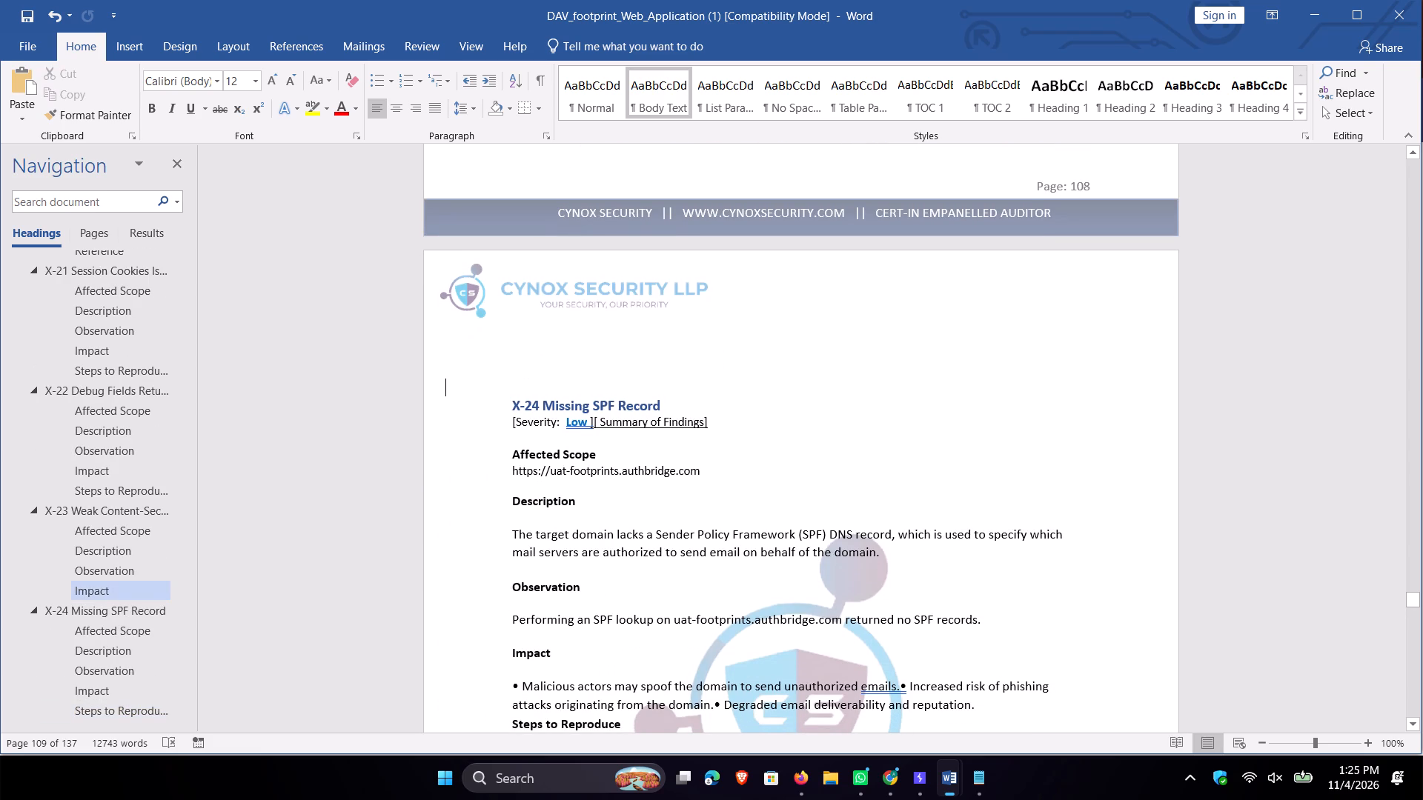
{"action": "key", "text": "BackSpace"}
{"action": "key", "text": "BackSpace"}
{"action": "key", "text": "BackSpace"}
{"action": "key", "text": "BackSpace"}
{"action": "scroll", "coordinate": [548, 376], "scroll_direction": "down", "scroll_amount": 17}
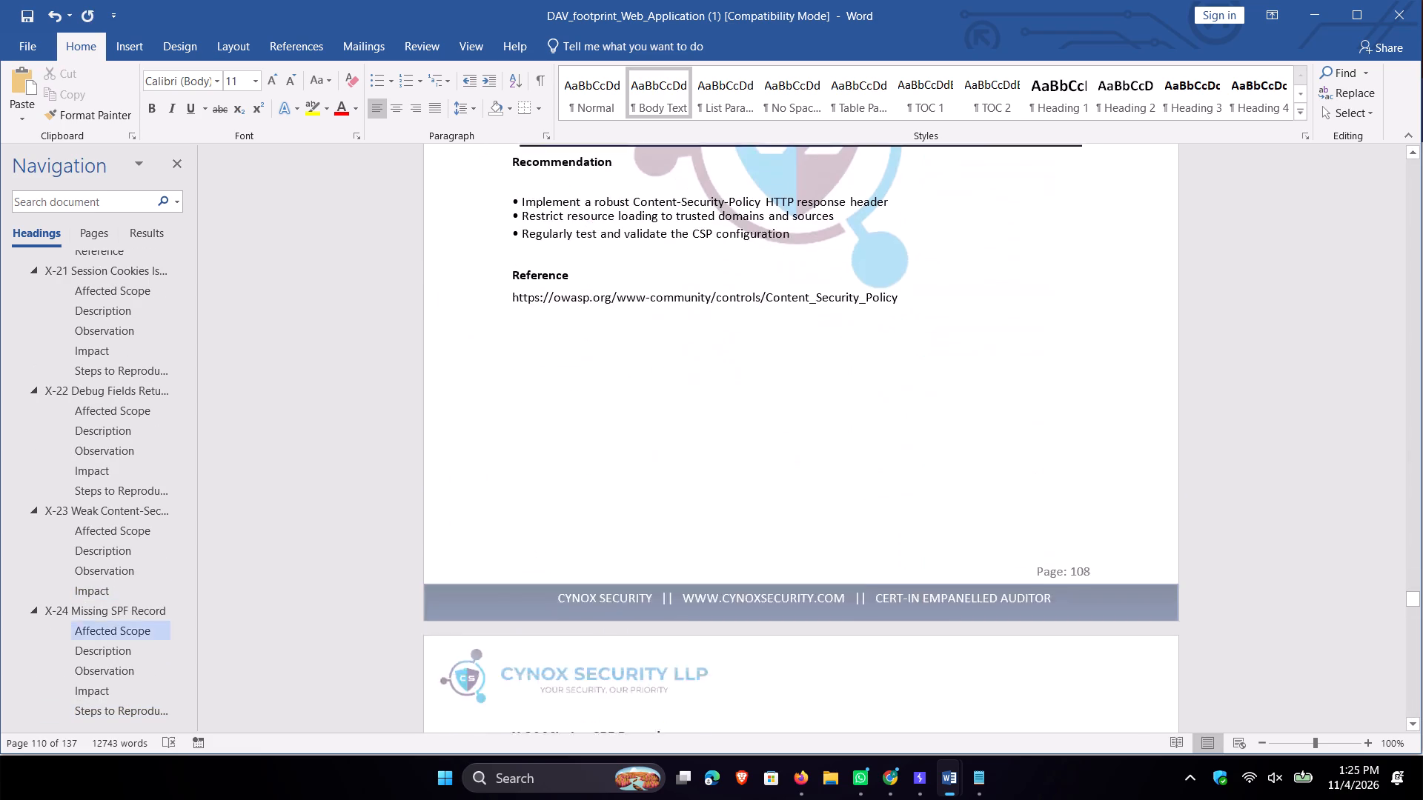
{"action": "scroll", "coordinate": [594, 370], "scroll_direction": "down", "scroll_amount": 14}
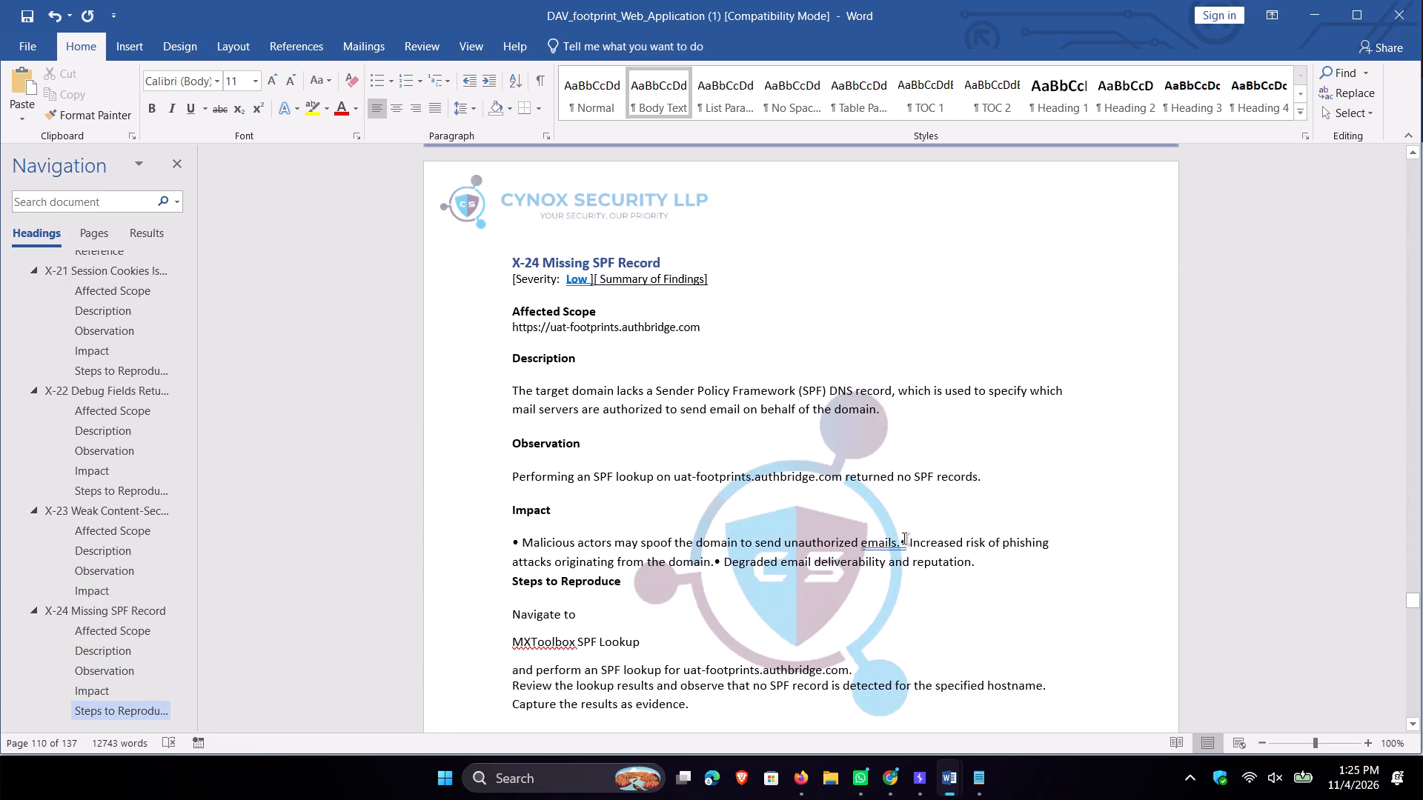
Split the X-24 Impact text into three separate bullet lines and add a blank line before the Steps to Reproduce heading.
{"action": "left_click", "coordinate": [903, 539]}
{"action": "key", "text": "Return"}
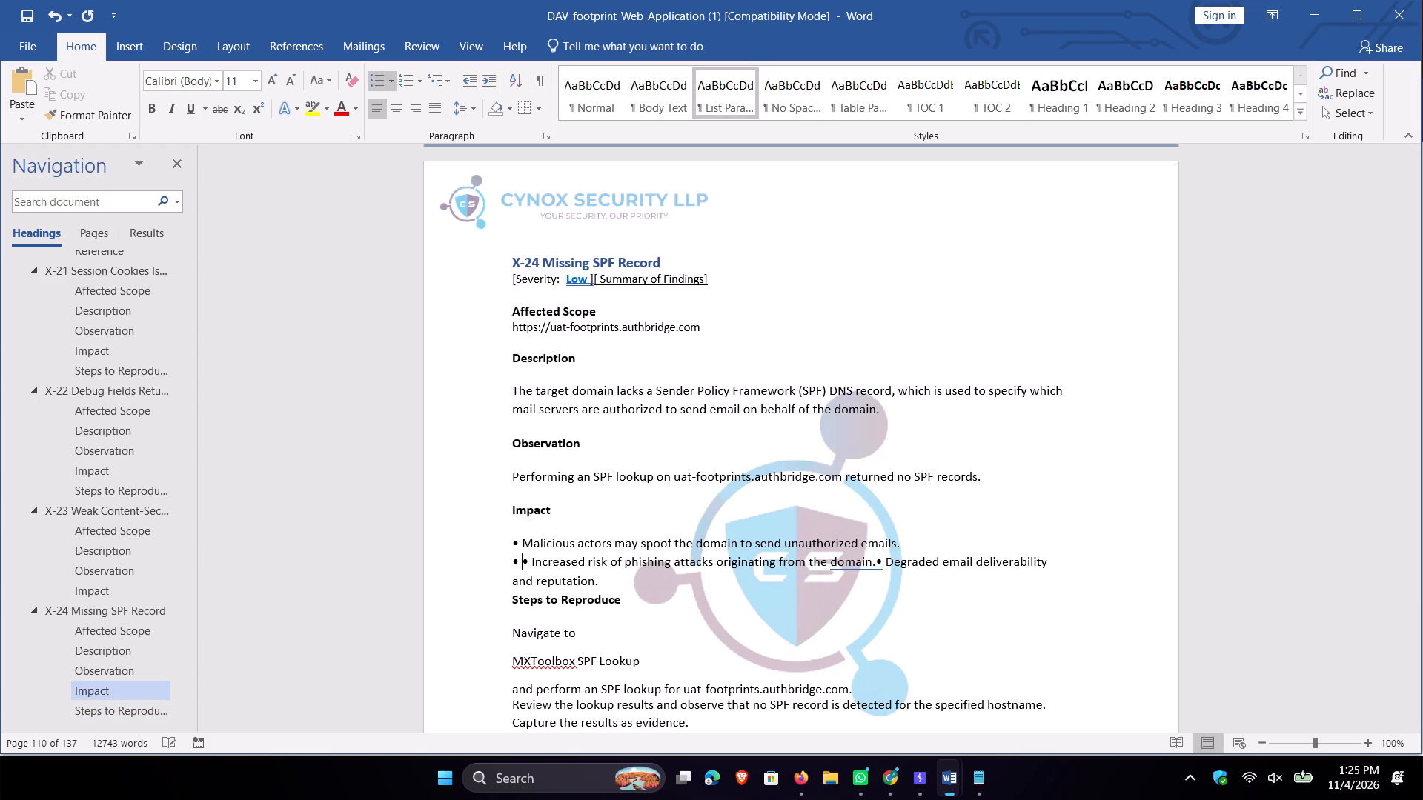
{"action": "key", "text": "BackSpace"}
{"action": "left_click", "coordinate": [869, 562]}
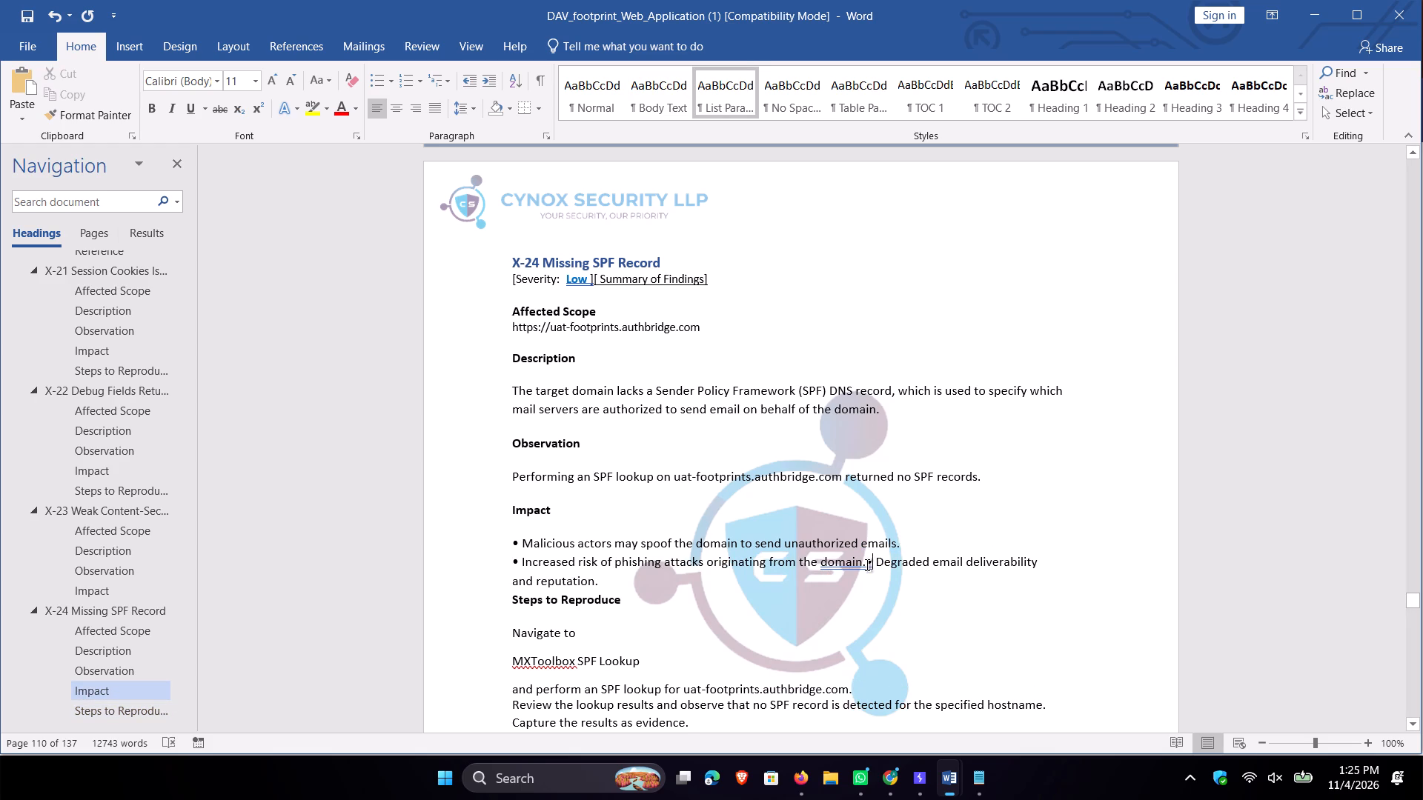
{"action": "left_click", "coordinate": [867, 565]}
{"action": "key", "text": "Return"}
{"action": "left_click", "coordinate": [822, 583]}
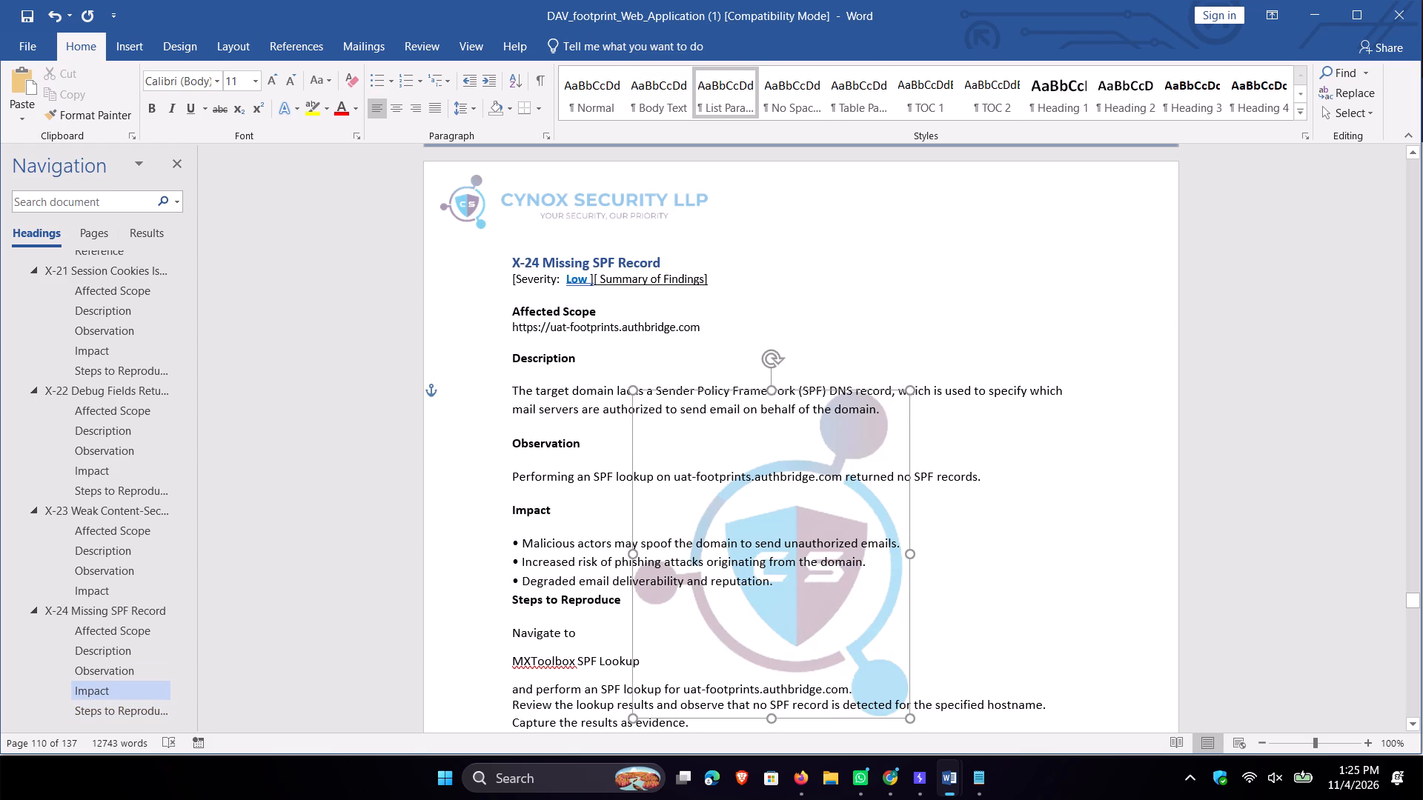
{"action": "left_click", "coordinate": [774, 579]}
{"action": "key", "text": "Return"}
Set the right indent of the X-24 "Navigate to MXToolbox SPF Lookup" paragraph to 1".
{"action": "scroll", "coordinate": [643, 595], "scroll_direction": "down", "scroll_amount": 3}
{"action": "scroll", "coordinate": [577, 590], "scroll_direction": "down", "scroll_amount": 1}
{"action": "left_click", "coordinate": [511, 533]}
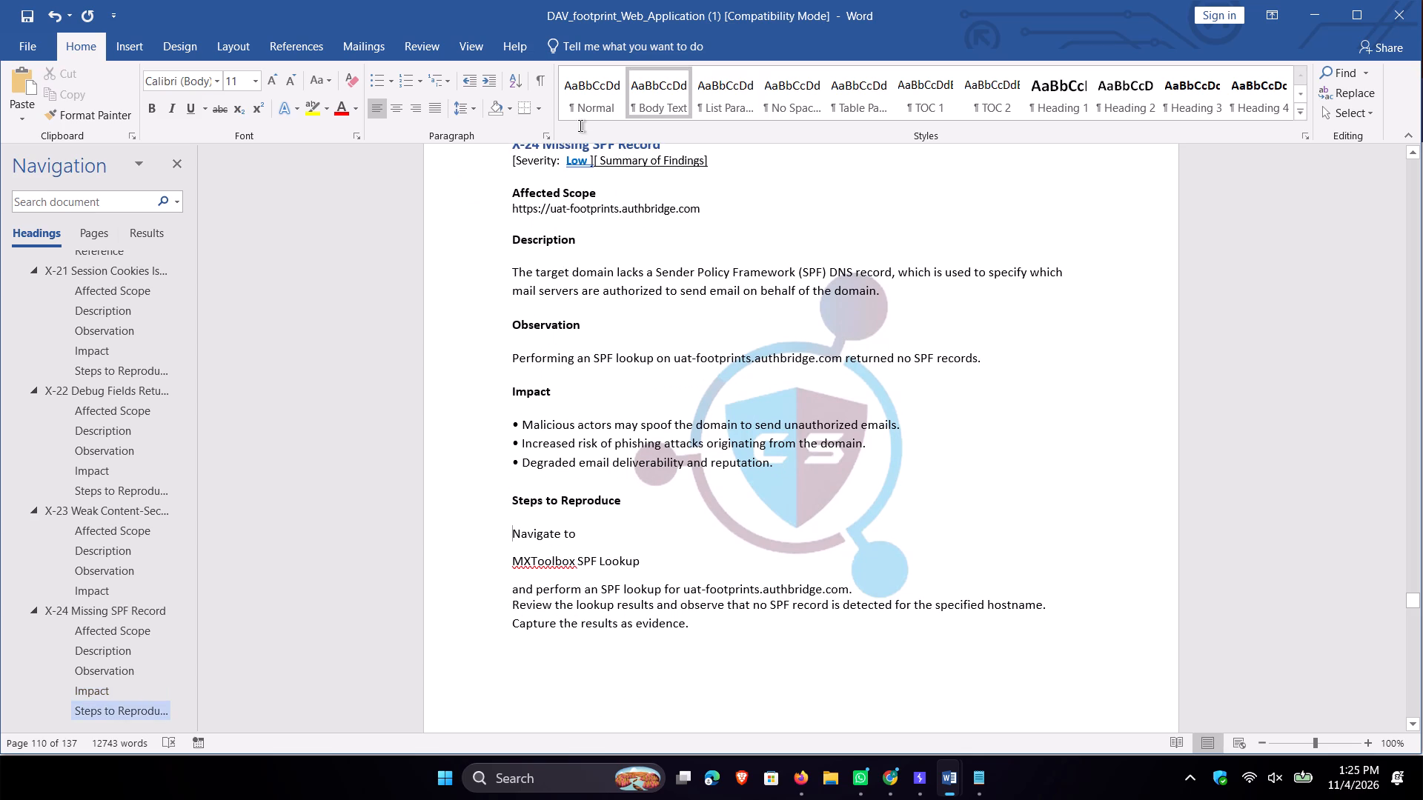
{"action": "left_click", "coordinate": [241, 41]}
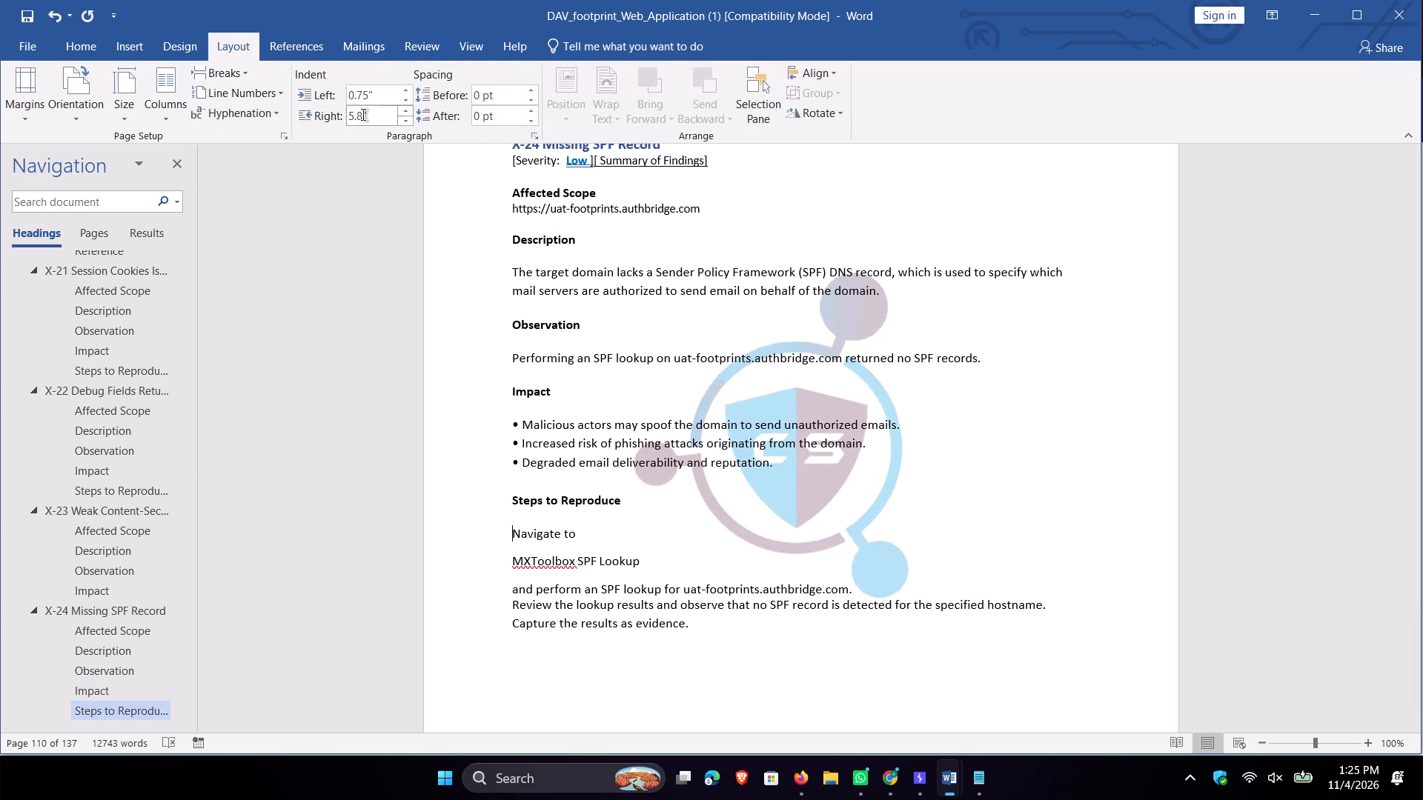
{"action": "left_click", "coordinate": [396, 115]}
{"action": "key", "text": "1"}
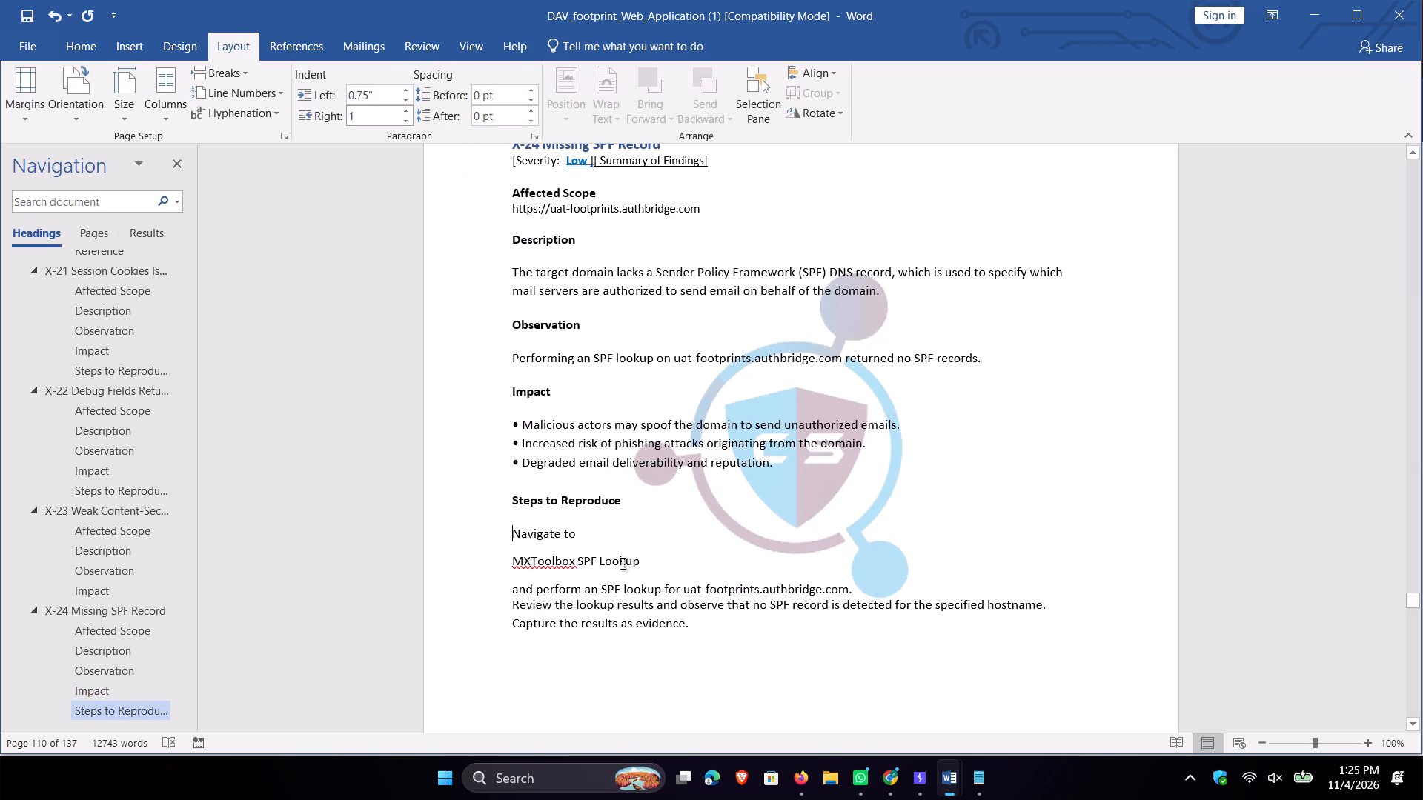
{"action": "left_click", "coordinate": [623, 564]}
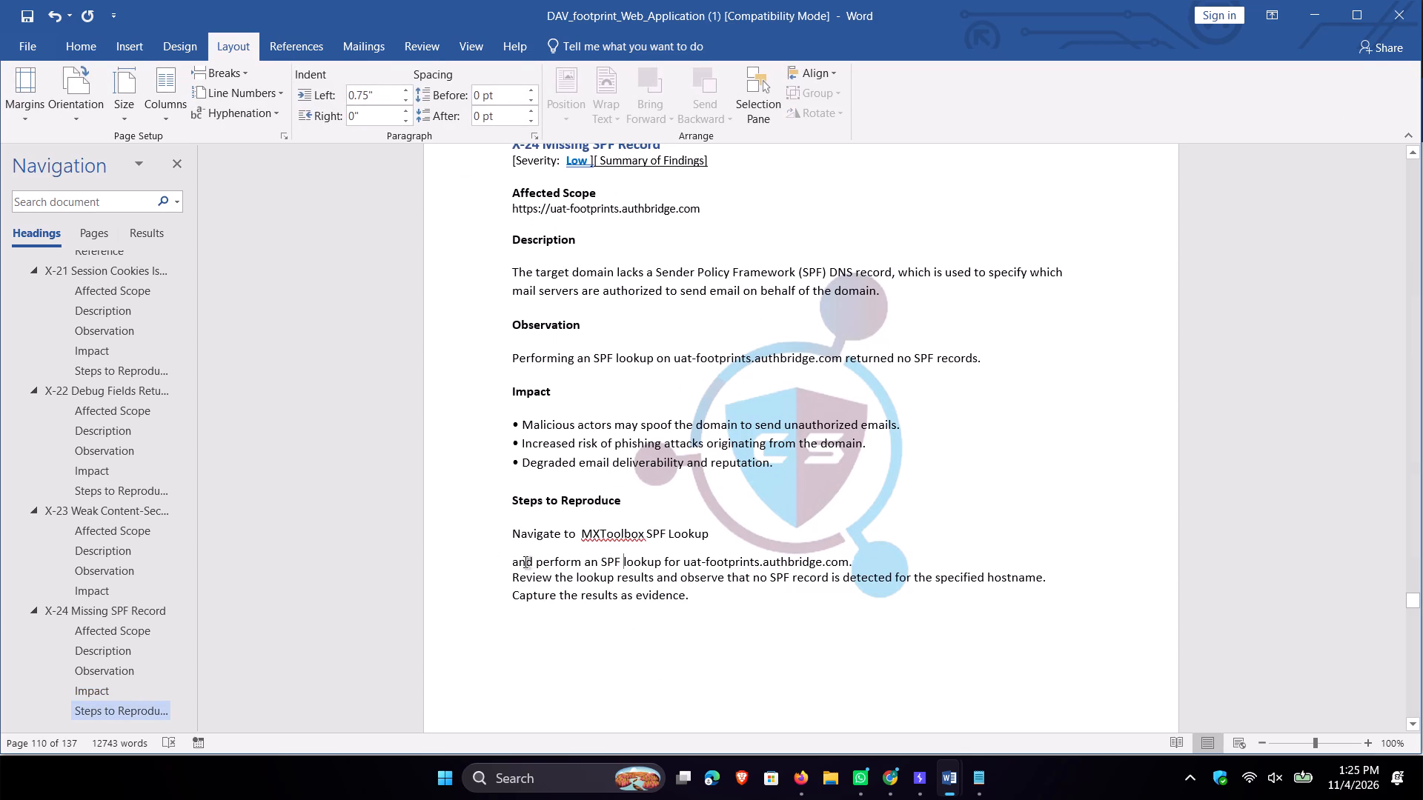
Rejoin "and perform an SPF lookup for uat-footprints.authbridge.com." with the "MXToolbox SPF Lookup" line in the X-24 steps.
{"action": "left_click", "coordinate": [514, 562]}
{"action": "key", "text": "BackSpace"}
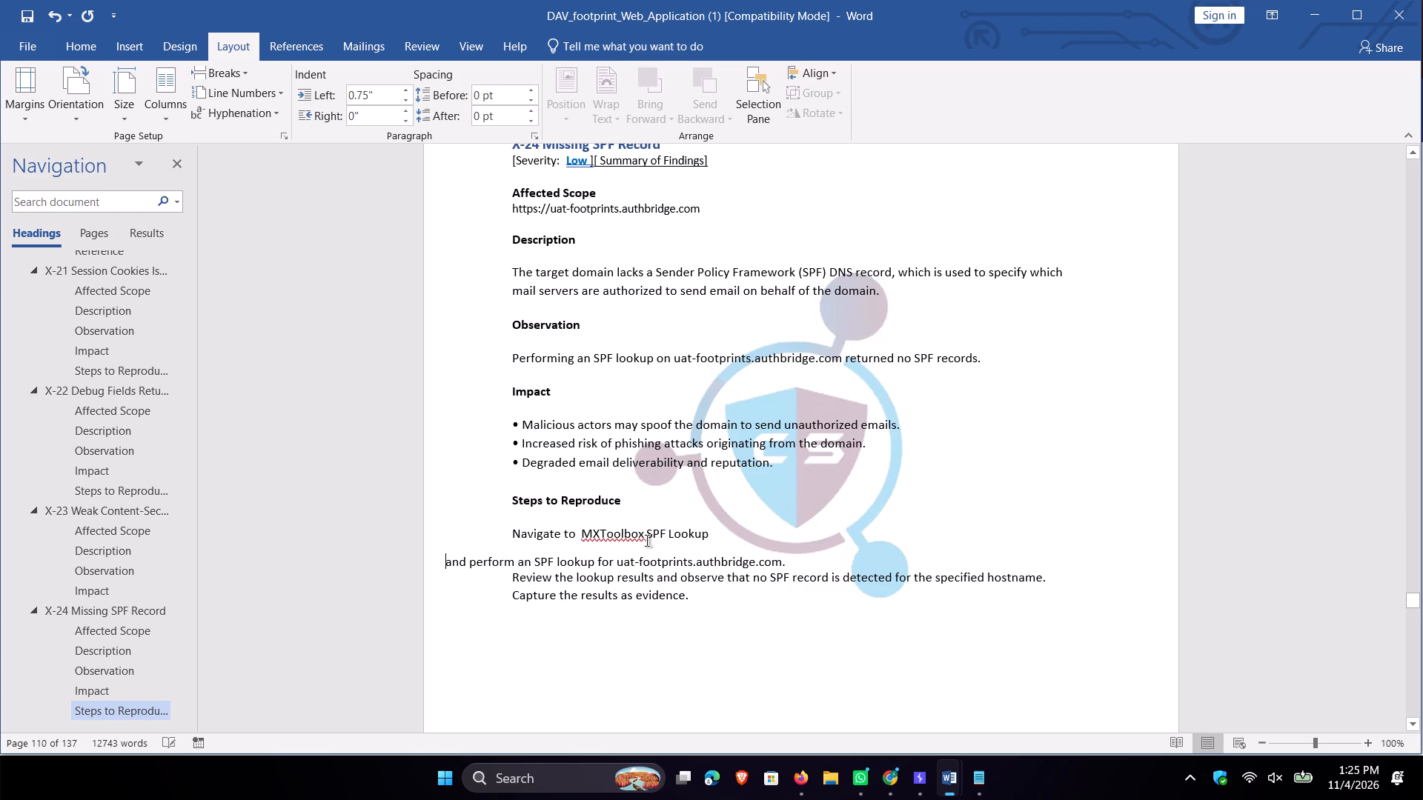
{"action": "key", "text": "BackSpace"}
{"action": "key", "text": "space"}
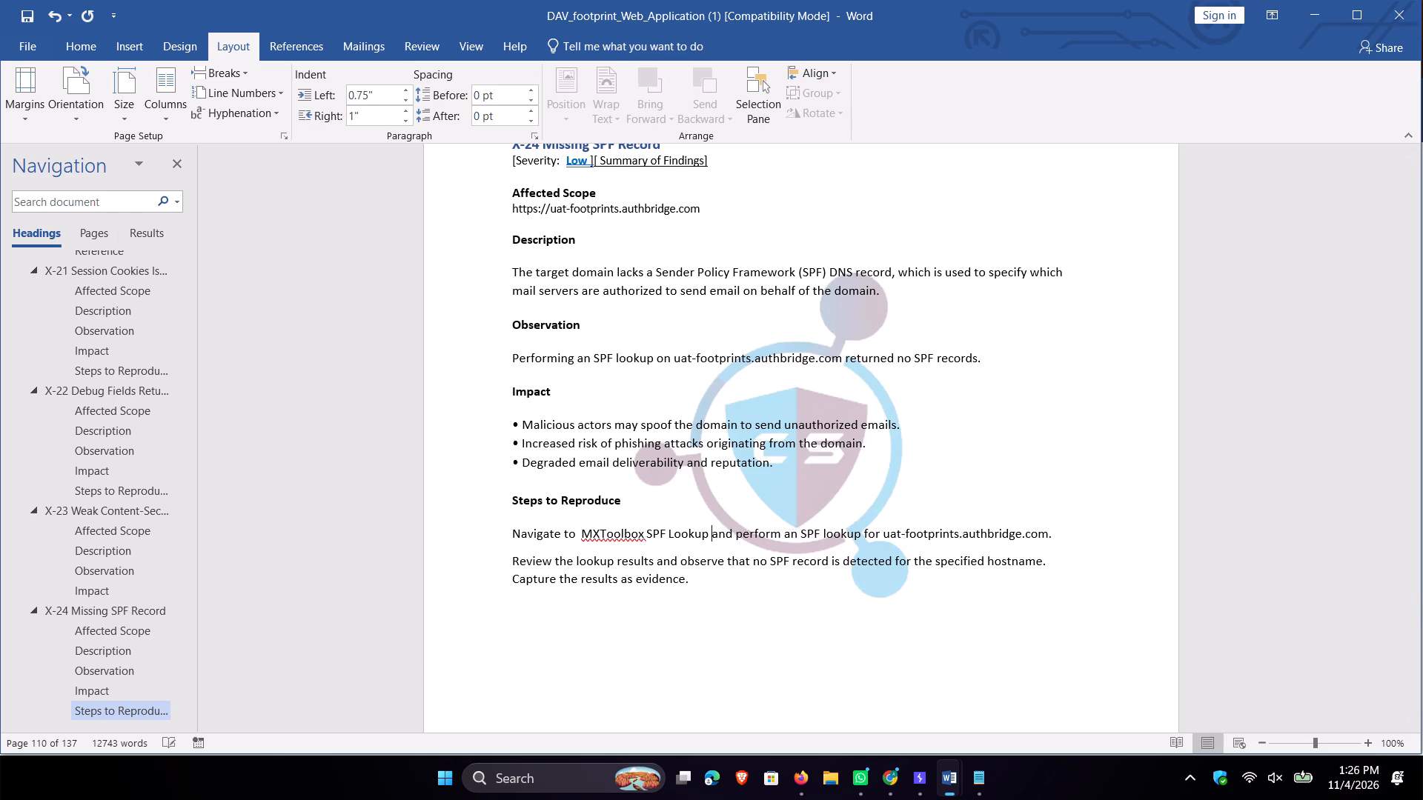
Merge the "Review the lookup results" and "Capture the results as evidence." sentences into the preceding X-24 steps paragraph, separated by spaces.
{"action": "left_click", "coordinate": [513, 562]}
{"action": "key", "text": "BackSpace"}
{"action": "key", "text": "BackSpace"}
{"action": "key", "text": "space"}
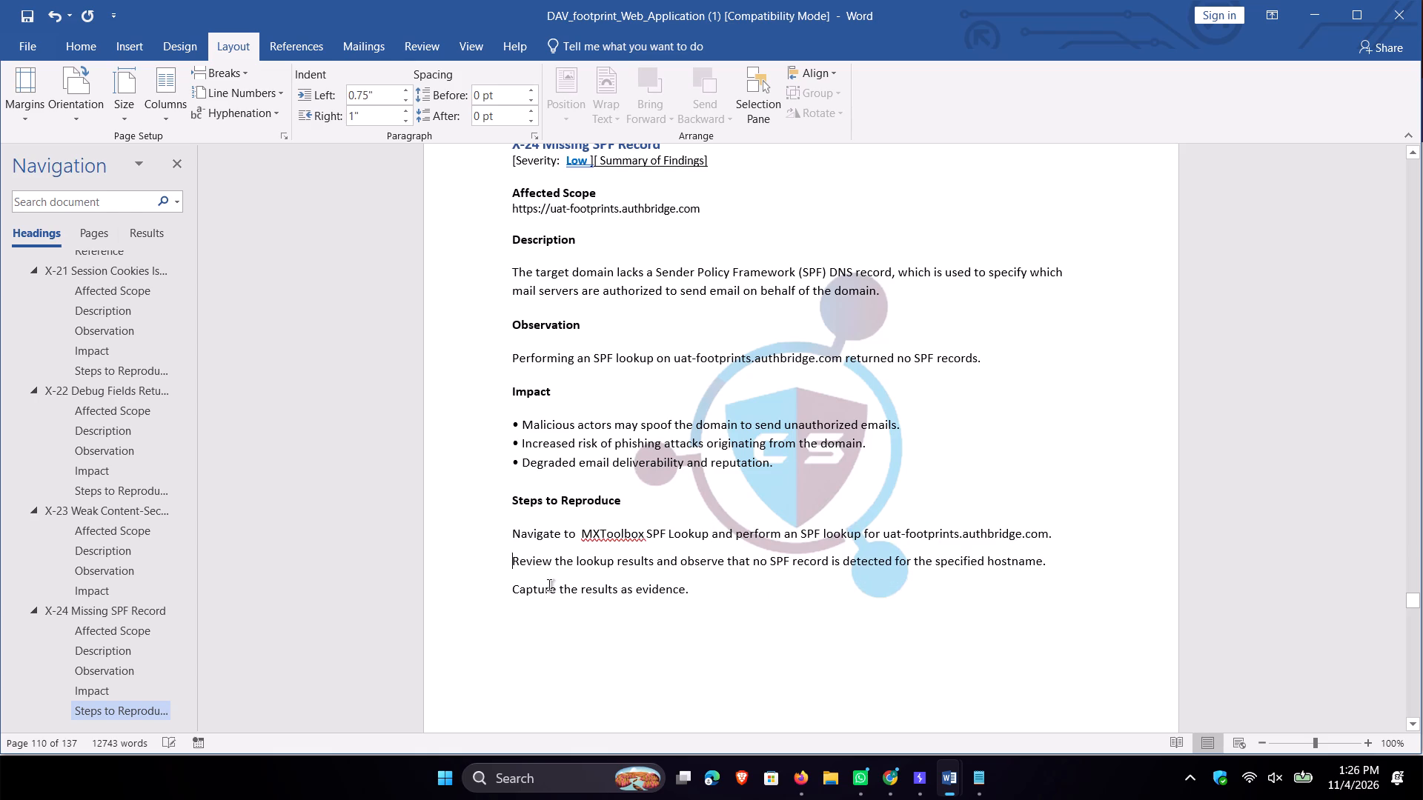
{"action": "left_click", "coordinate": [511, 593]}
{"action": "key", "text": "BackSpace"}
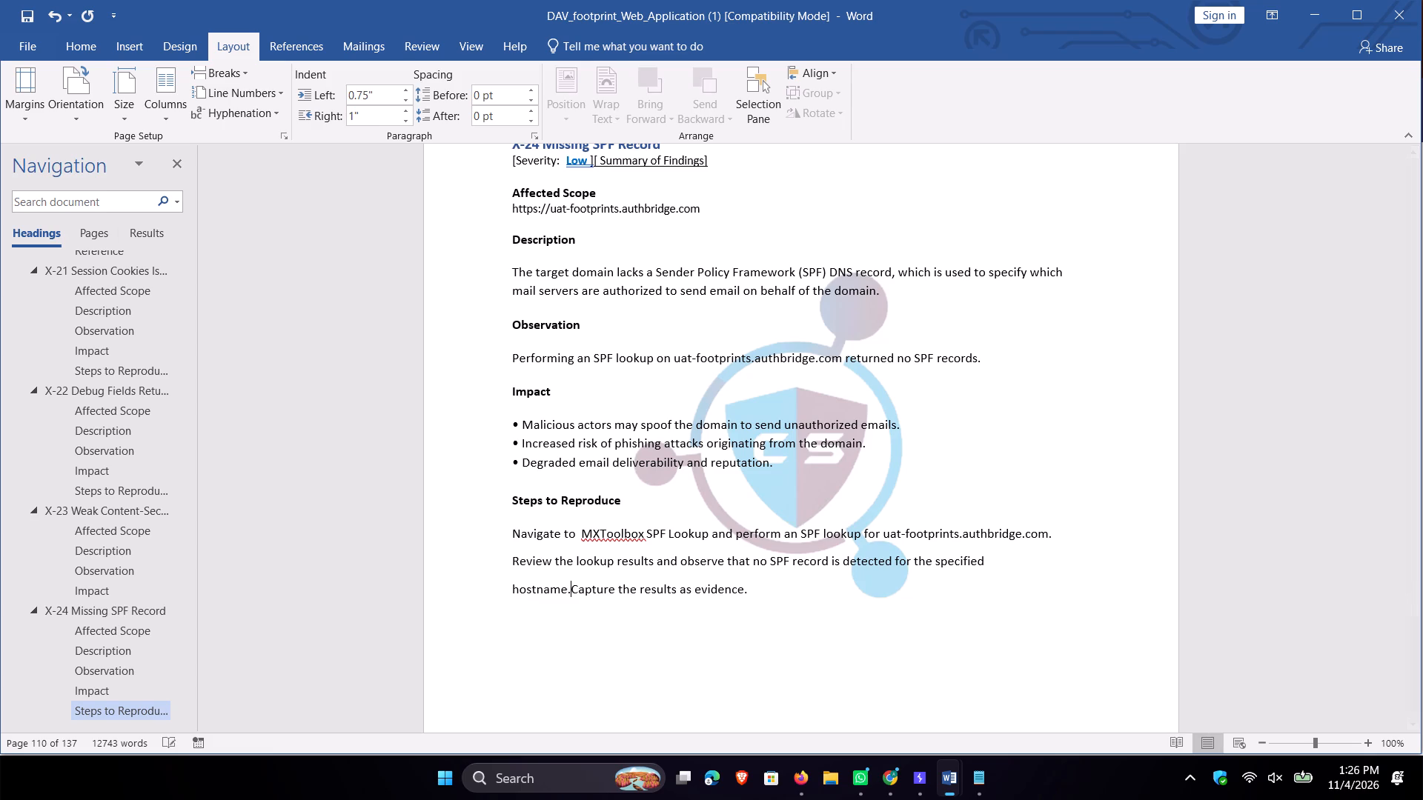
{"action": "key", "text": "space"}
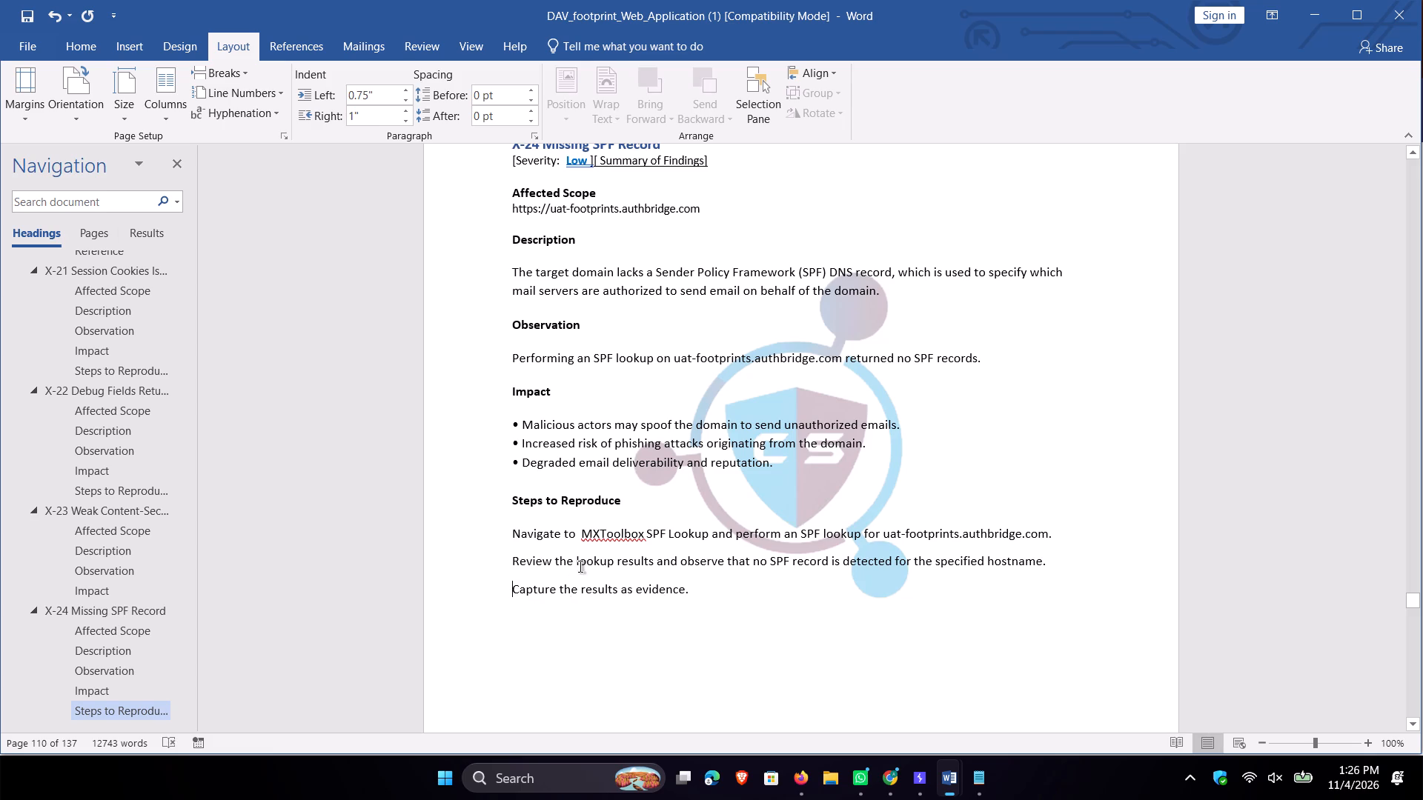
{"action": "key", "text": "BackSpace"}
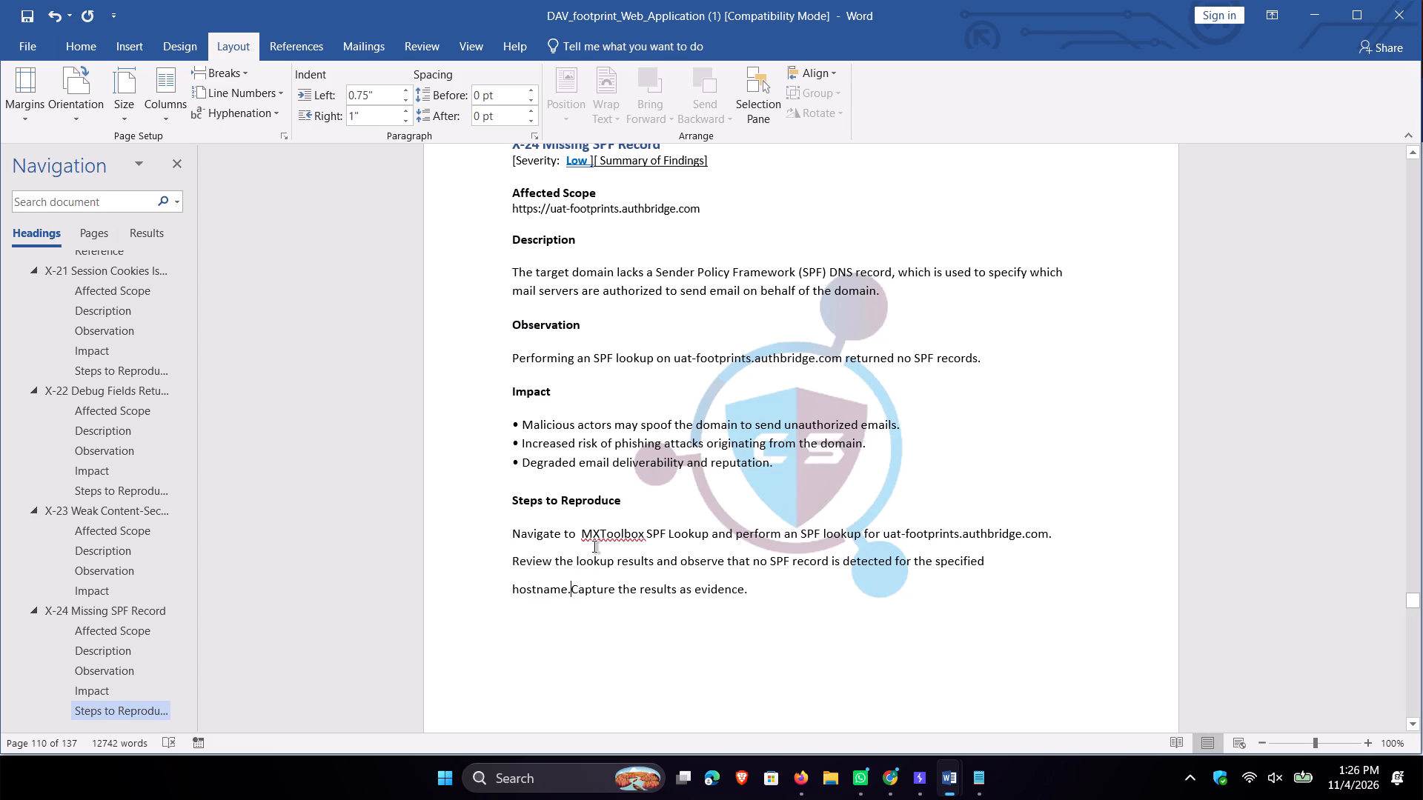
{"action": "key", "text": "m"}
{"action": "key", "text": "BackSpace"}
{"action": "key", "text": "space"}
Split the X-24 Recommendation text into three separate bullet lines and add a blank line before the Reference heading.
{"action": "scroll", "coordinate": [594, 542], "scroll_direction": "down", "scroll_amount": 4}
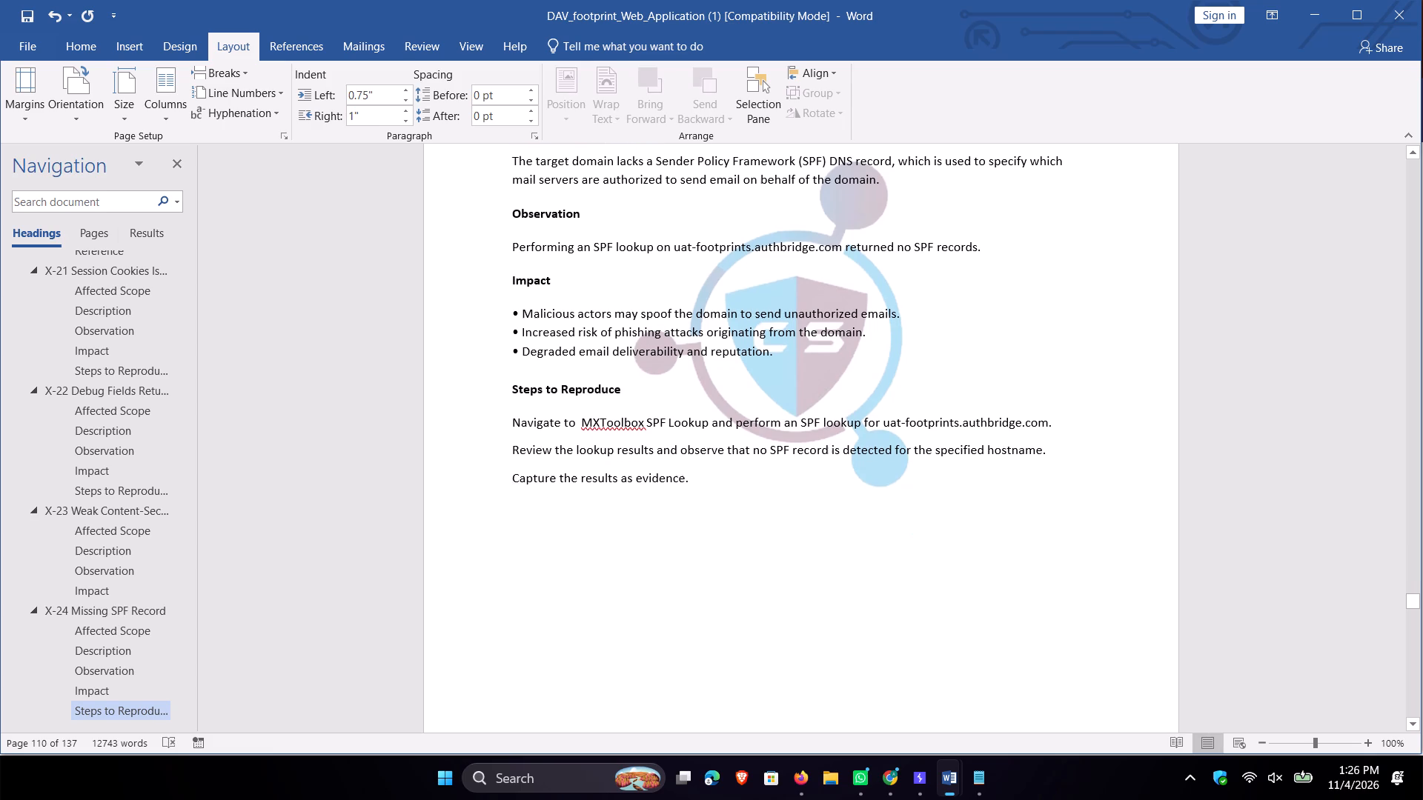
{"action": "scroll", "coordinate": [598, 525], "scroll_direction": "down", "scroll_amount": 20}
{"action": "scroll", "coordinate": [598, 525], "scroll_direction": "down", "scroll_amount": 1}
{"action": "scroll", "coordinate": [680, 434], "scroll_direction": "down", "scroll_amount": 6}
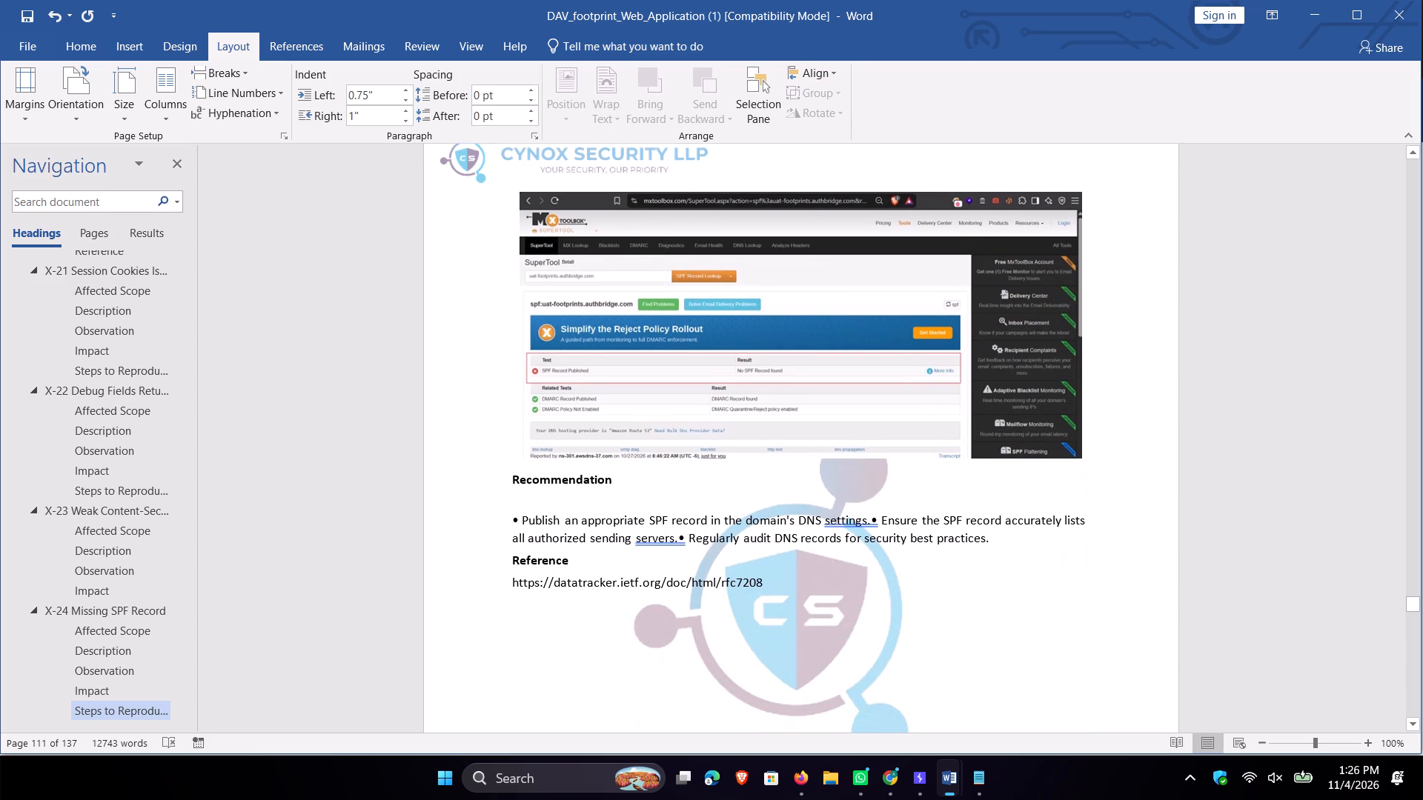
{"action": "left_click", "coordinate": [871, 524]}
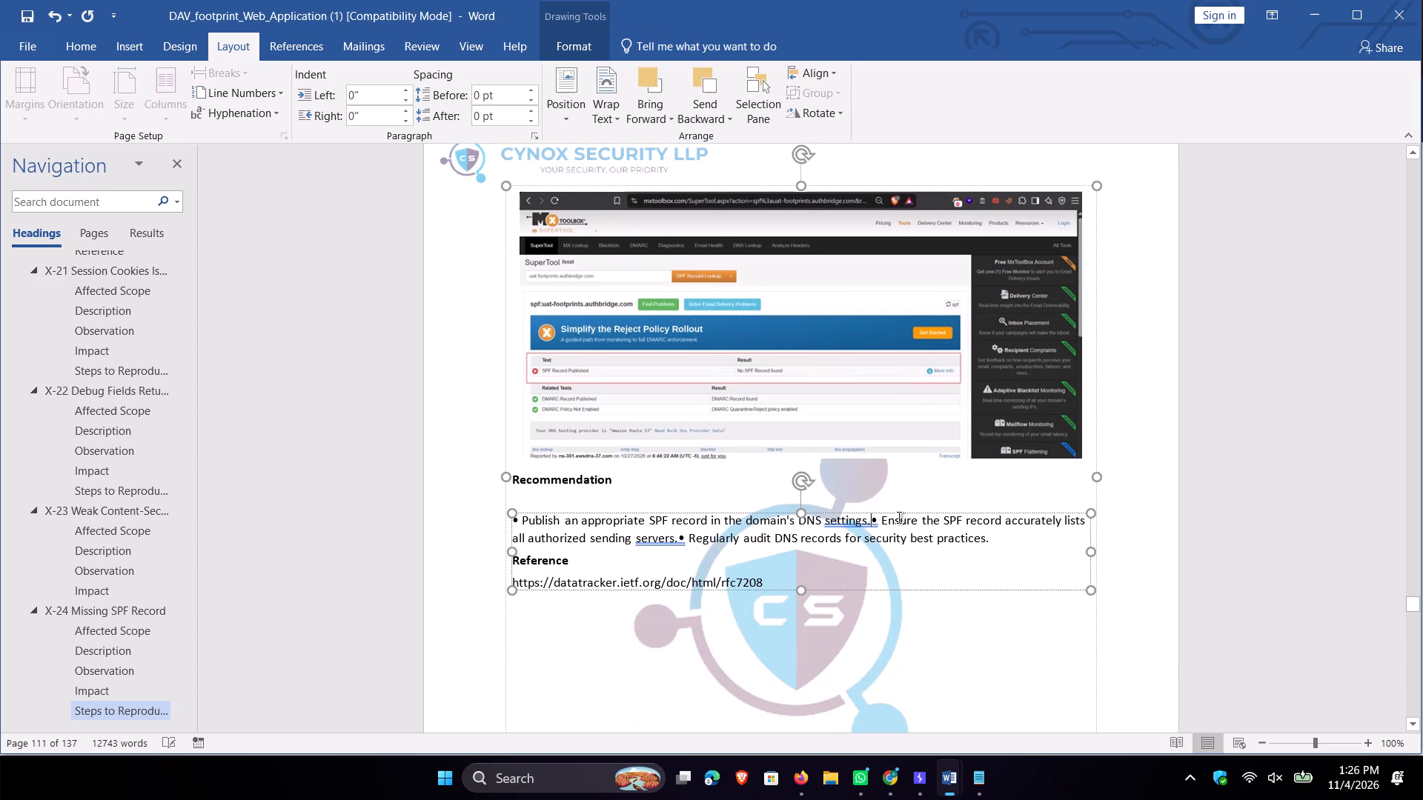
{"action": "key", "text": "Return"}
{"action": "key", "text": "BackSpace"}
{"action": "key", "text": "BackSpace"}
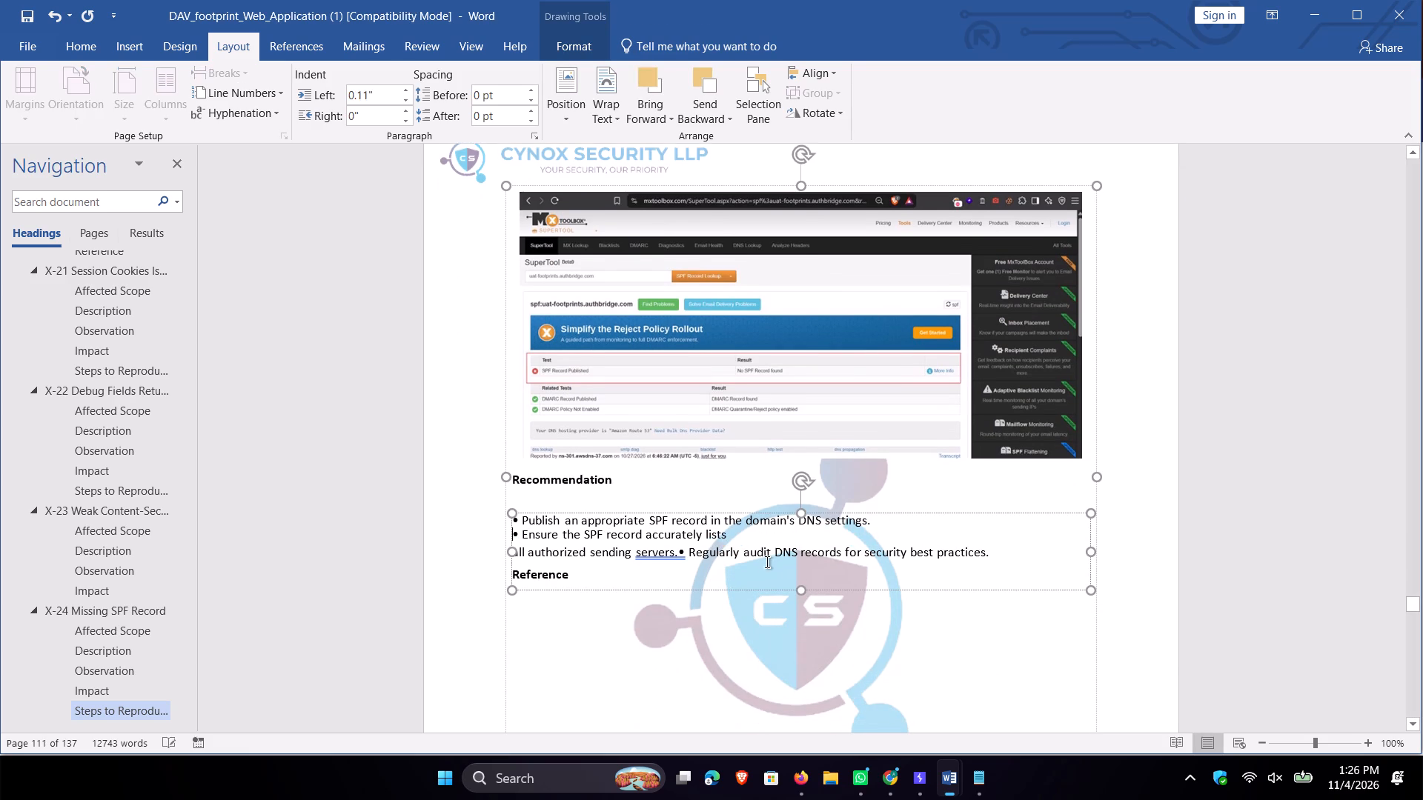
{"action": "left_click", "coordinate": [678, 553]}
{"action": "key", "text": "Return"}
{"action": "left_click", "coordinate": [847, 569]}
{"action": "key", "text": "Return"}
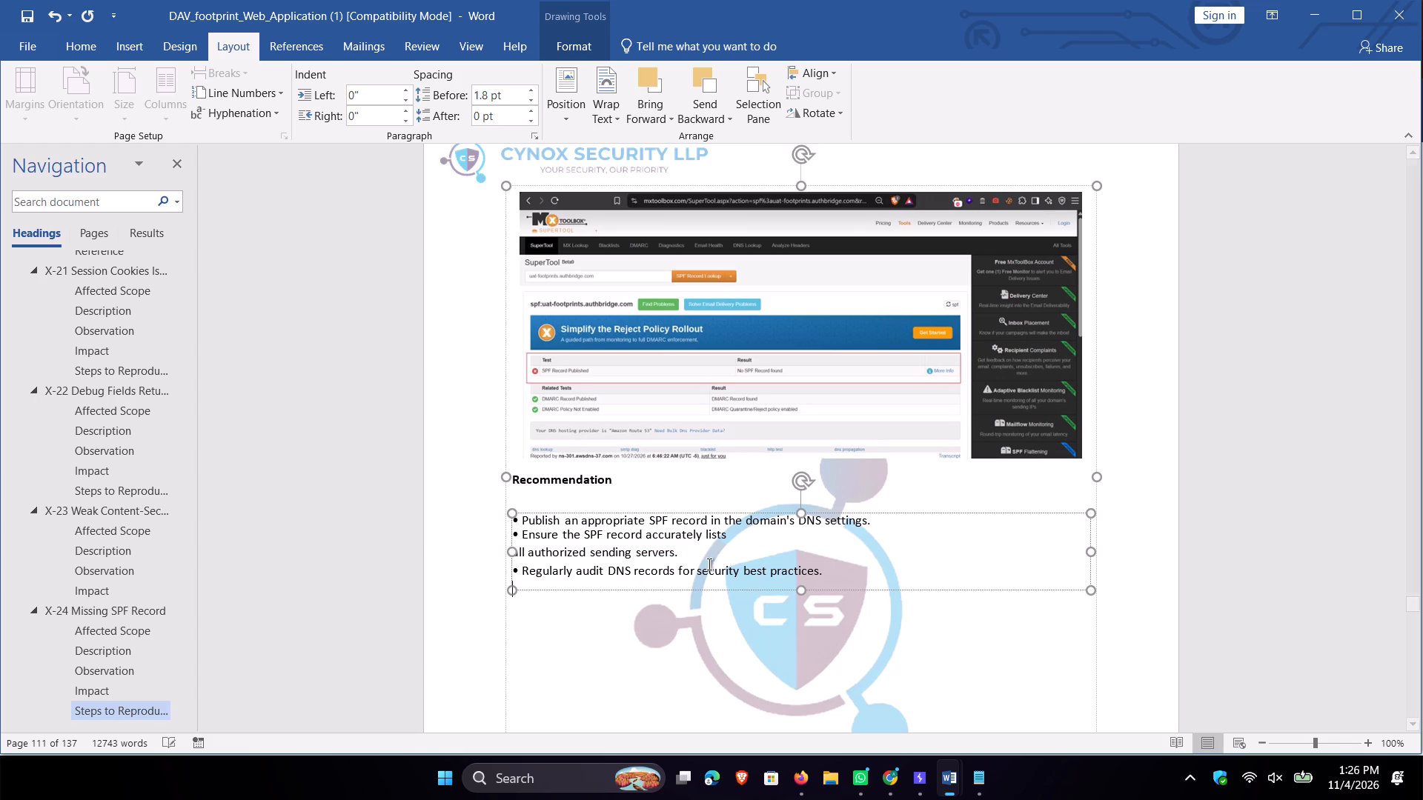
Rejoin "all authorized sending servers." with "Ensure the SPF record accurately lists" in the X-24 Recommendation.
{"action": "left_click", "coordinate": [520, 551]}
{"action": "key", "text": "Left"}
{"action": "key", "text": "Left"}
{"action": "key", "text": "BackSpace"}
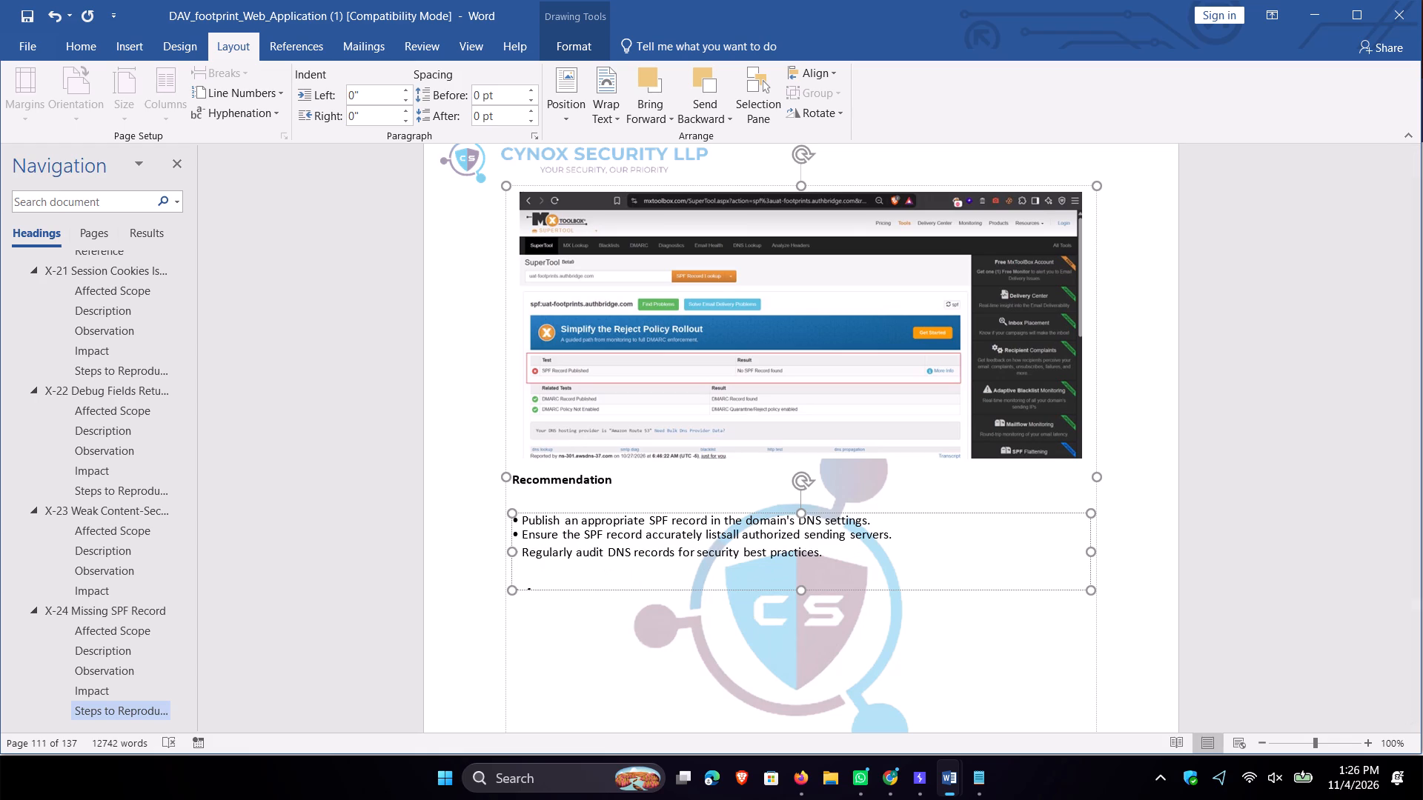
{"action": "key", "text": "space"}
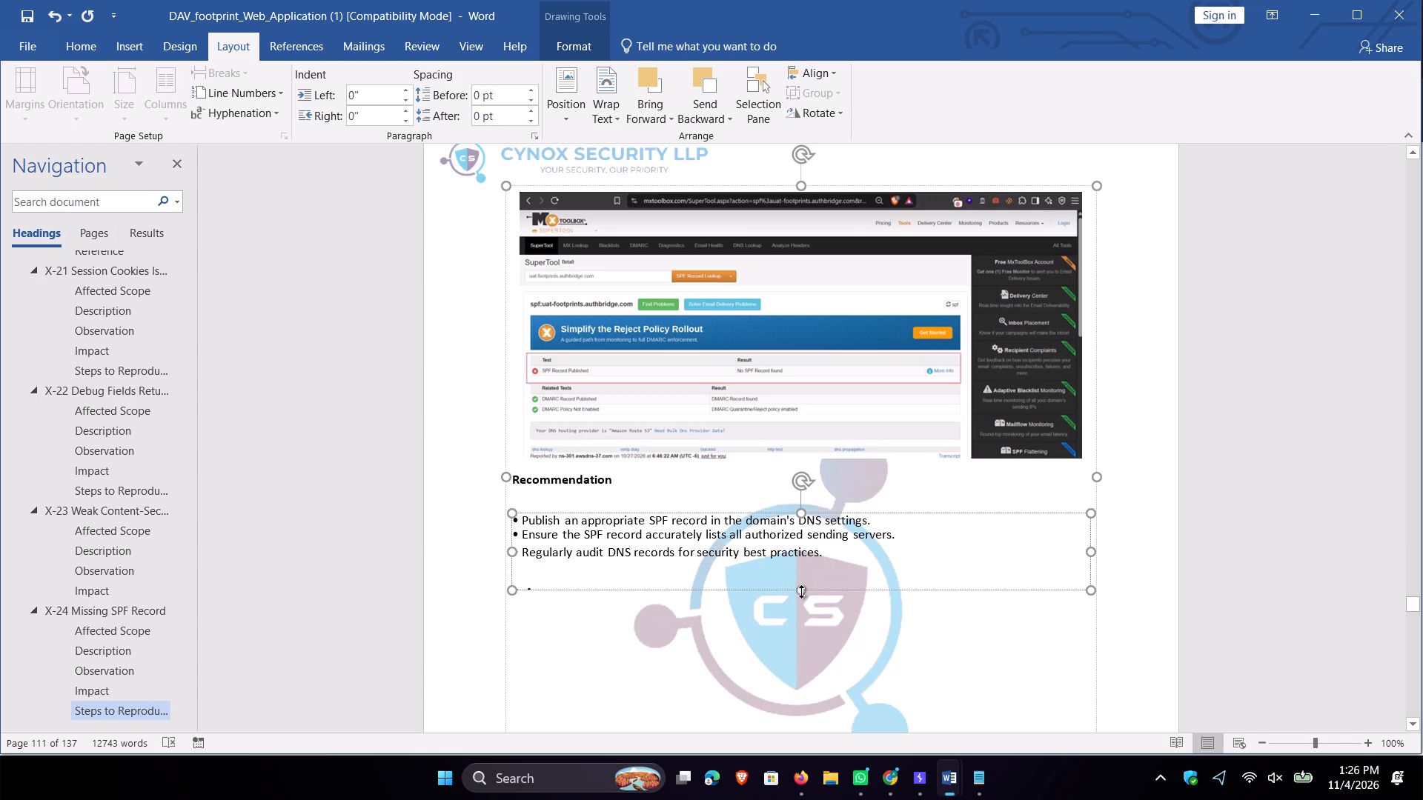
Extend the bottom edge of the X-24 Recommendation text box to fit the Reference heading and its link.
{"action": "left_click_drag", "start_coordinate": [801, 591], "coordinate": [822, 726]}
Increase the line spacing of all text in the X-24 Recommendation and Reference text box.
{"action": "left_click", "coordinate": [777, 636]}
{"action": "key", "text": "ctrl+a"}
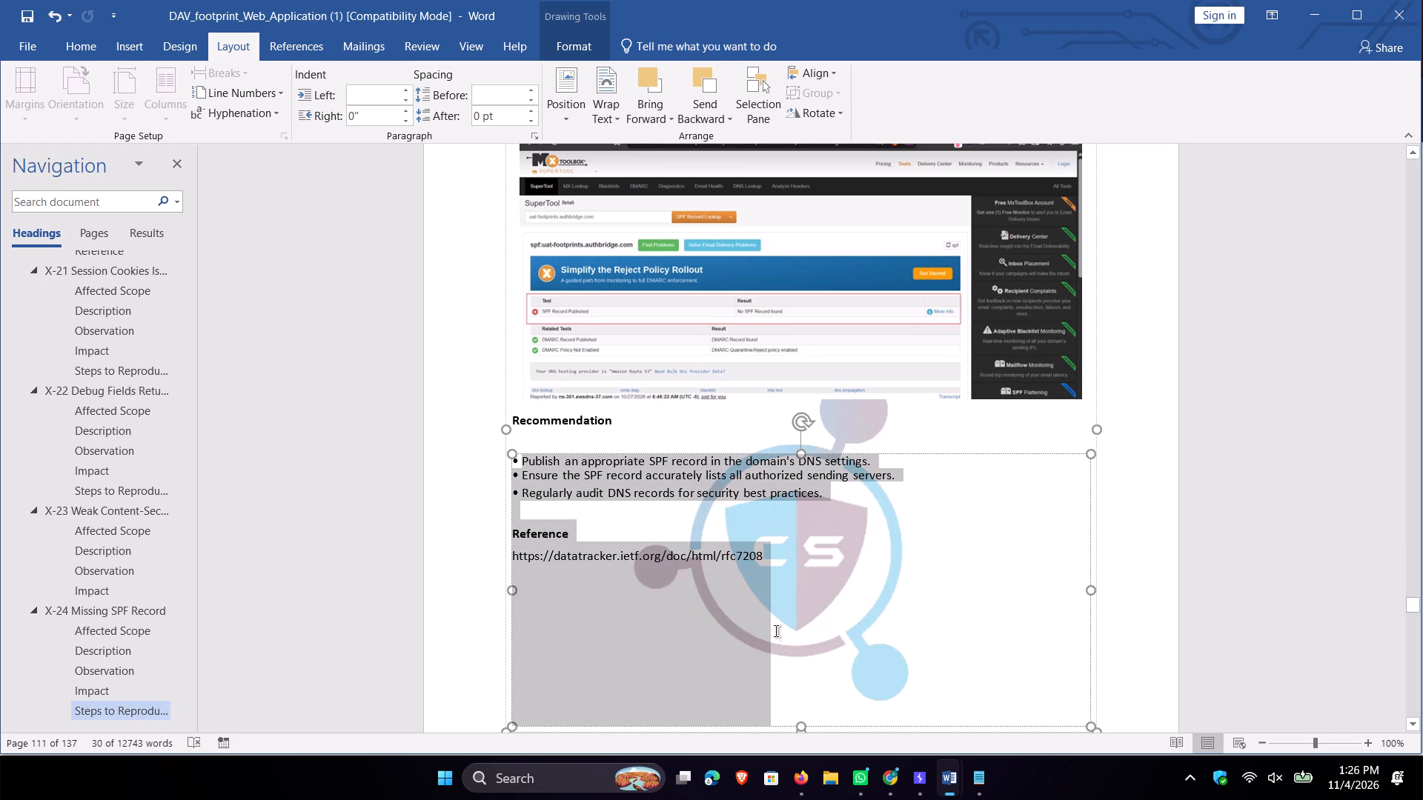
{"action": "left_click", "coordinate": [93, 48]}
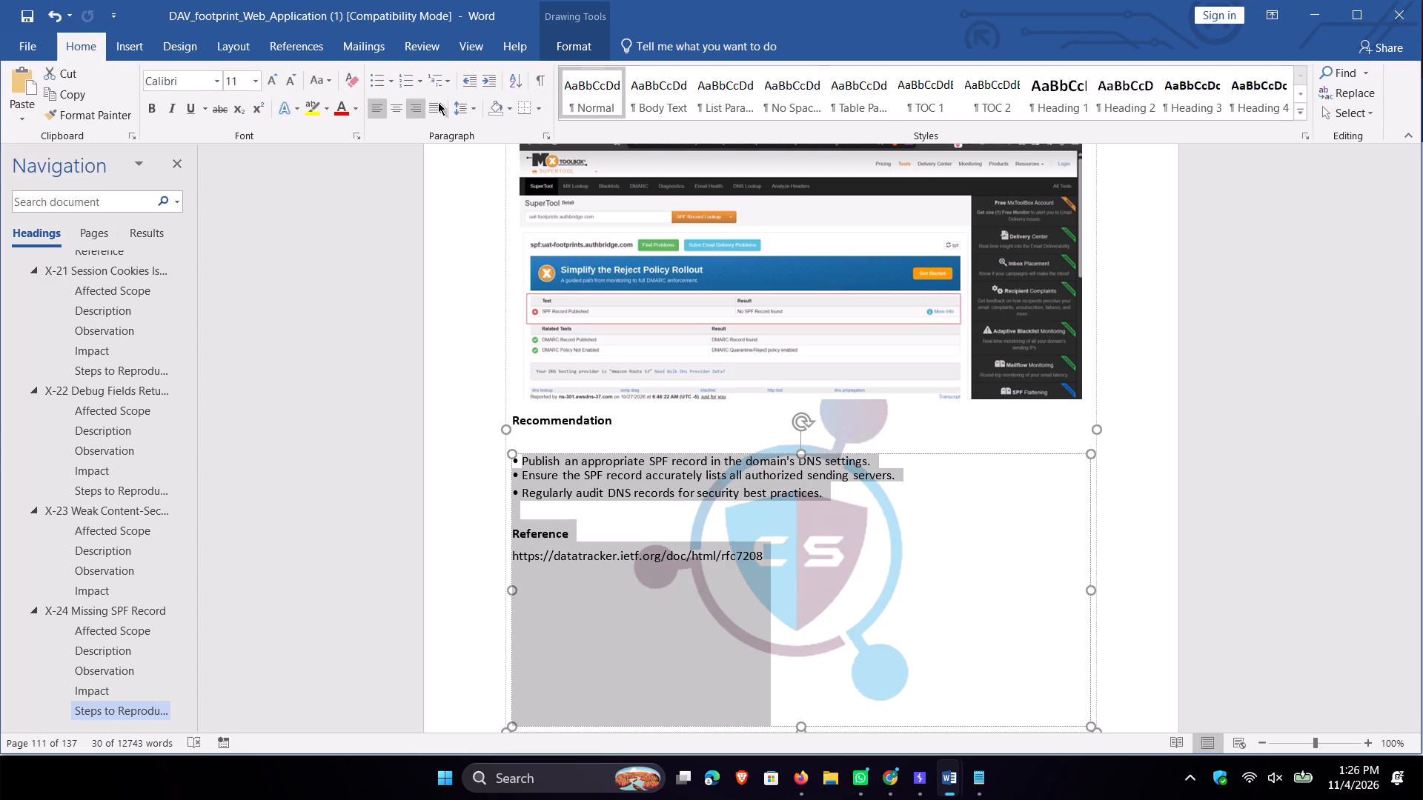
{"action": "left_click", "coordinate": [460, 112]}
{"action": "left_click", "coordinate": [488, 169]}
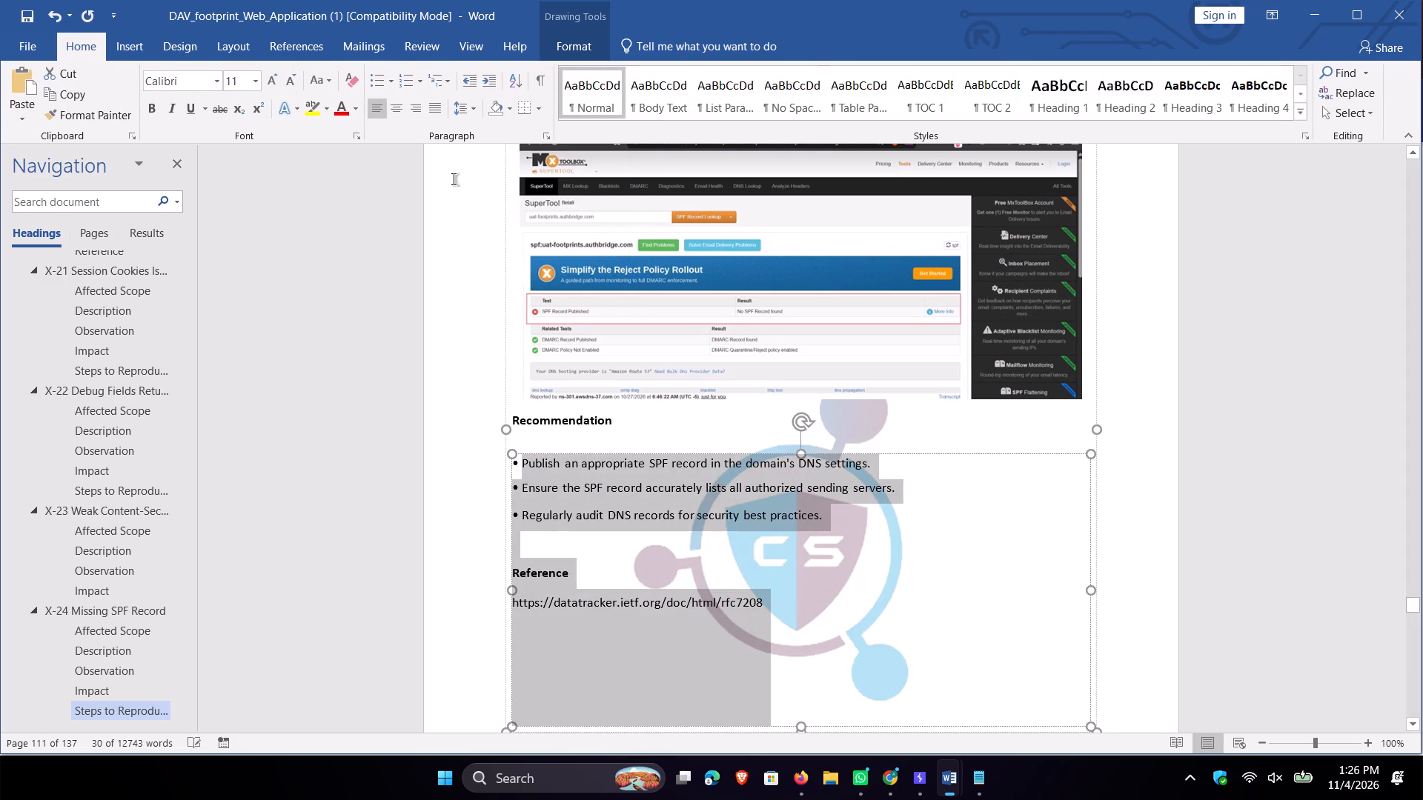
{"action": "left_click", "coordinate": [248, 48]}
Delete the empty lines above the X-25 Missing HTTP Security Headers heading so it starts directly below the page header.
{"action": "scroll", "coordinate": [836, 436], "scroll_direction": "down", "scroll_amount": 4}
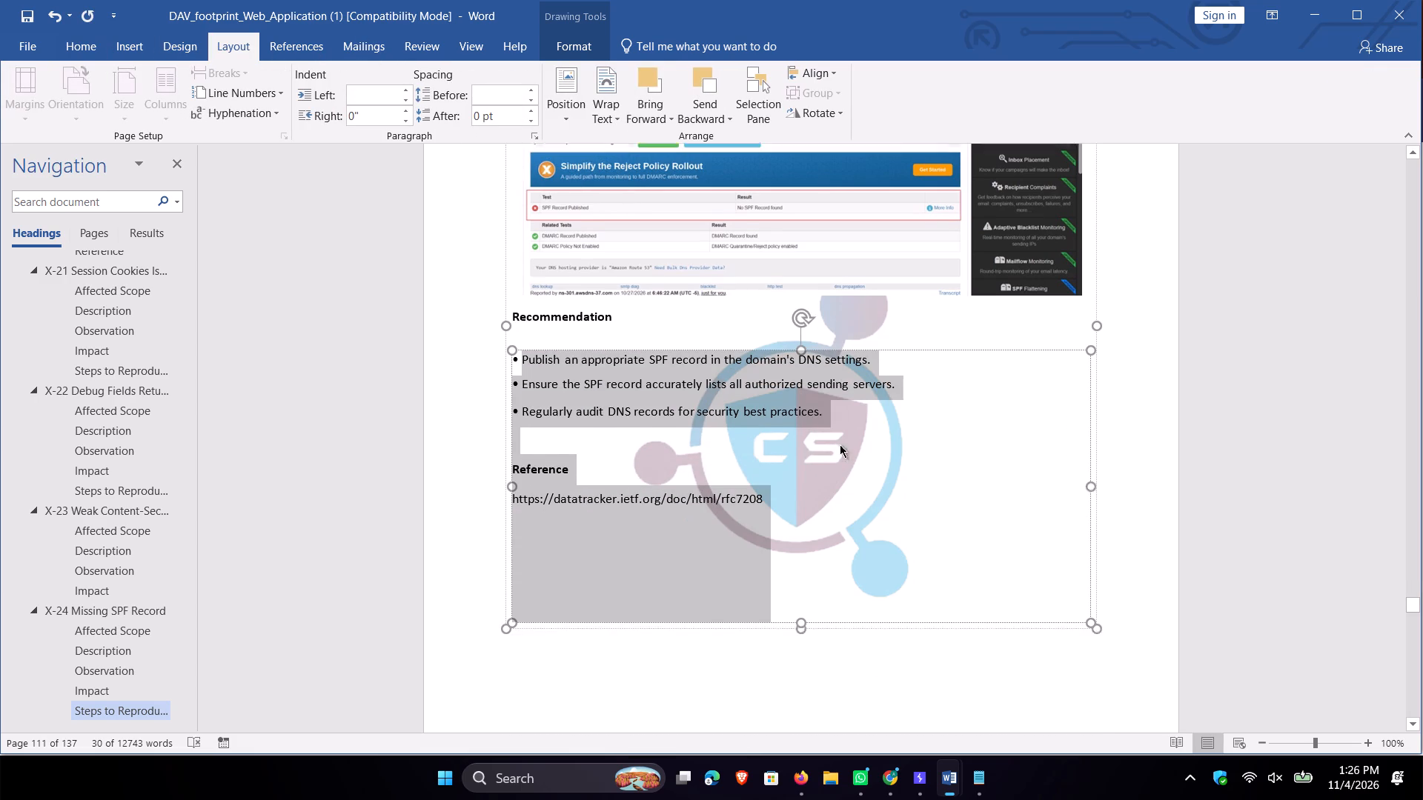
{"action": "scroll", "coordinate": [840, 444], "scroll_direction": "down", "scroll_amount": 20}
{"action": "scroll", "coordinate": [840, 444], "scroll_direction": "down", "scroll_amount": 4}
{"action": "left_click", "coordinate": [582, 346]}
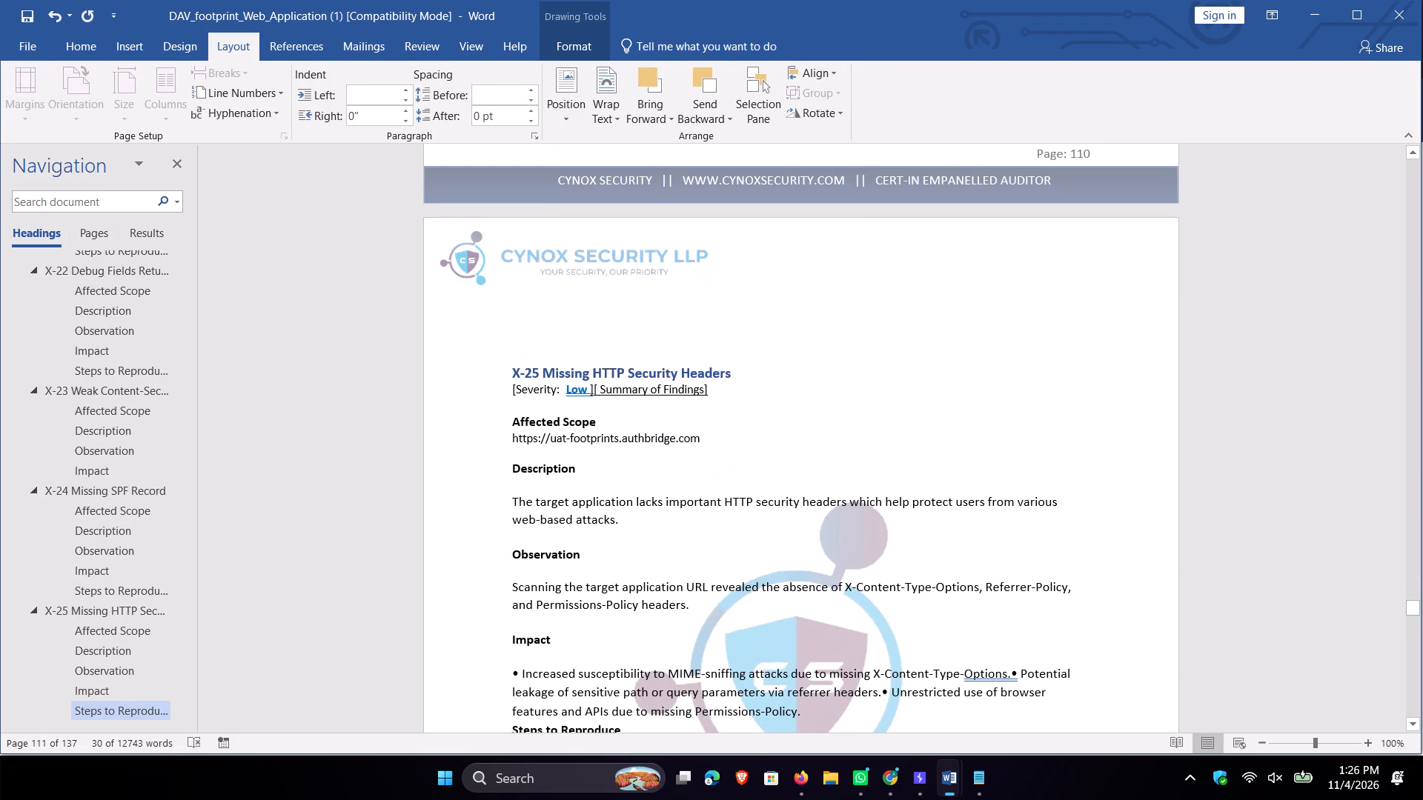
{"action": "key", "text": "BackSpace"}
{"action": "key", "text": "BackSpace"}
{"action": "key", "text": "BackSpace"}
{"action": "key", "text": "BackSpace"}
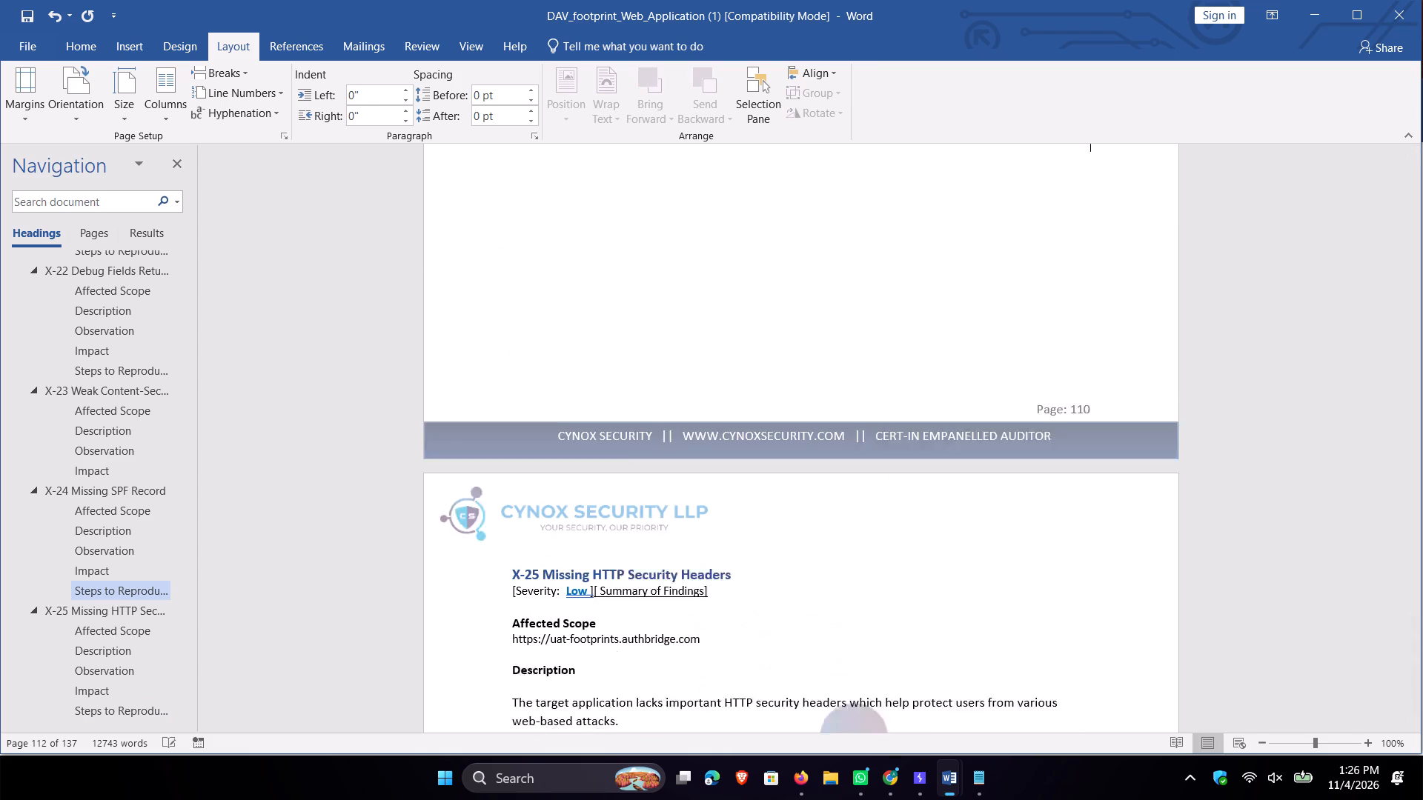
Split the X-25 Impact text into three separate bullet lines and remove the duplicate bullet before "Potential leakage".
{"action": "scroll", "coordinate": [591, 394], "scroll_direction": "down", "scroll_amount": 9}
{"action": "scroll", "coordinate": [534, 456], "scroll_direction": "down", "scroll_amount": 8}
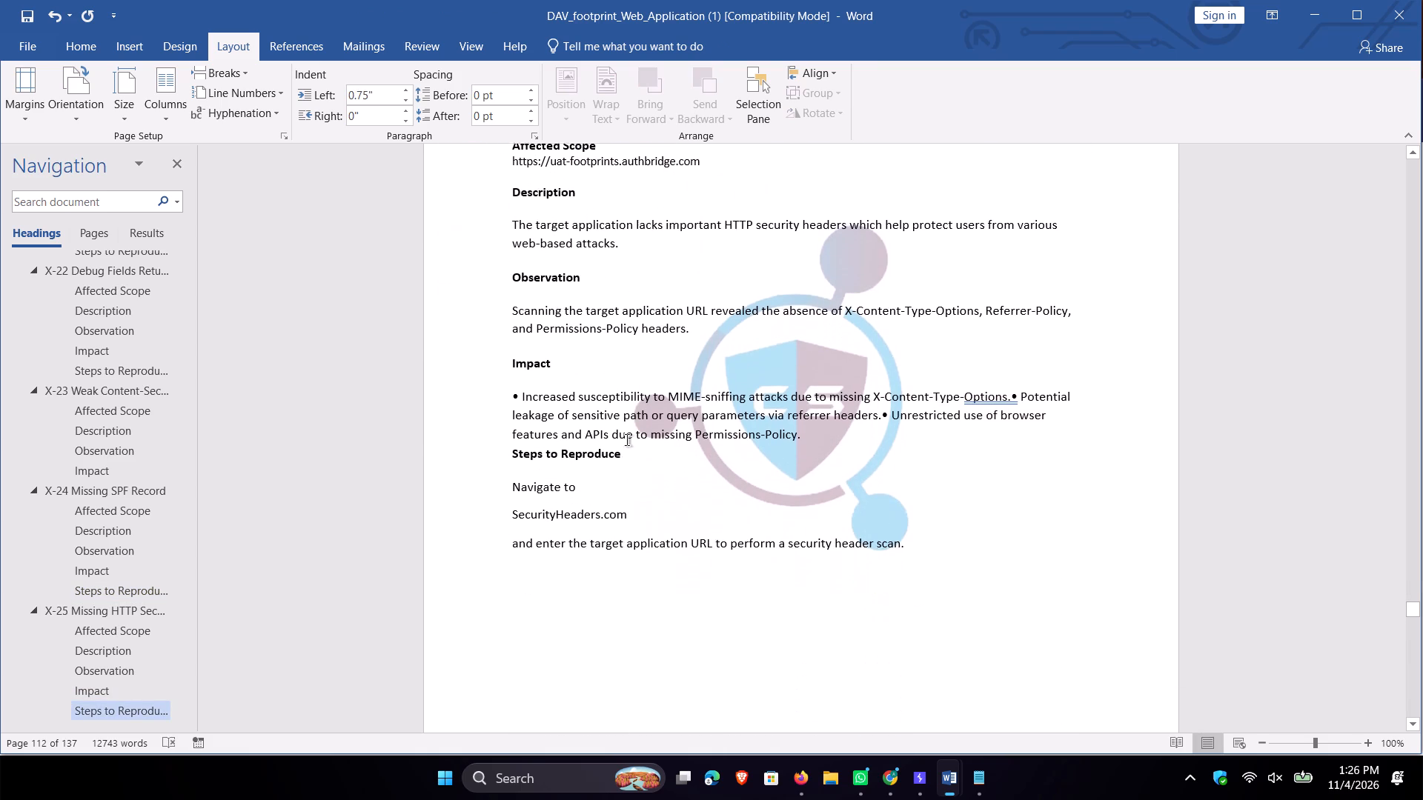
{"action": "left_click", "coordinate": [1010, 396]}
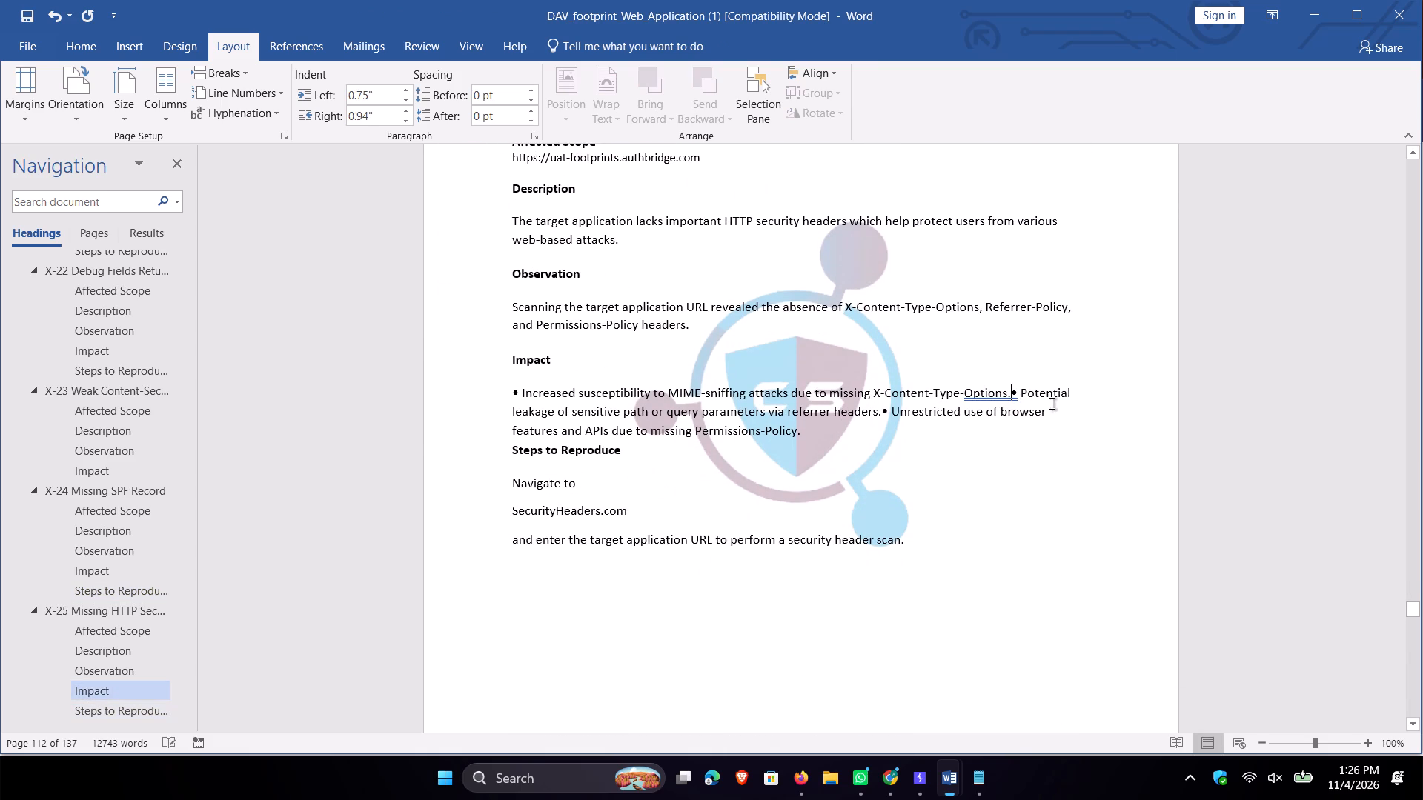
{"action": "key", "text": "Return"}
{"action": "left_click", "coordinate": [953, 415]}
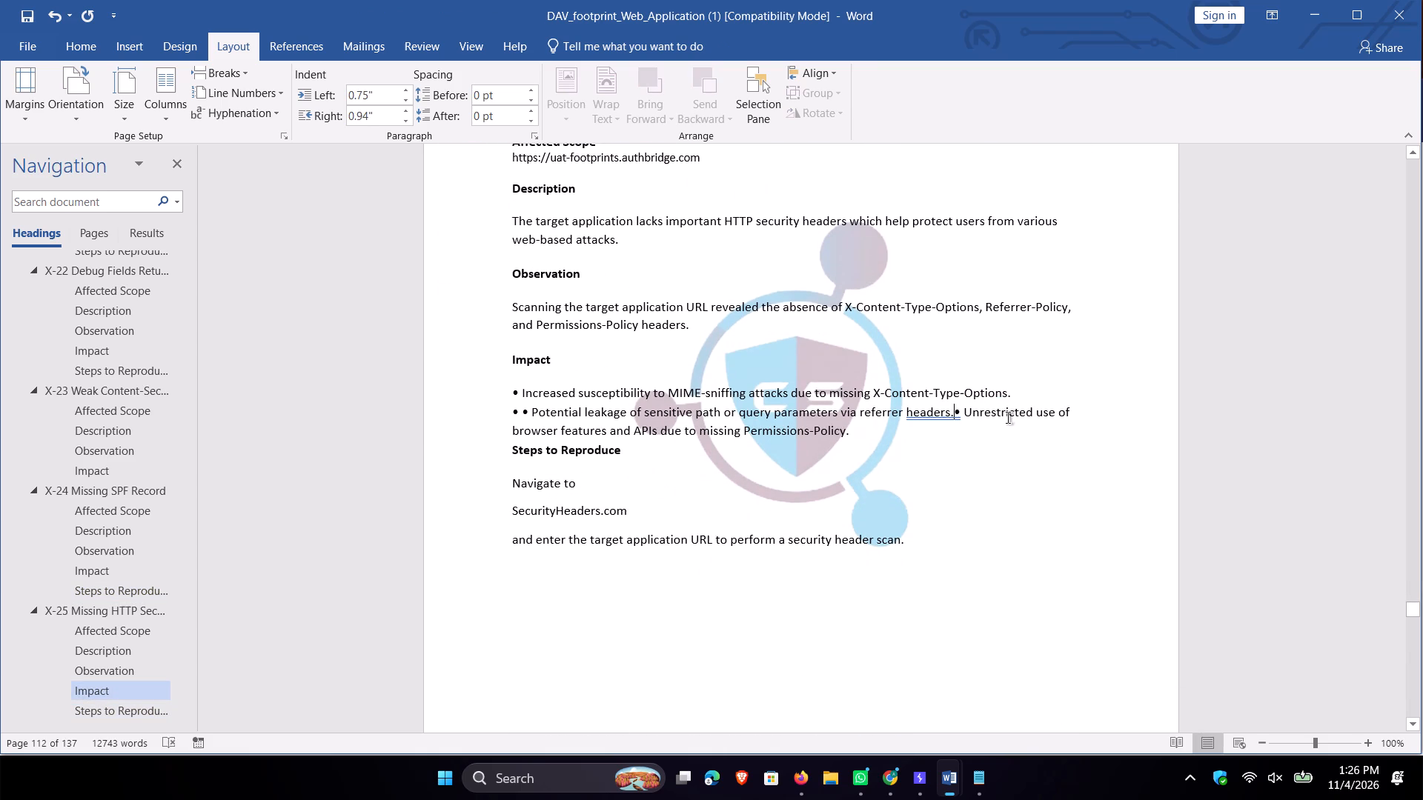
{"action": "key", "text": "Return"}
{"action": "scroll", "coordinate": [725, 459], "scroll_direction": "down", "scroll_amount": 3}
{"action": "key", "text": "BackSpace"}
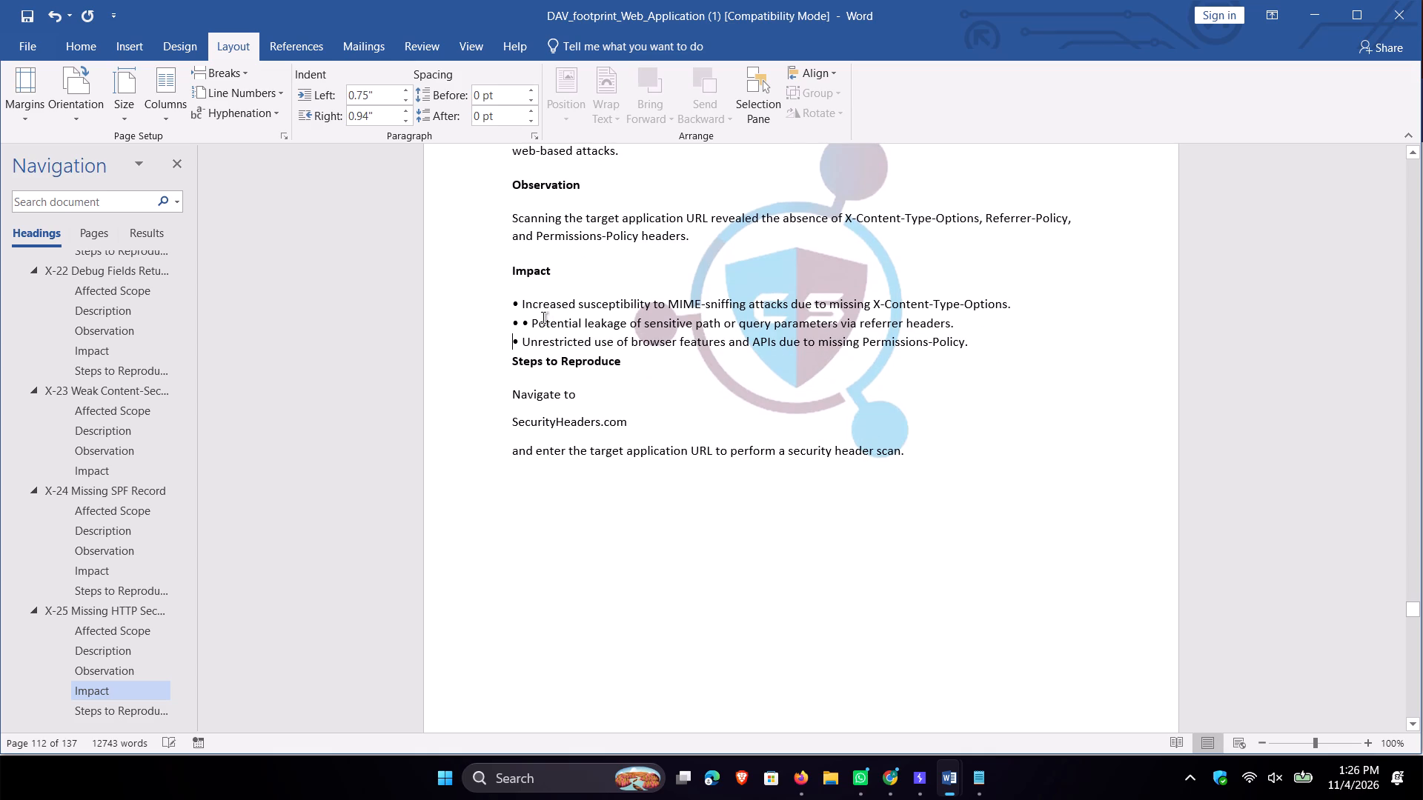
{"action": "left_click", "coordinate": [525, 324]}
{"action": "key", "text": "BackSpace"}
Insert an empty line between the last X-25 Impact bullet and the Steps to Reproduce heading.
{"action": "scroll", "coordinate": [583, 353], "scroll_direction": "down", "scroll_amount": 2}
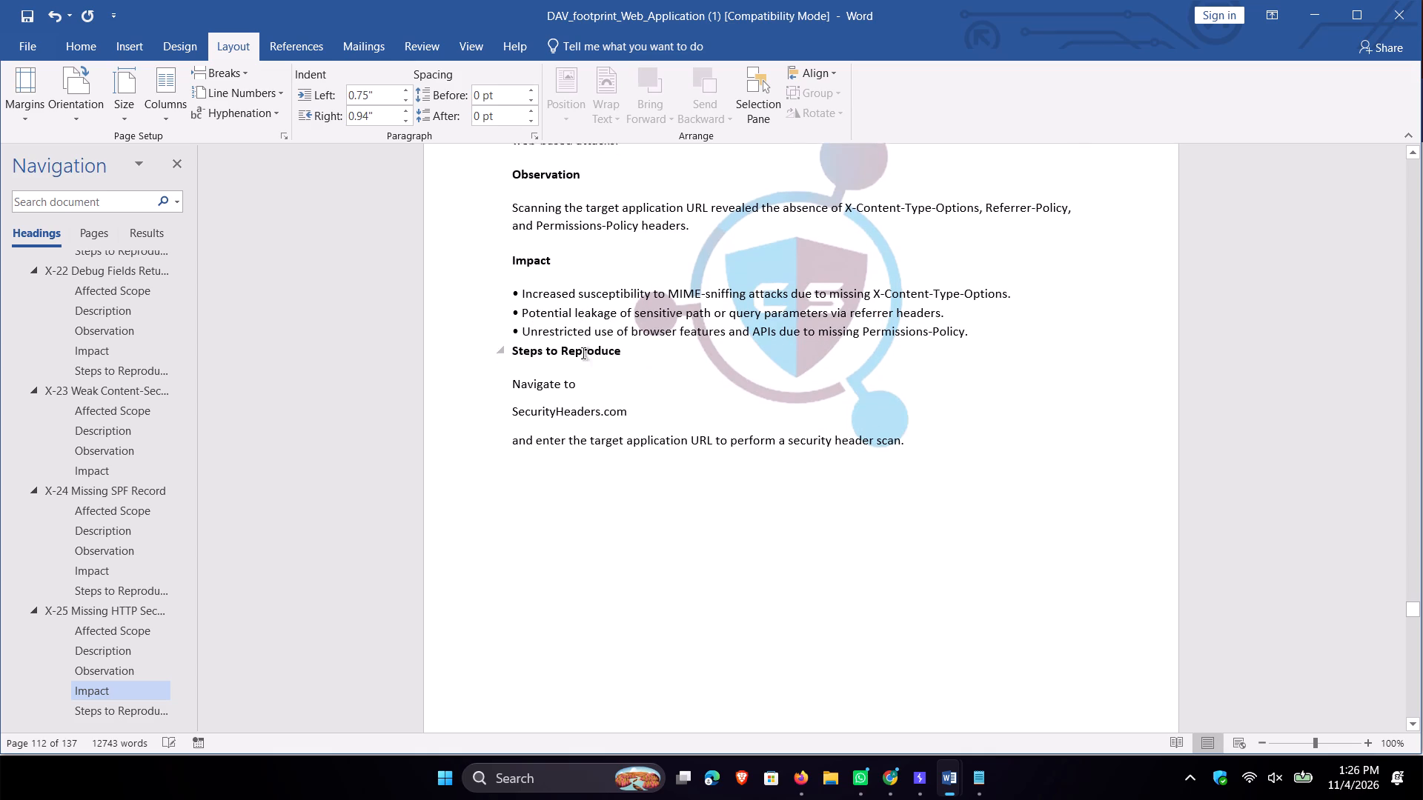
{"action": "scroll", "coordinate": [583, 353], "scroll_direction": "down", "scroll_amount": 1}
{"action": "left_click", "coordinate": [983, 253]}
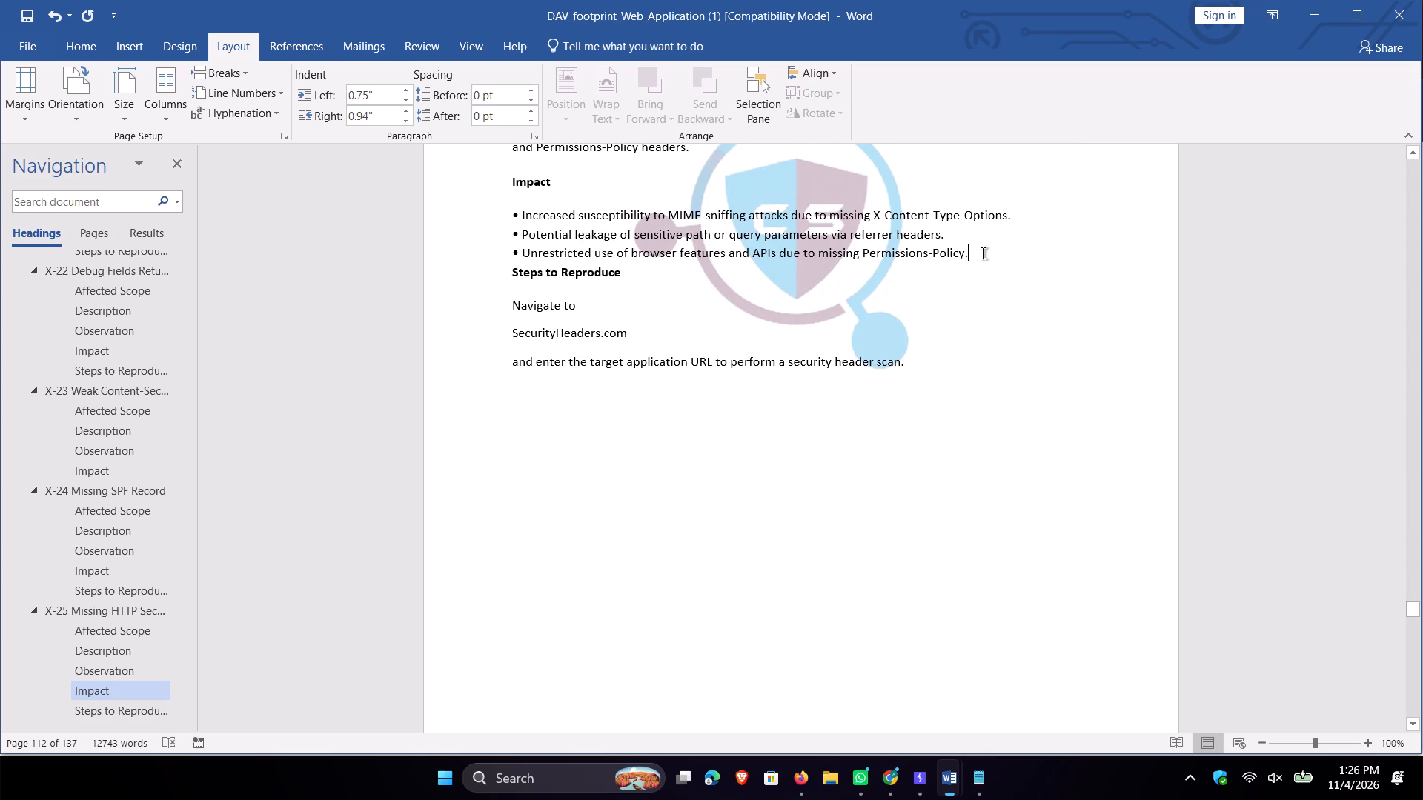
{"action": "key", "text": "Return"}
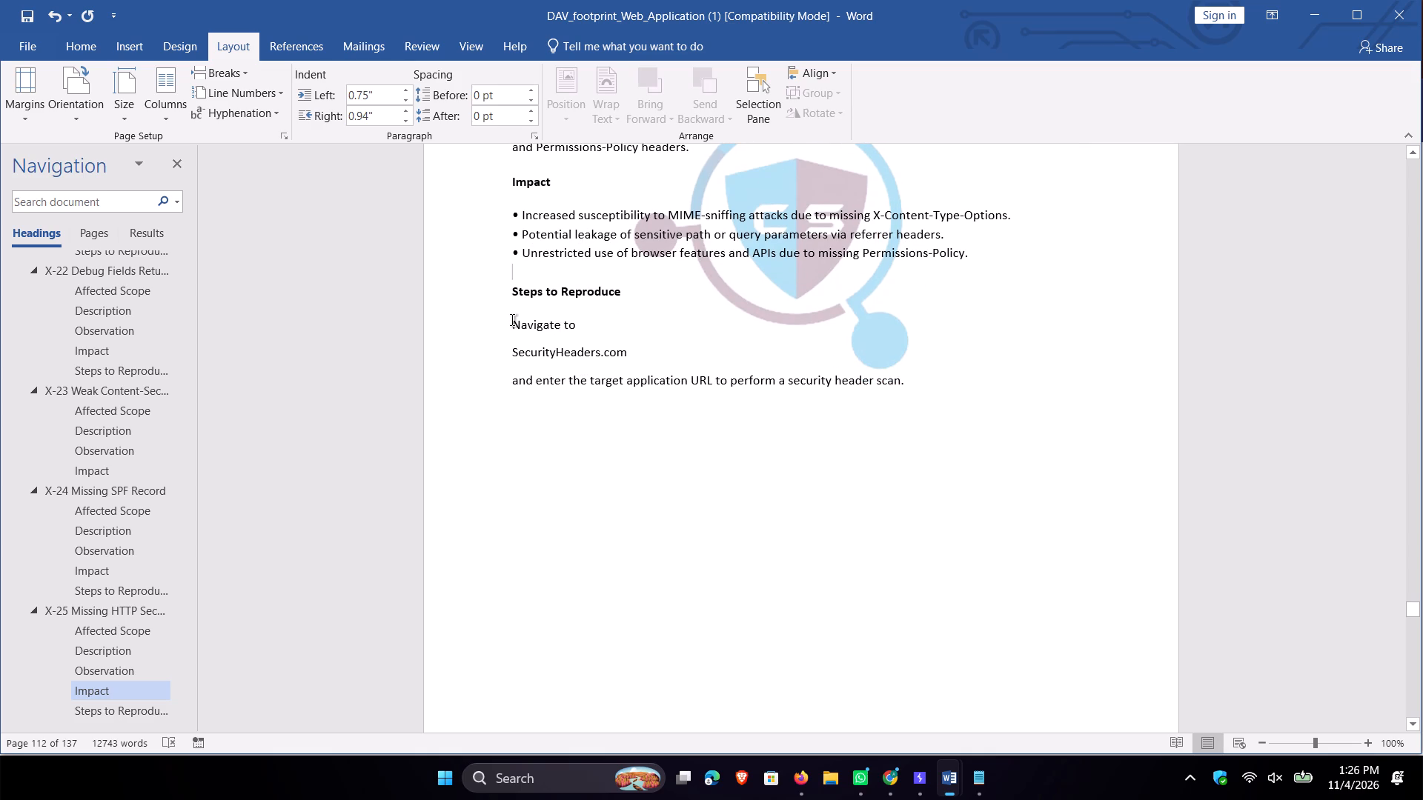
Set the right indent of the "Navigate to" line under X-25 Steps to Reproduce to 1 inch.
{"action": "left_click", "coordinate": [512, 320]}
{"action": "left_click", "coordinate": [379, 116]}
{"action": "key", "text": "1"}
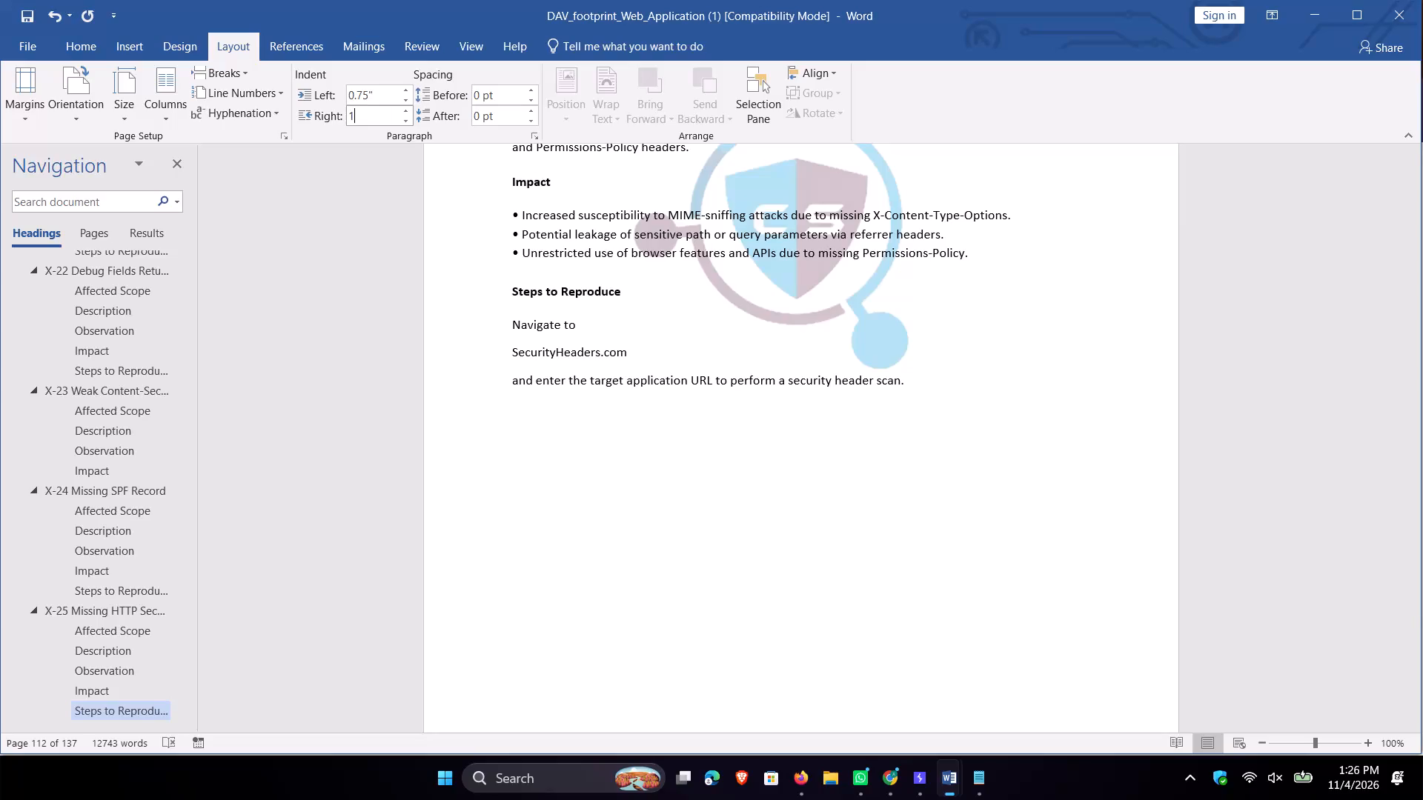
{"action": "left_click", "coordinate": [574, 384]}
Join "Navigate to", "SecurityHeaders.com" and "and enter the target application URL" into one continuous sentence under X-25 Steps to Reproduce.
{"action": "left_click", "coordinate": [512, 353]}
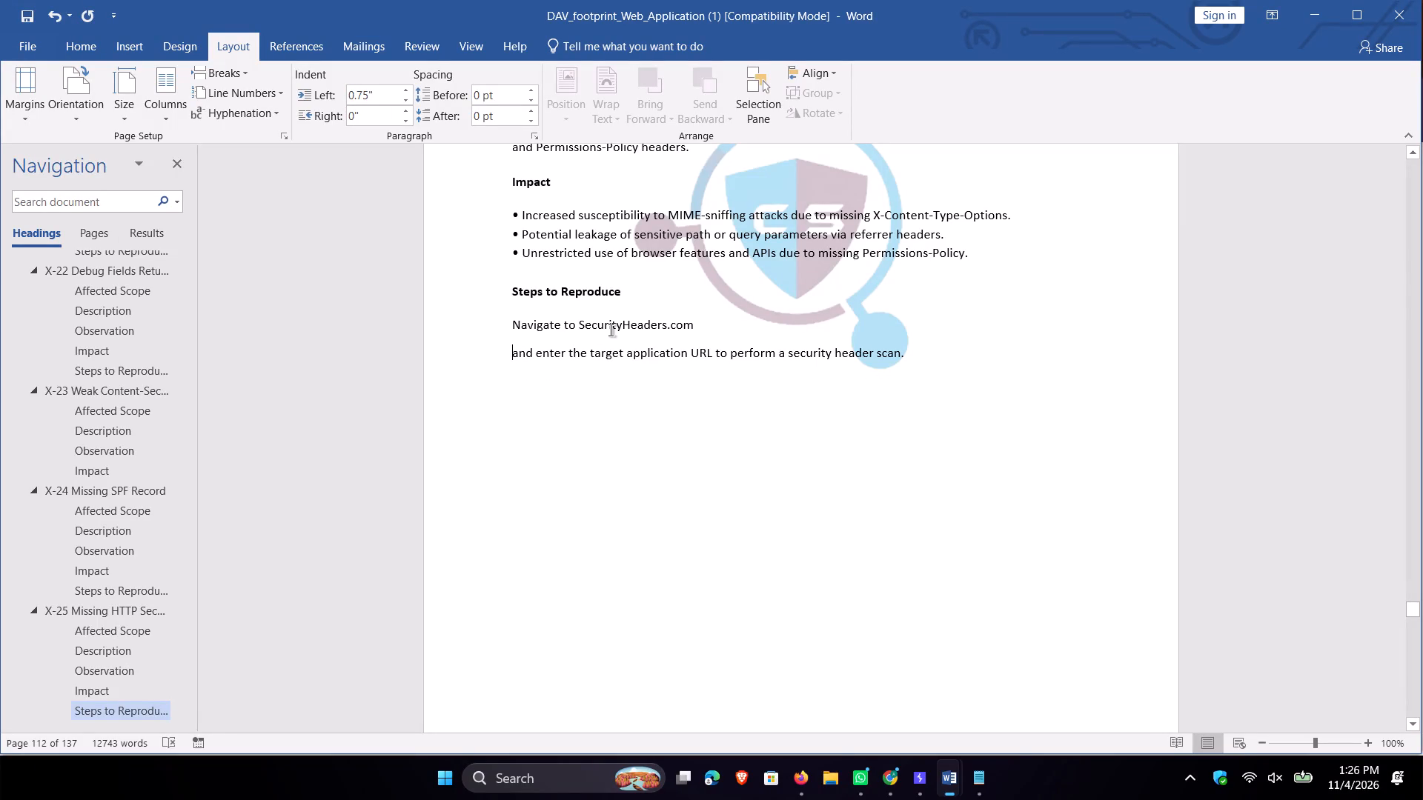
{"action": "key", "text": "BackSpace"}
{"action": "key", "text": "BackSpace"}
{"action": "key", "text": "space"}
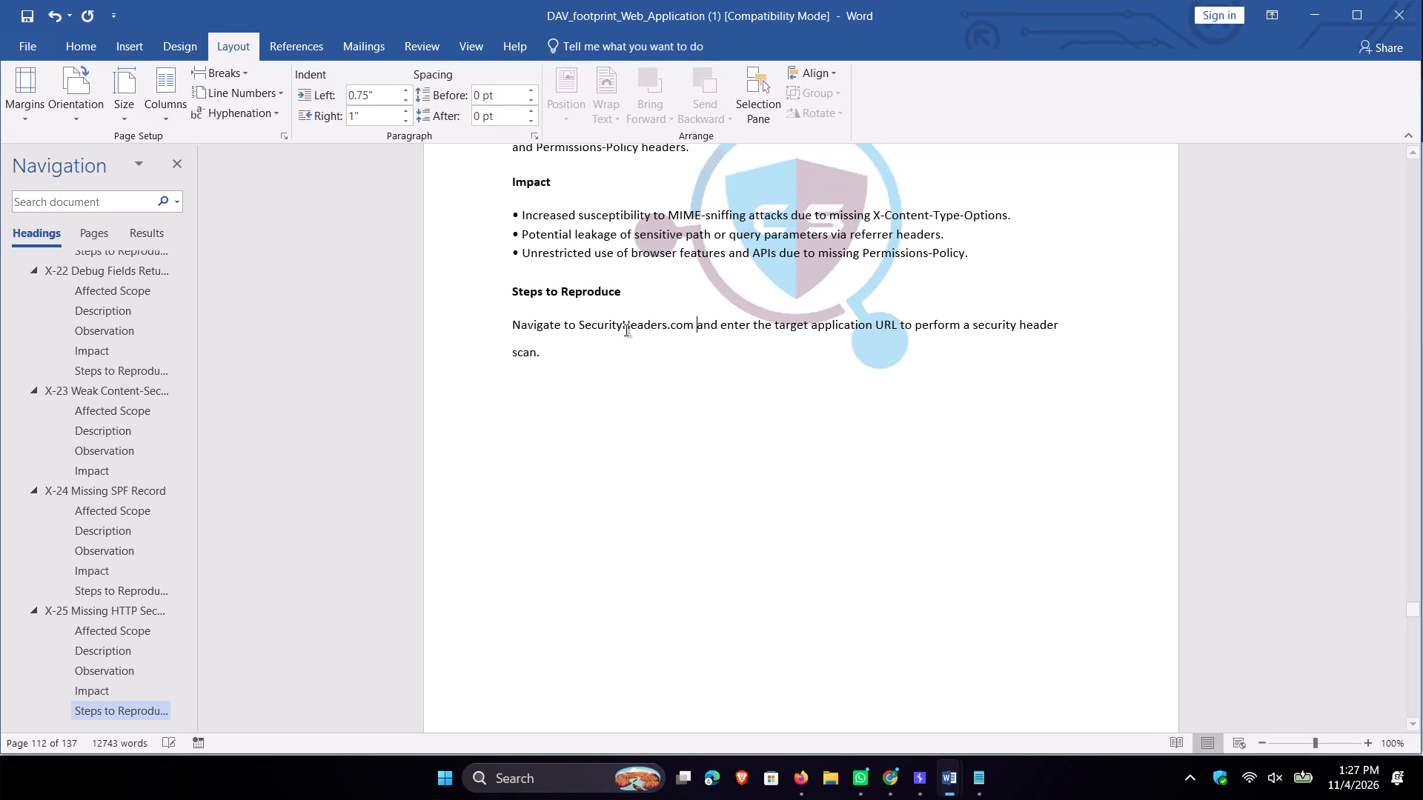
Join "X-Content-Type-Options" to the sentence ending in "missing:" below the securityheaders.com screenshot, separated by a space.
{"action": "scroll", "coordinate": [578, 367], "scroll_direction": "down", "scroll_amount": 20}
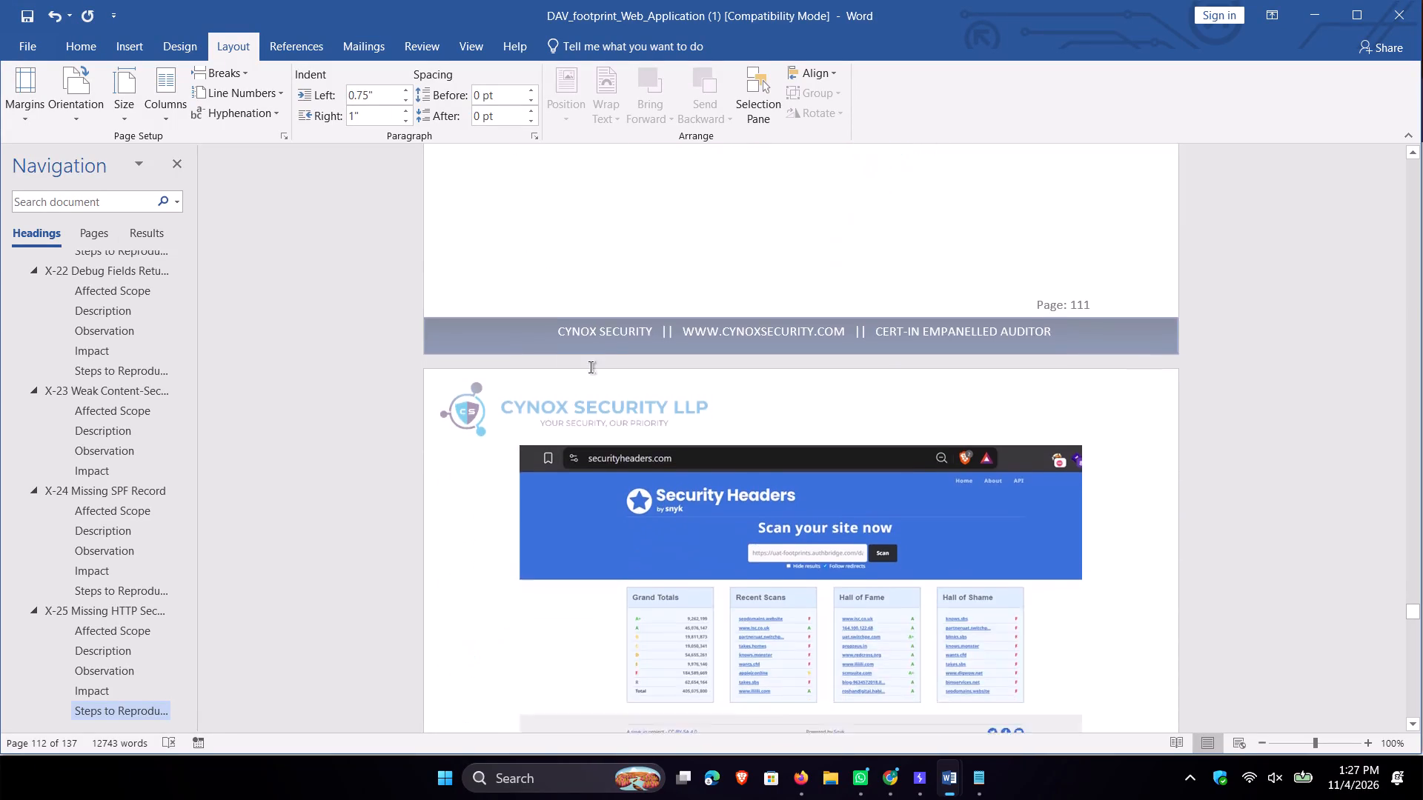
{"action": "scroll", "coordinate": [591, 367], "scroll_direction": "down", "scroll_amount": 8}
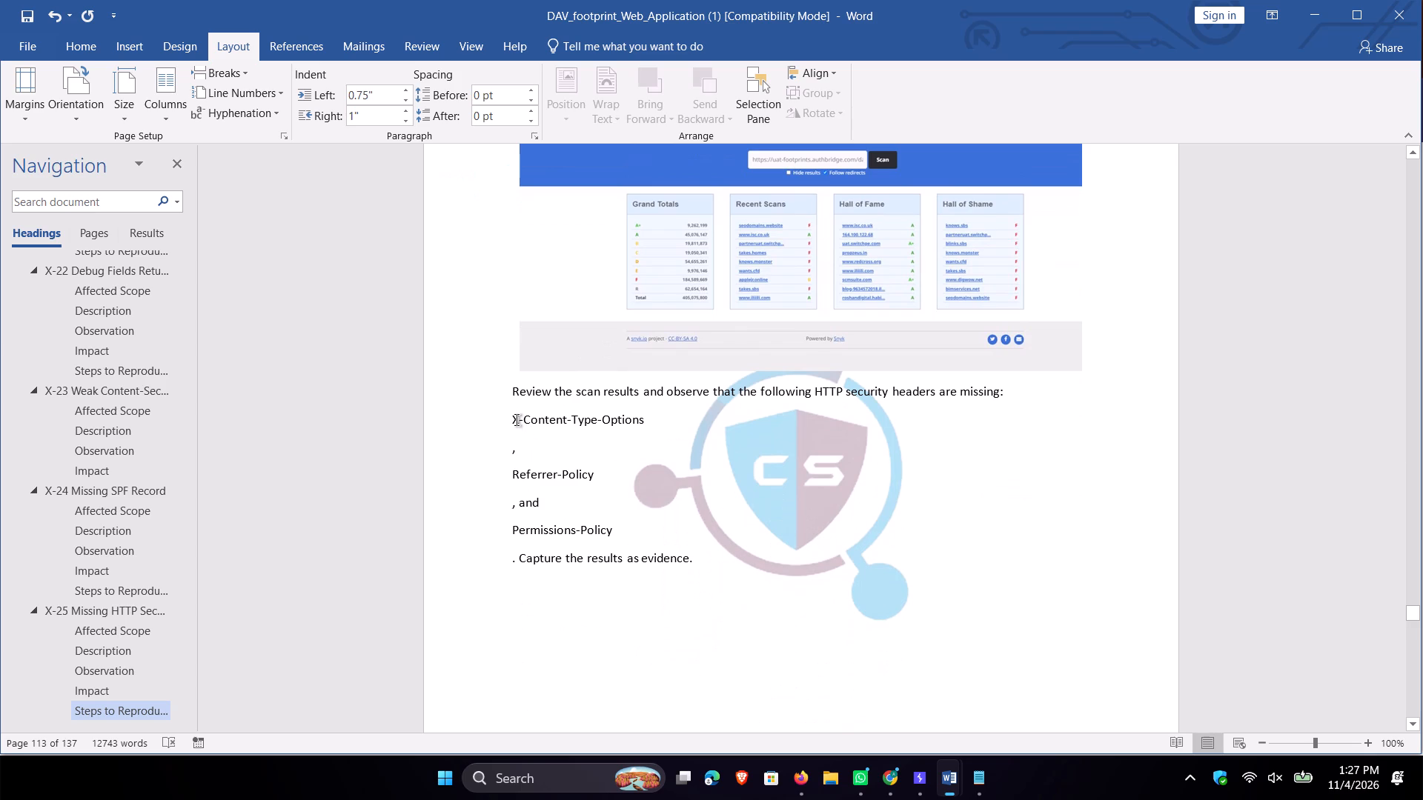
{"action": "left_click", "coordinate": [514, 419]}
{"action": "key", "text": "BackSpace"}
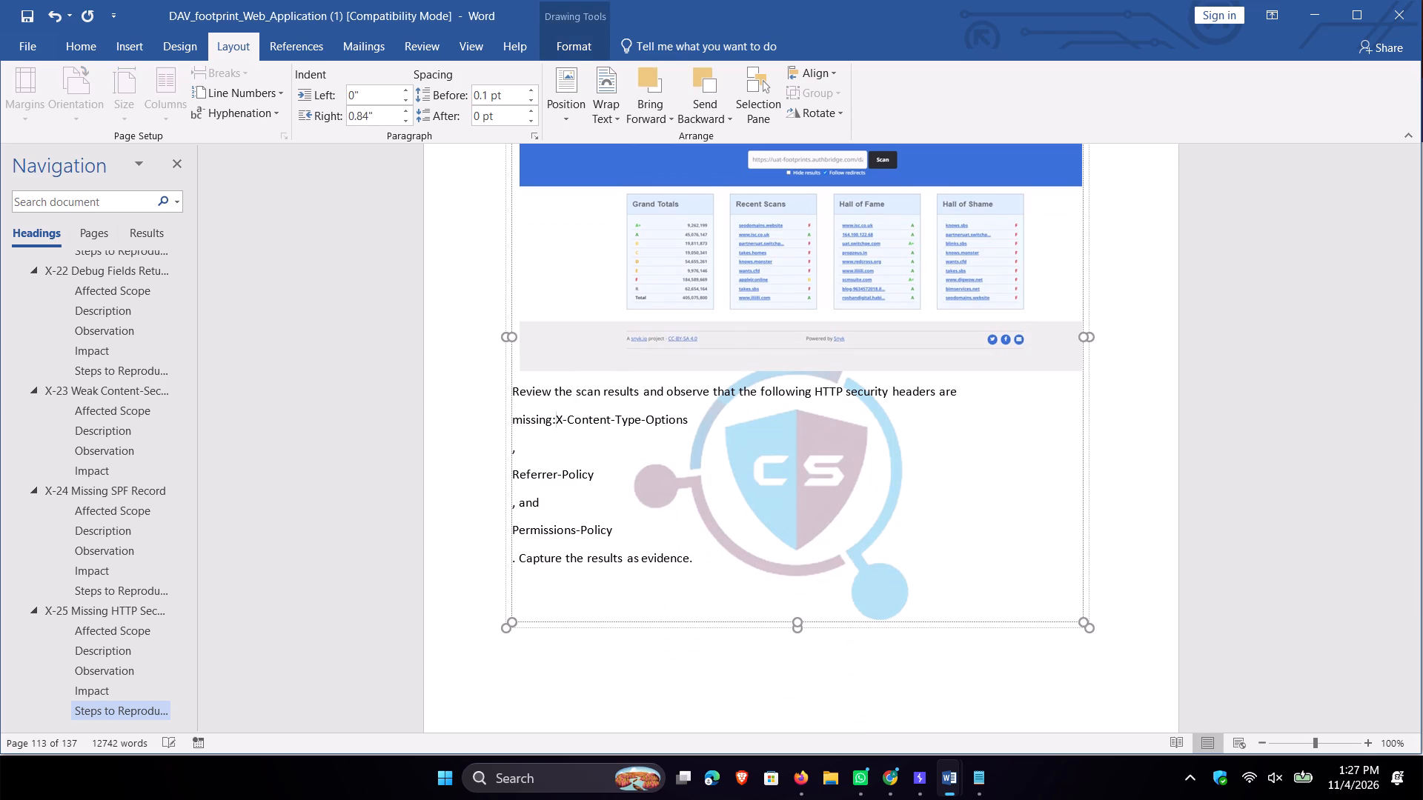
{"action": "key", "text": "space"}
Pull the stray comma and "Referrer-Policy" up so the line reads "X-Content-Type-Options, Referrer-Policy".
{"action": "left_click", "coordinate": [540, 457]}
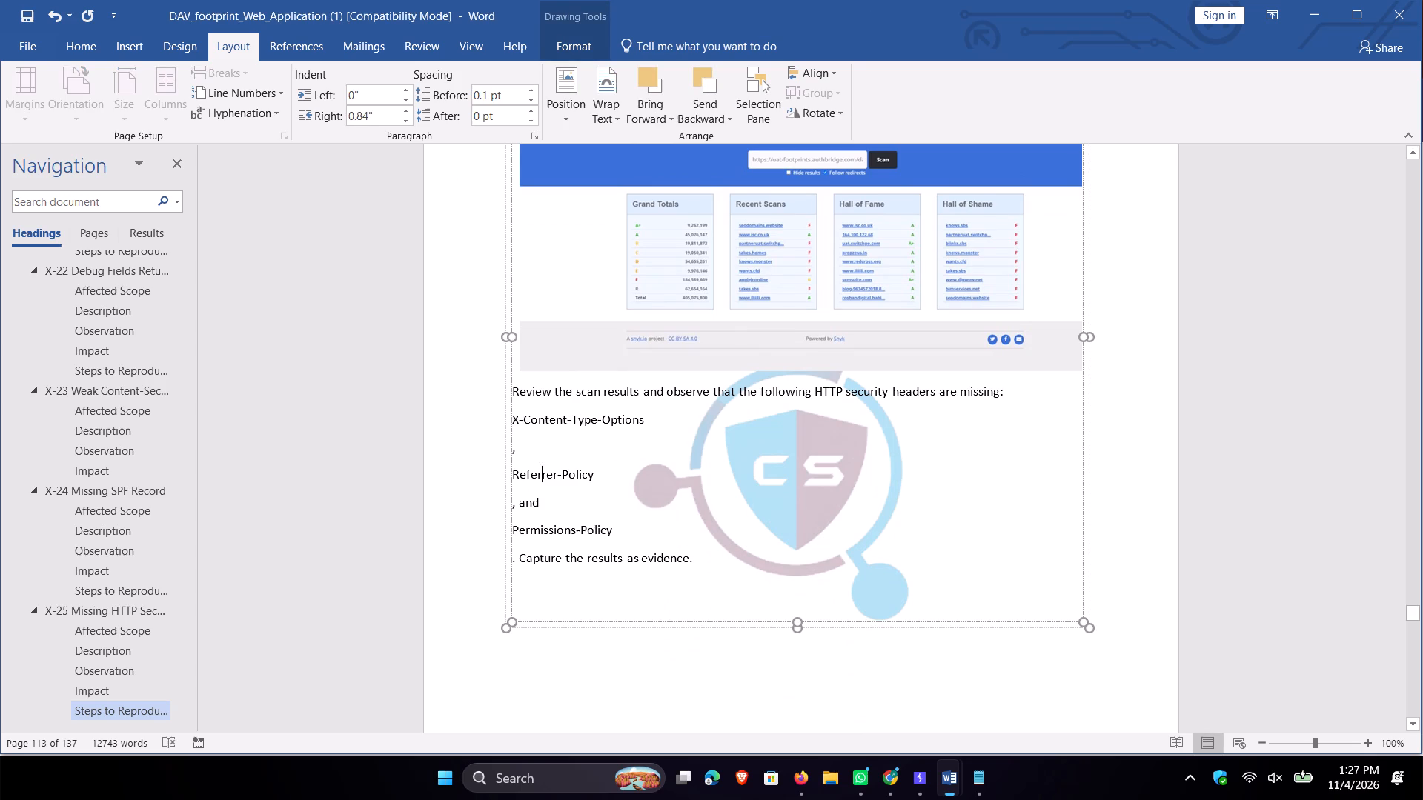
{"action": "left_click", "coordinate": [516, 449]}
{"action": "left_click", "coordinate": [536, 444]}
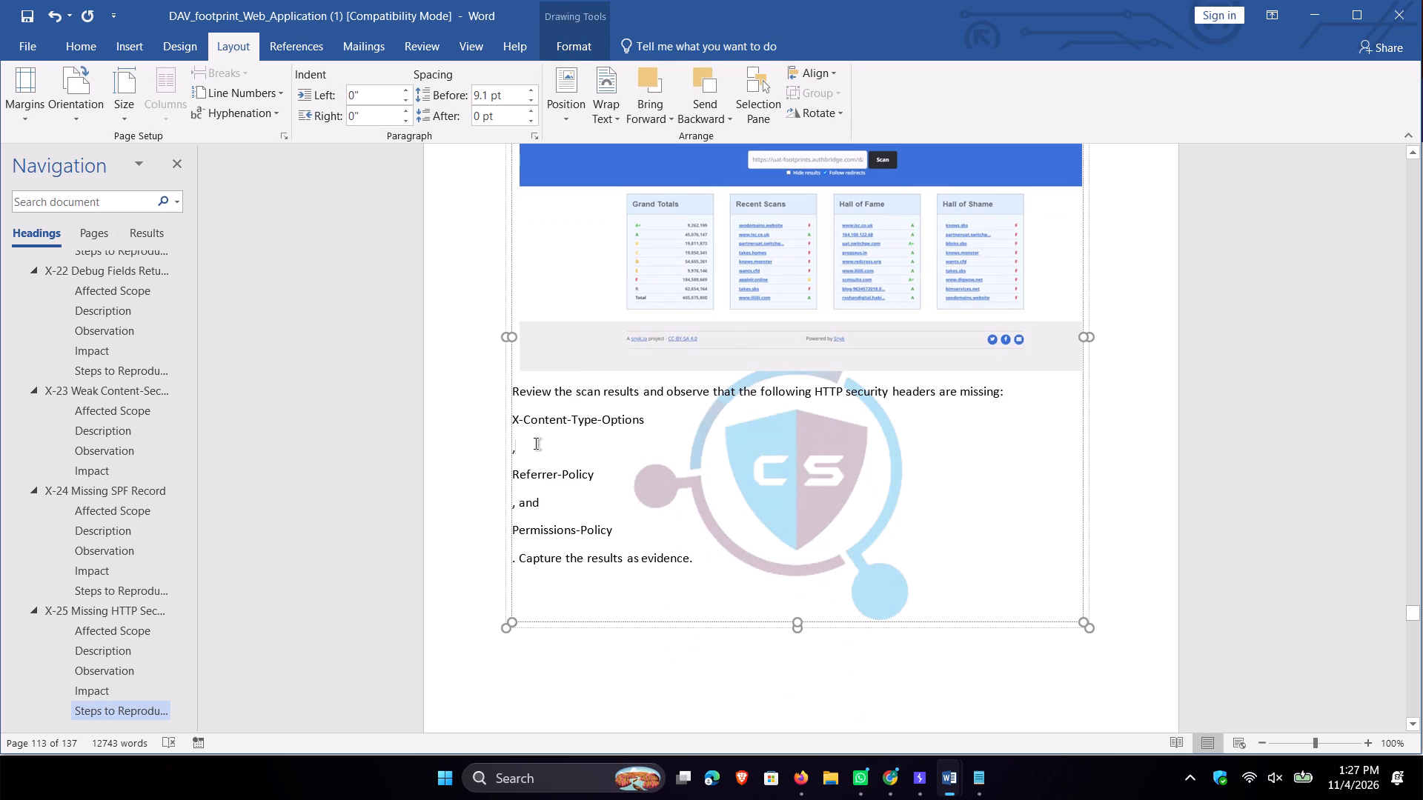
{"action": "key", "text": "Left"}
{"action": "key", "text": "BackSpace"}
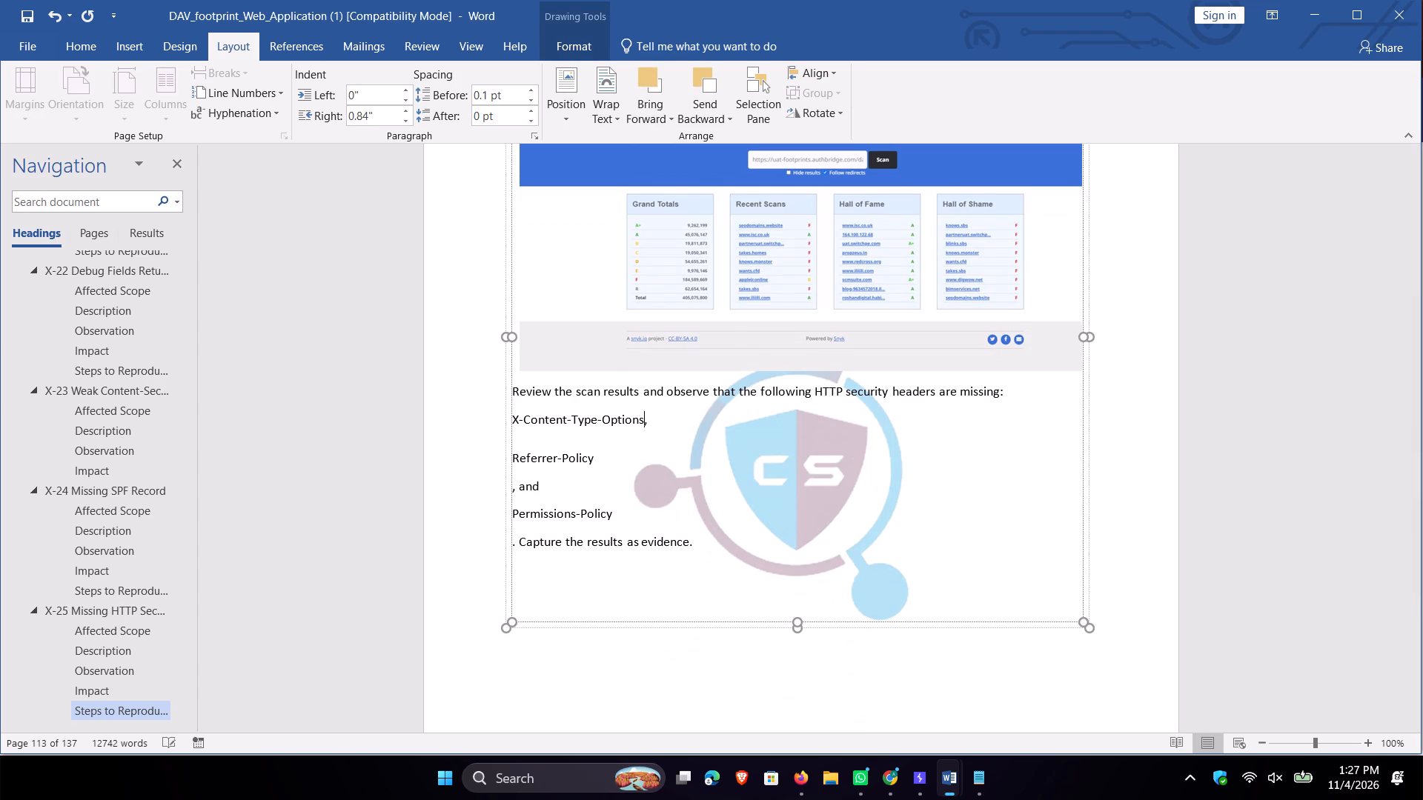
{"action": "left_click", "coordinate": [549, 455]}
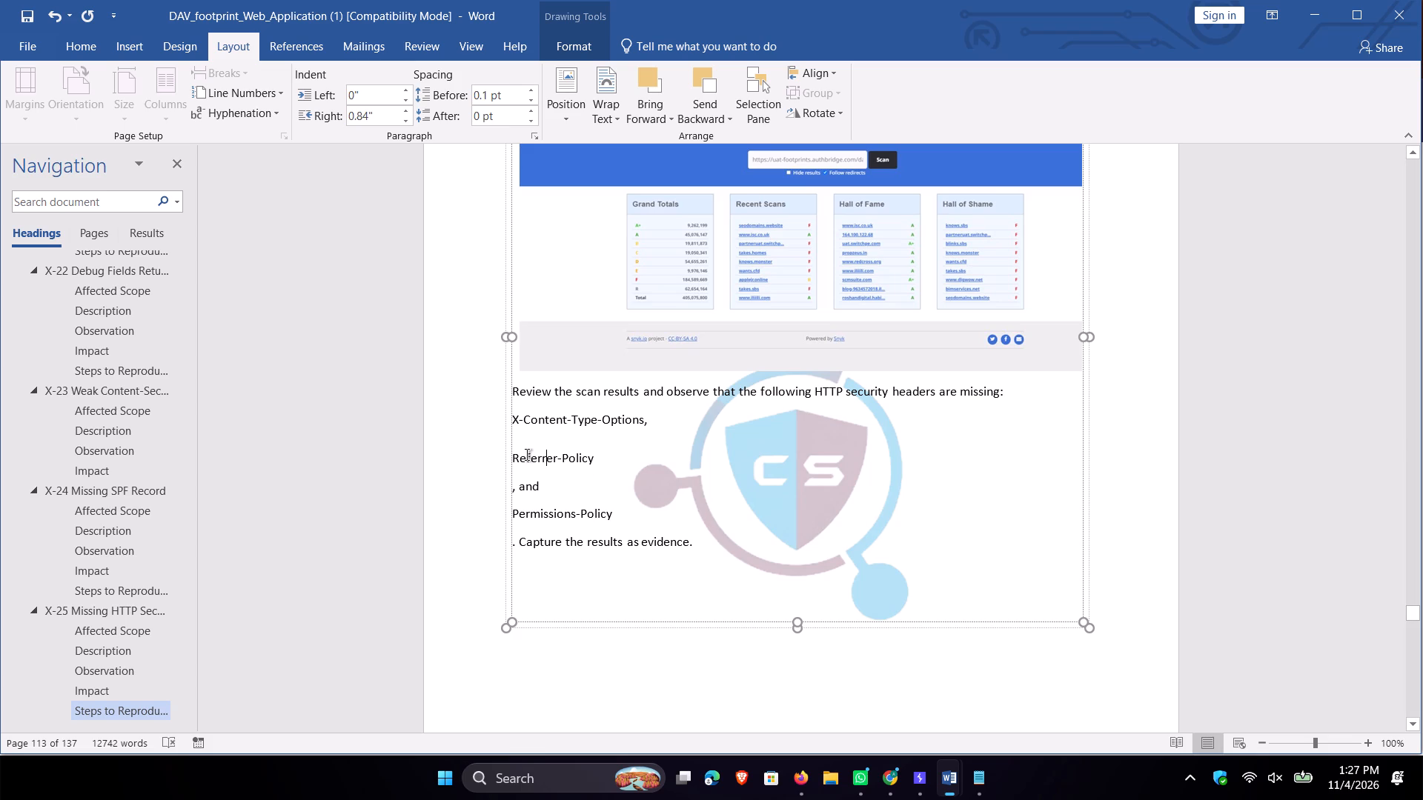
{"action": "left_click", "coordinate": [520, 460]}
{"action": "key", "text": "Left"}
{"action": "key", "text": "BackSpace"}
{"action": "key", "text": "space"}
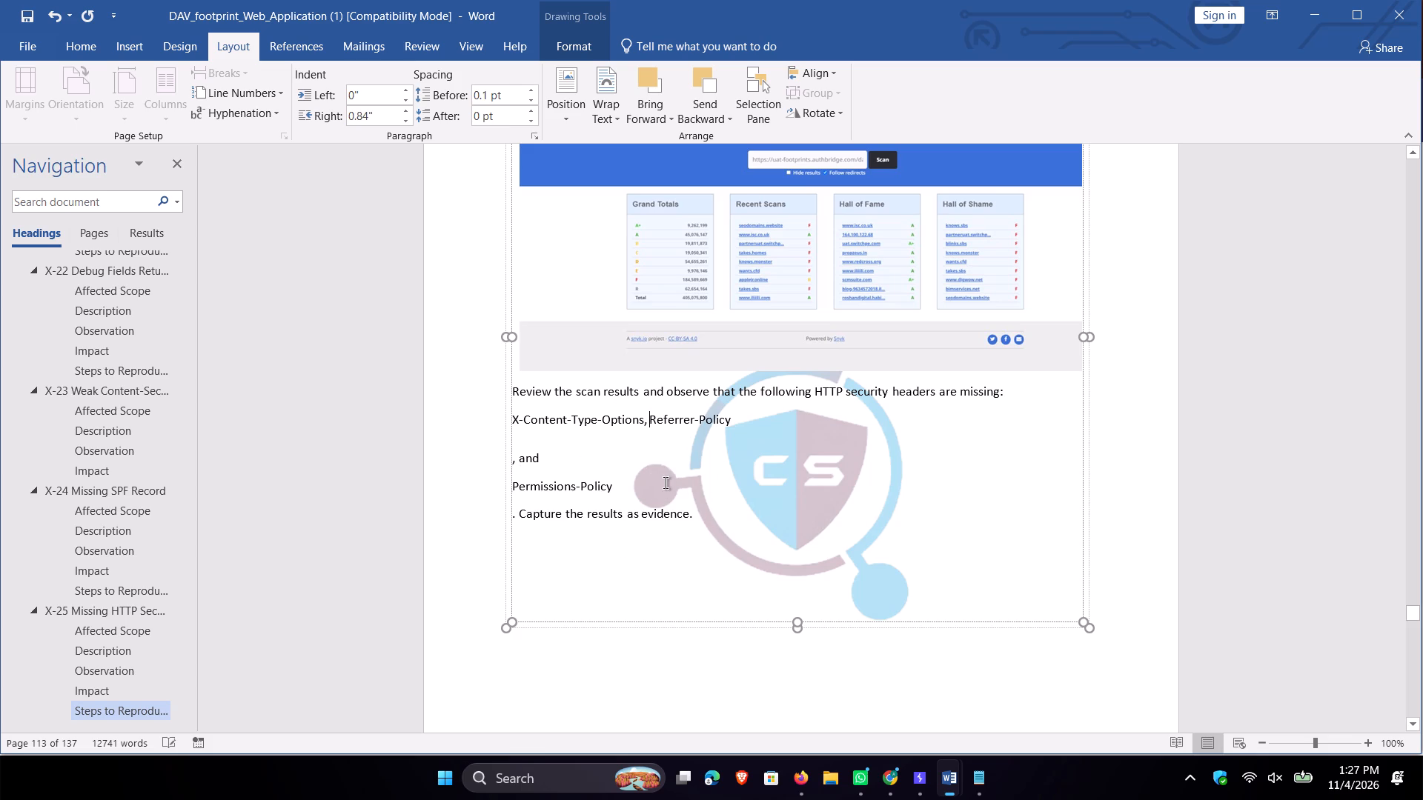
Join the separate ", and" and "Permissions-Policy" lines to the header list after "Referrer-Policy".
{"action": "left_click", "coordinate": [517, 455]}
{"action": "key", "text": "Left"}
{"action": "key", "text": "BackSpace"}
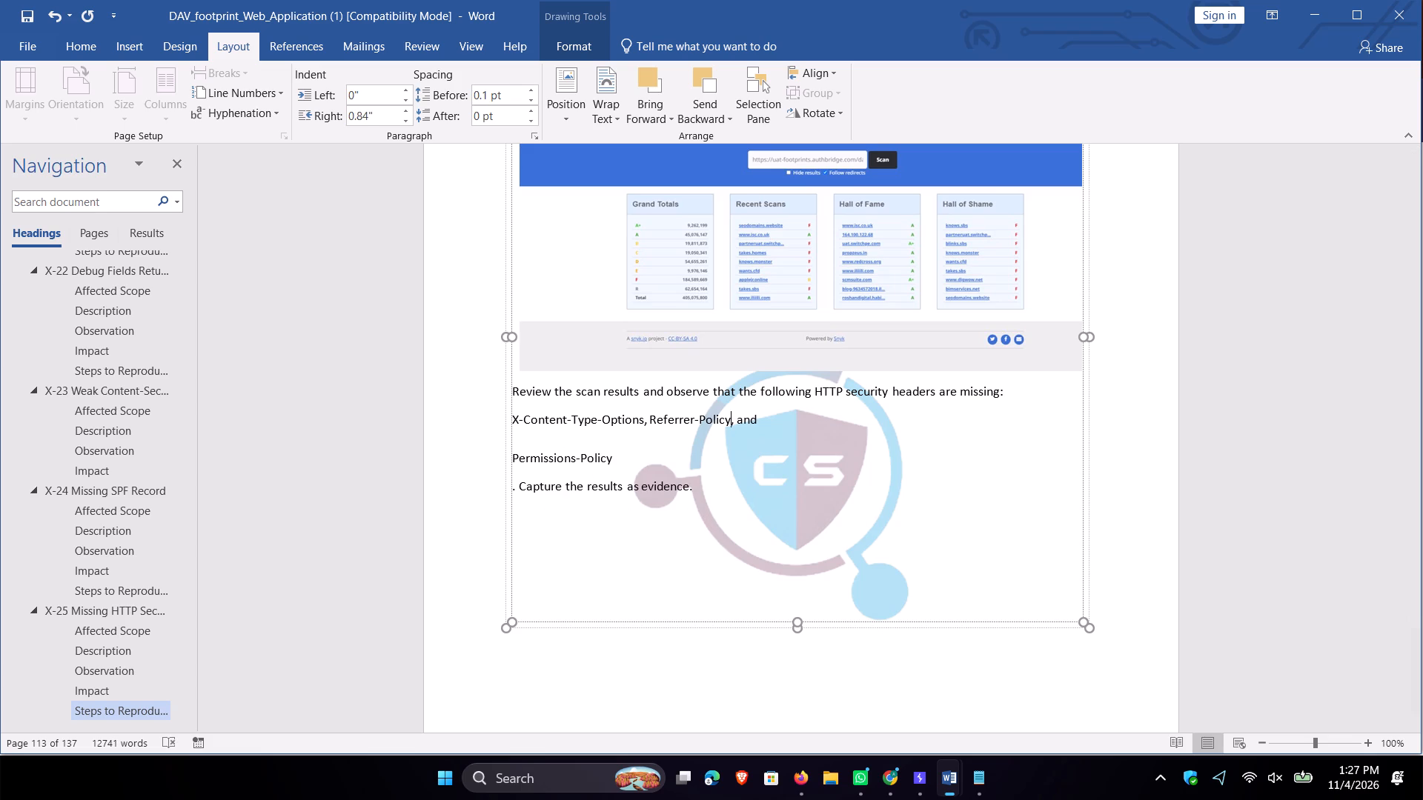
{"action": "left_click", "coordinate": [516, 454]}
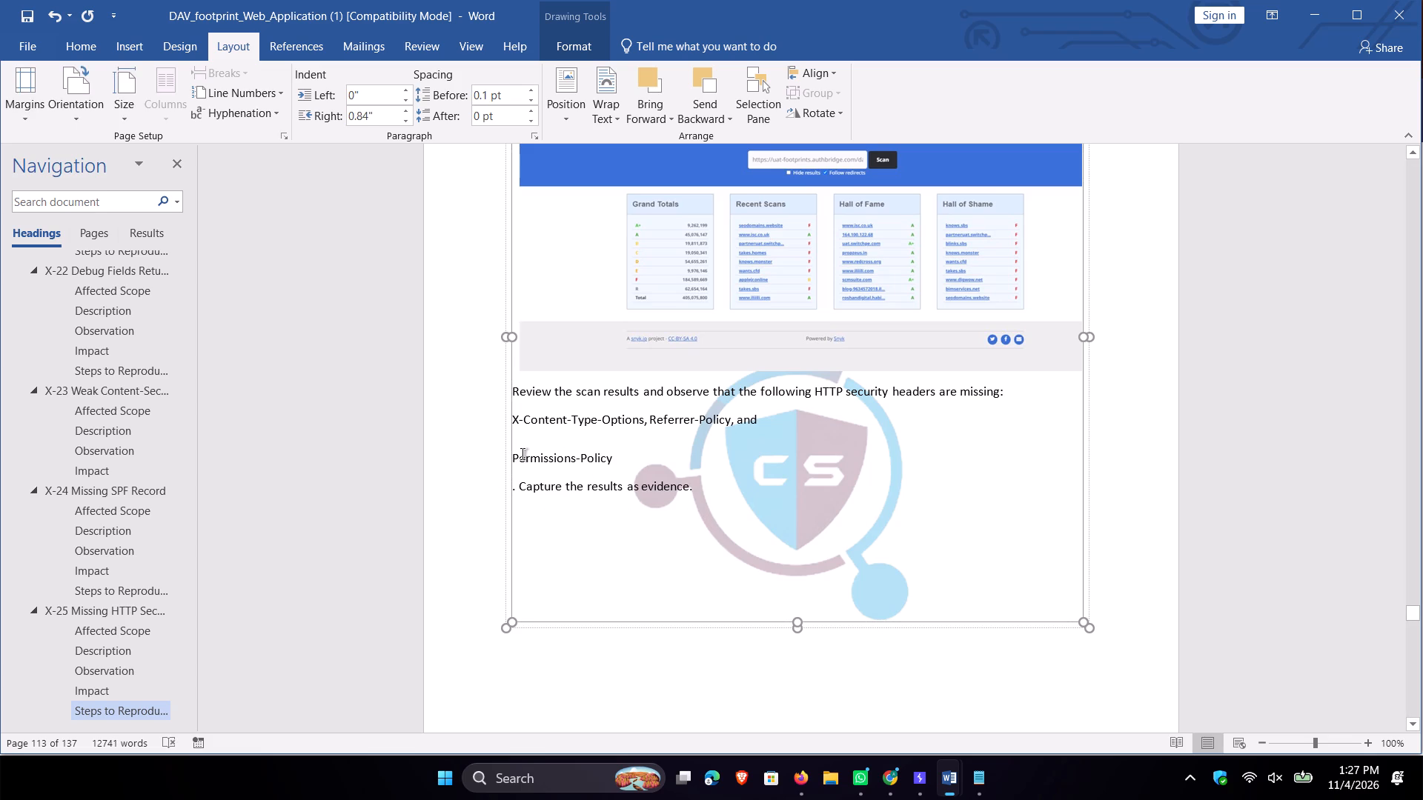
{"action": "left_click", "coordinate": [523, 454]}
{"action": "key", "text": "Left"}
{"action": "key", "text": "Left"}
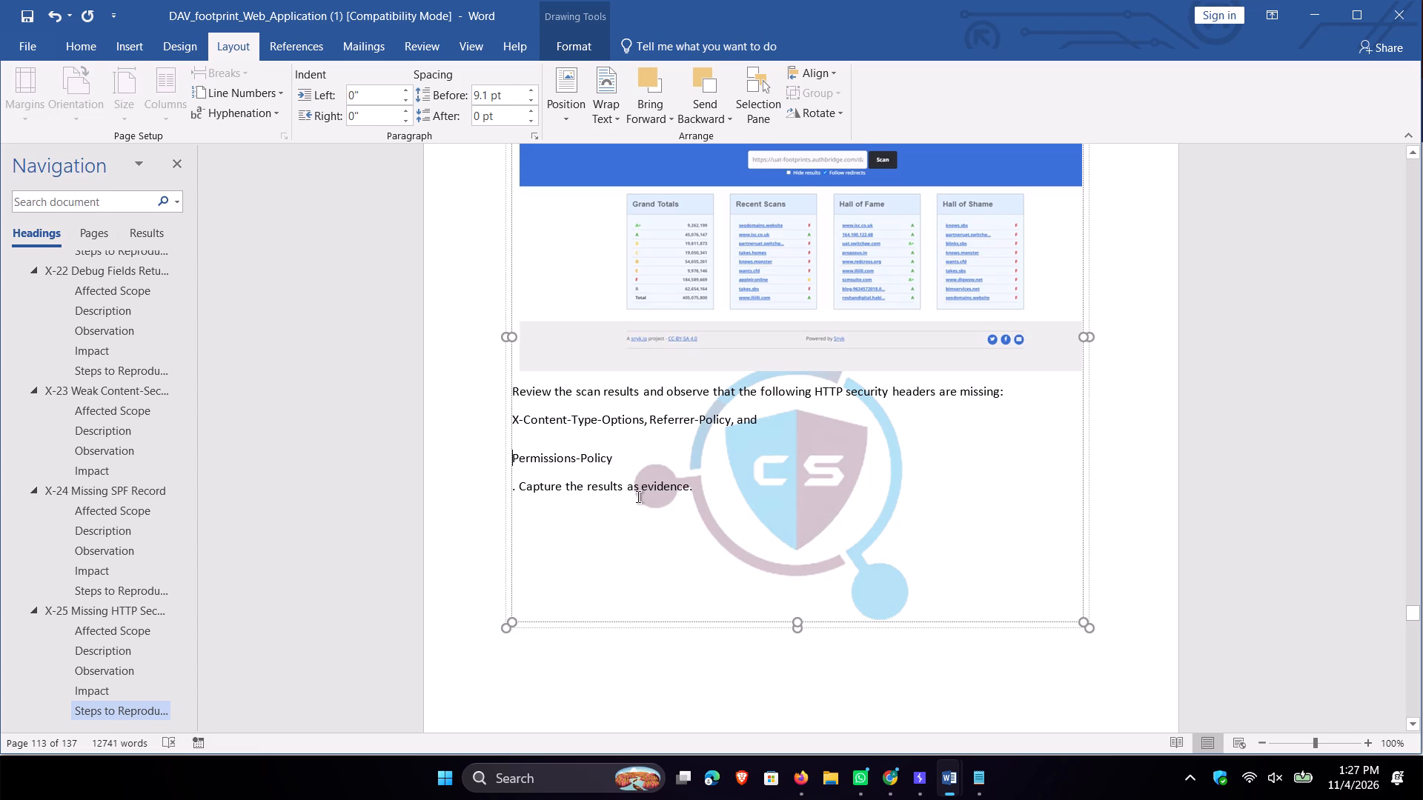
{"action": "key", "text": "BackSpace"}
{"action": "key", "text": "space"}
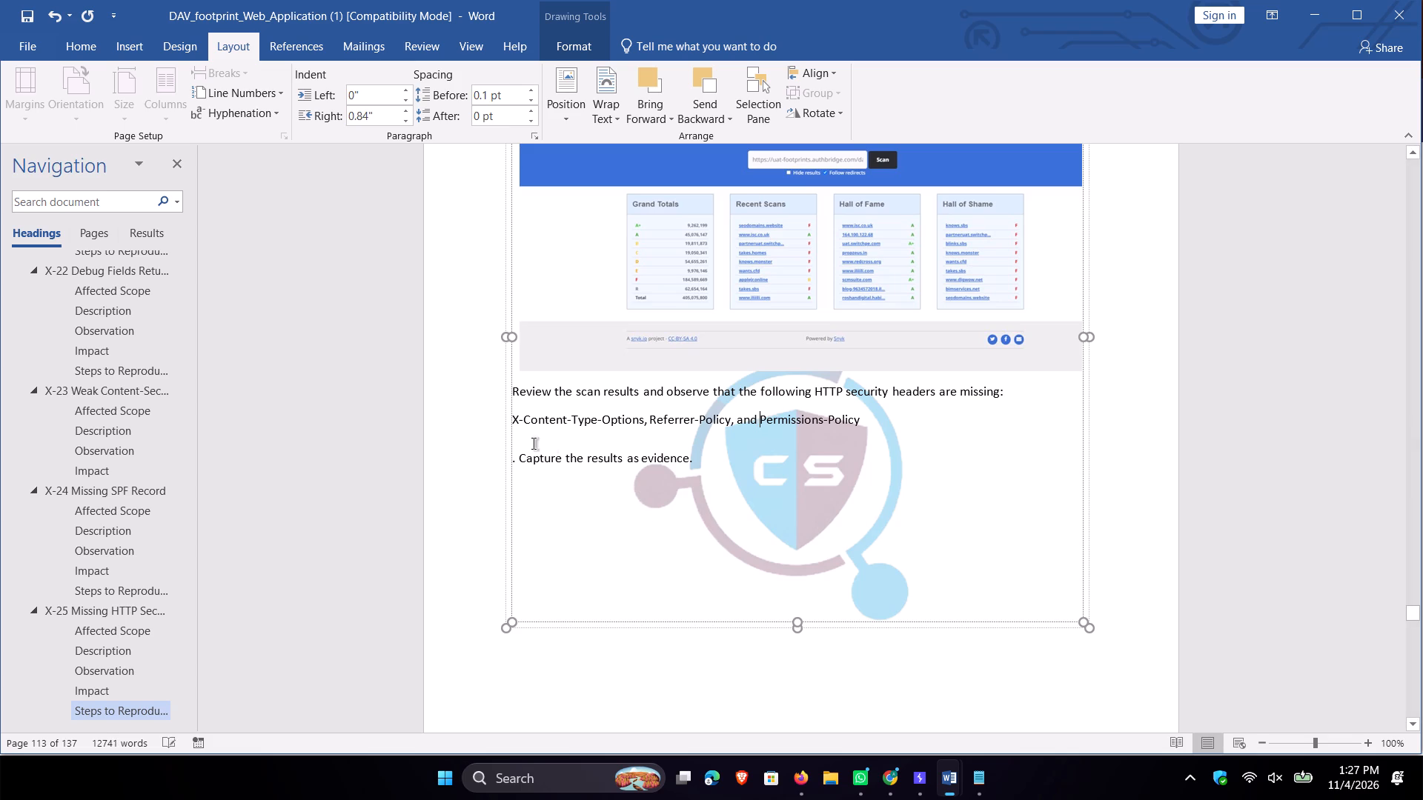
Join "Capture the results as evidence." to the header list, placing a period and a space after "Permissions-Policy".
{"action": "left_click", "coordinate": [518, 460]}
{"action": "key", "text": "BackSpace"}
{"action": "key", "text": "BackSpace"}
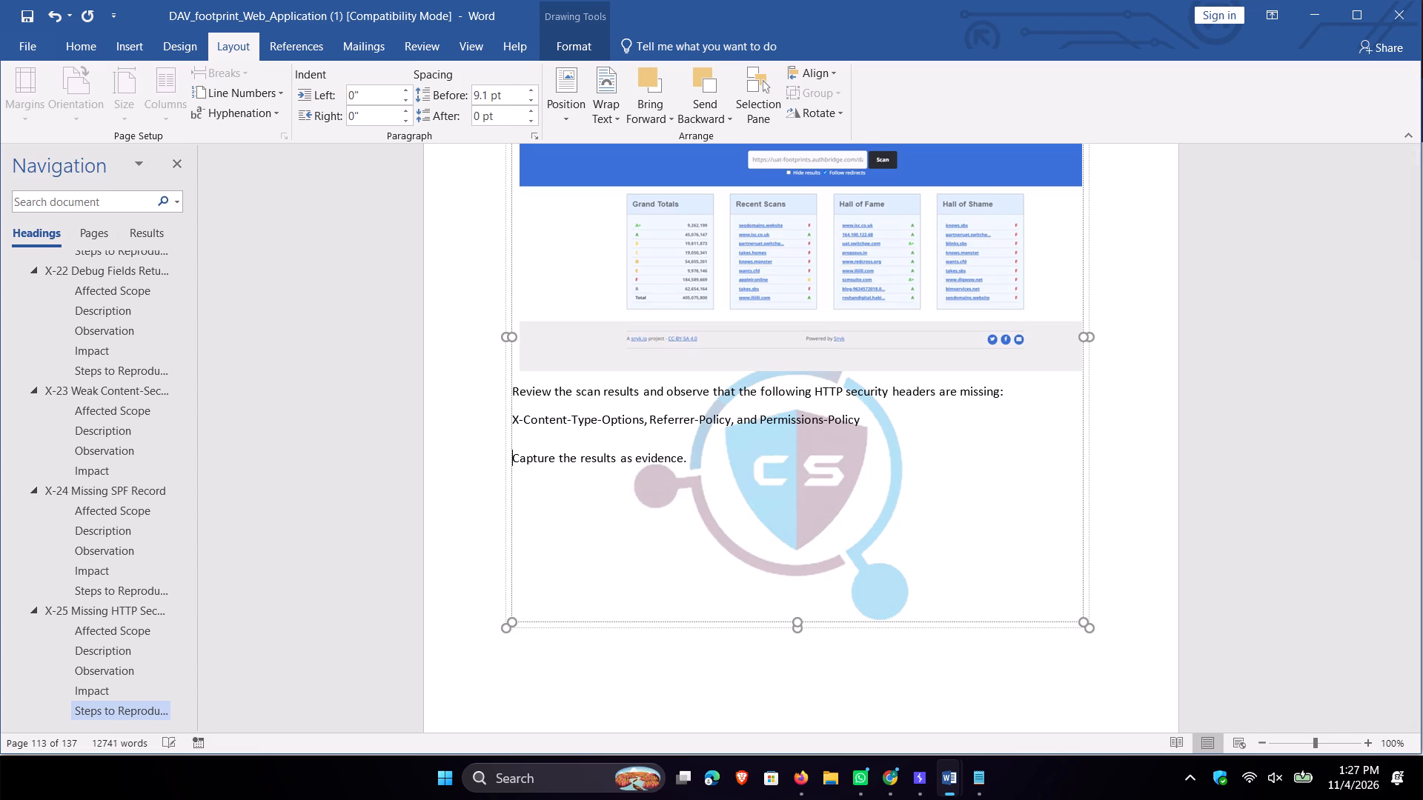
{"action": "key", "text": "BackSpace"}
{"action": "type", "text": "."}
{"action": "key", "text": "space"}
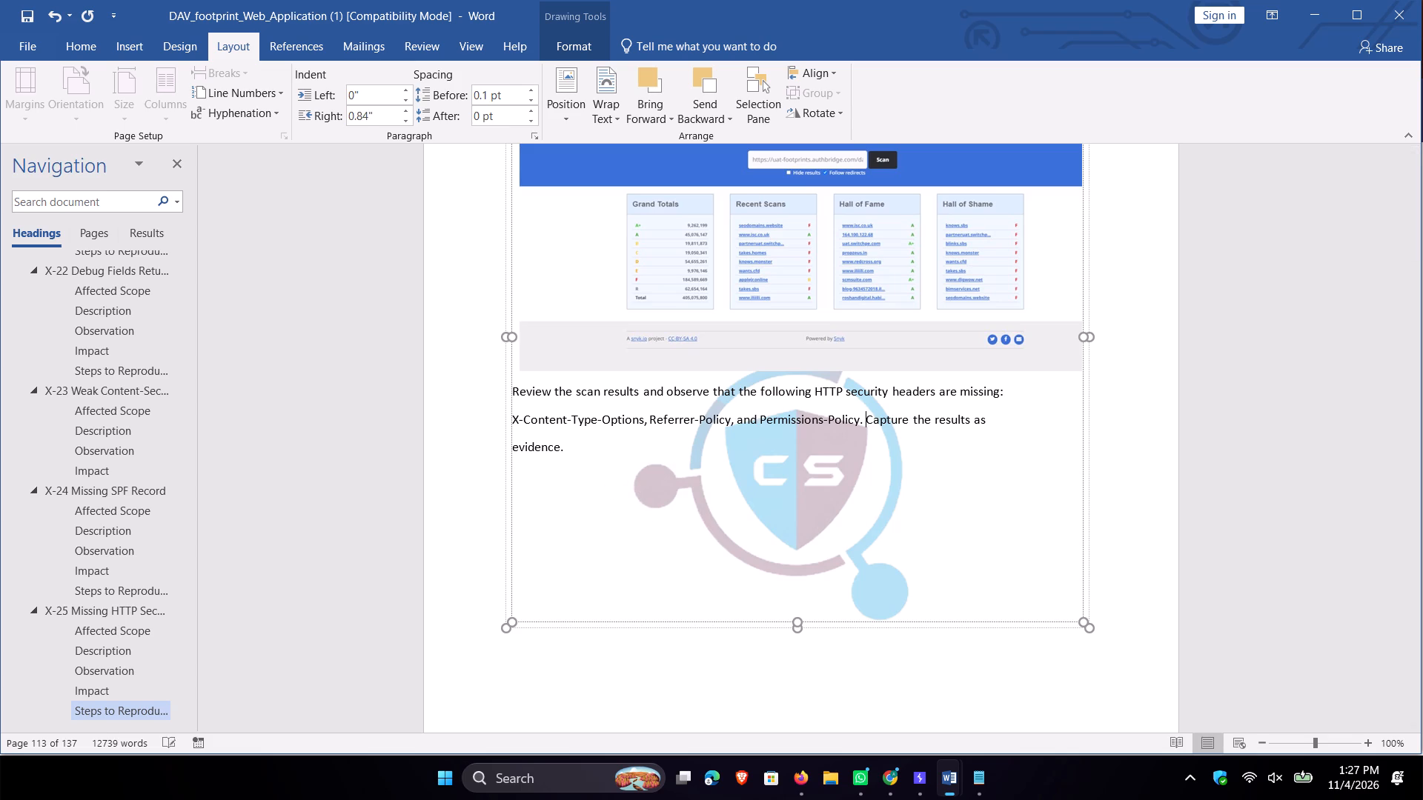
Split the X-25 Recommendation text so "Configure an appropriate" and "Define a strict Permissions-Policy" each start a new bullet line.
{"action": "scroll", "coordinate": [626, 470], "scroll_direction": "down", "scroll_amount": 18}
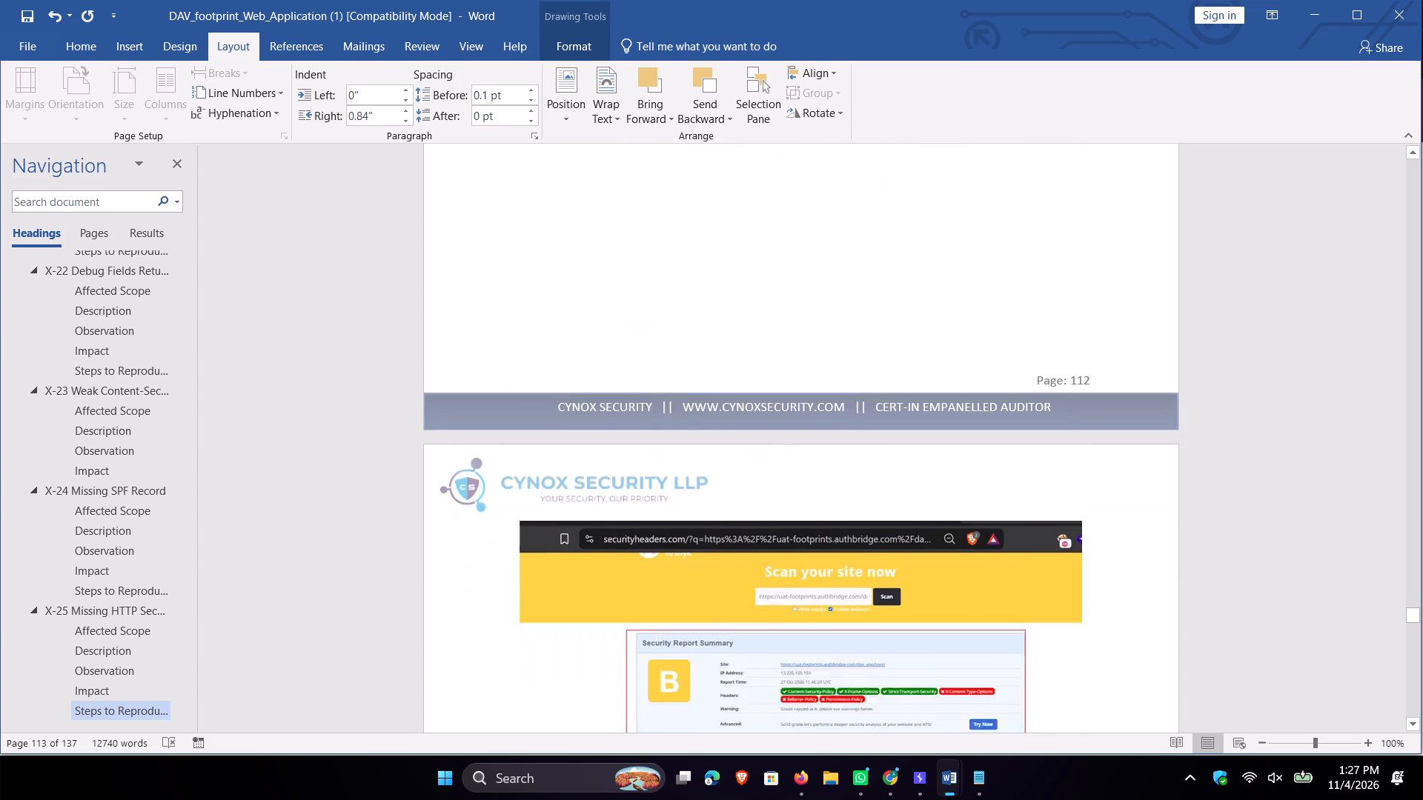
{"action": "scroll", "coordinate": [640, 470], "scroll_direction": "down", "scroll_amount": 17}
{"action": "scroll", "coordinate": [677, 435], "scroll_direction": "down", "scroll_amount": 6}
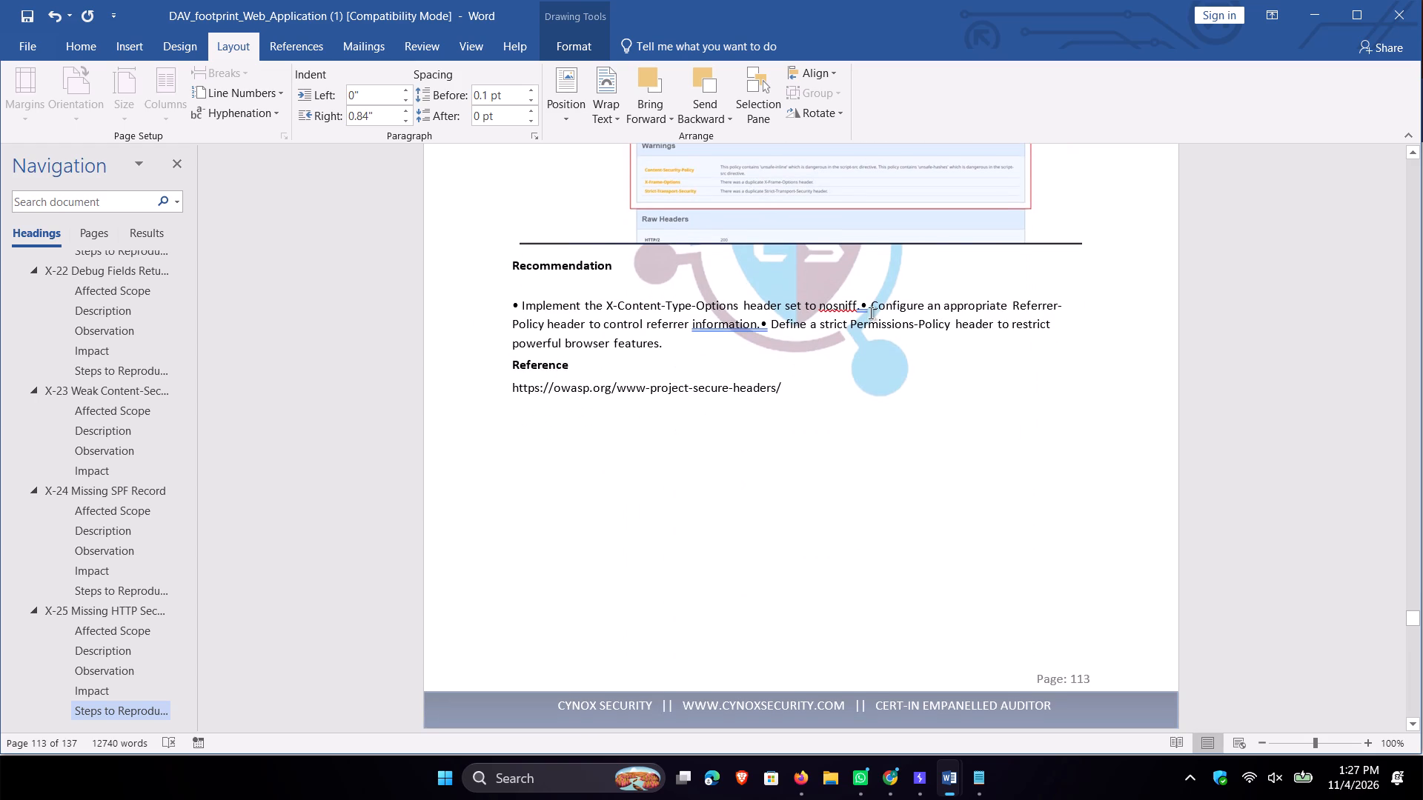
{"action": "left_click", "coordinate": [863, 305]}
{"action": "key", "text": "Return"}
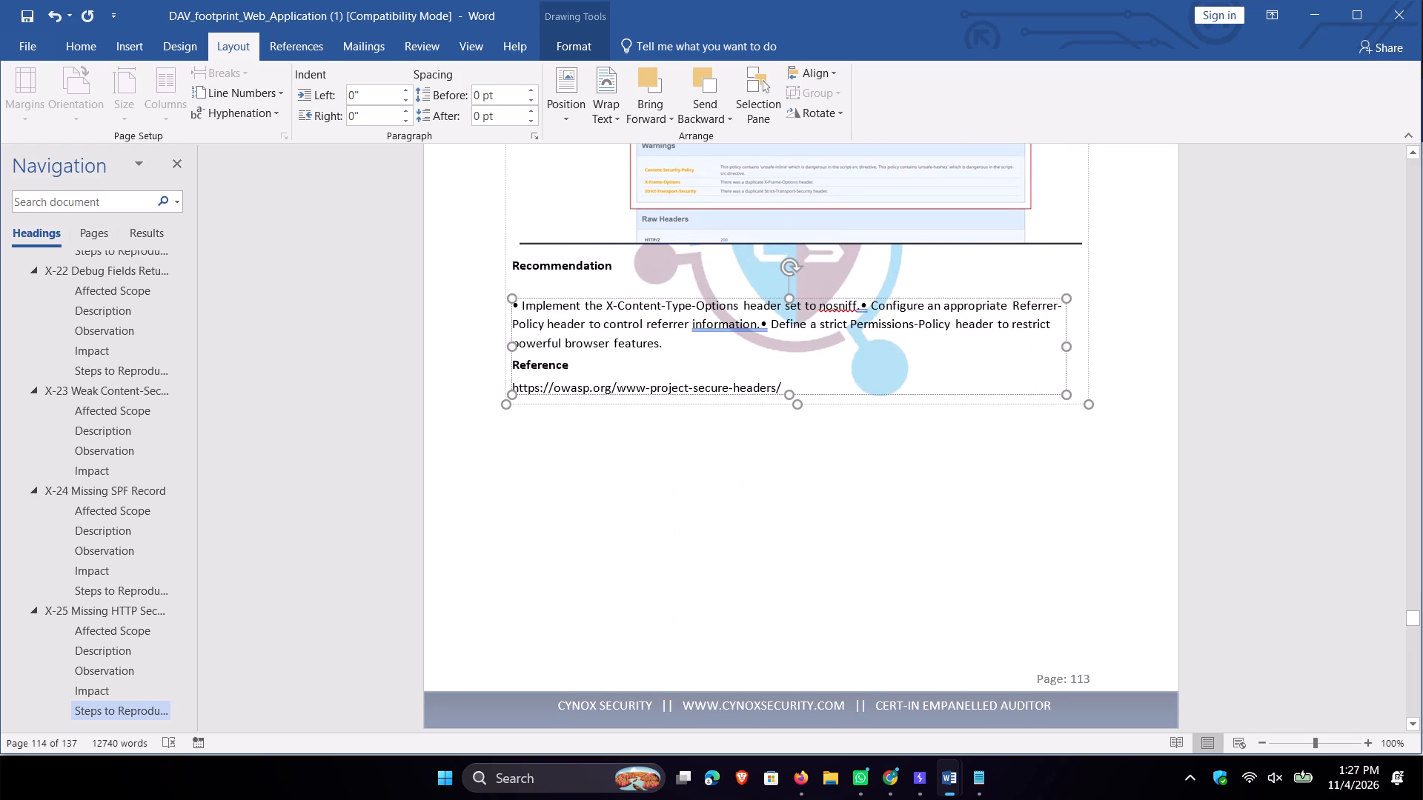
{"action": "key", "text": "BackSpace"}
{"action": "key", "text": "BackSpace"}
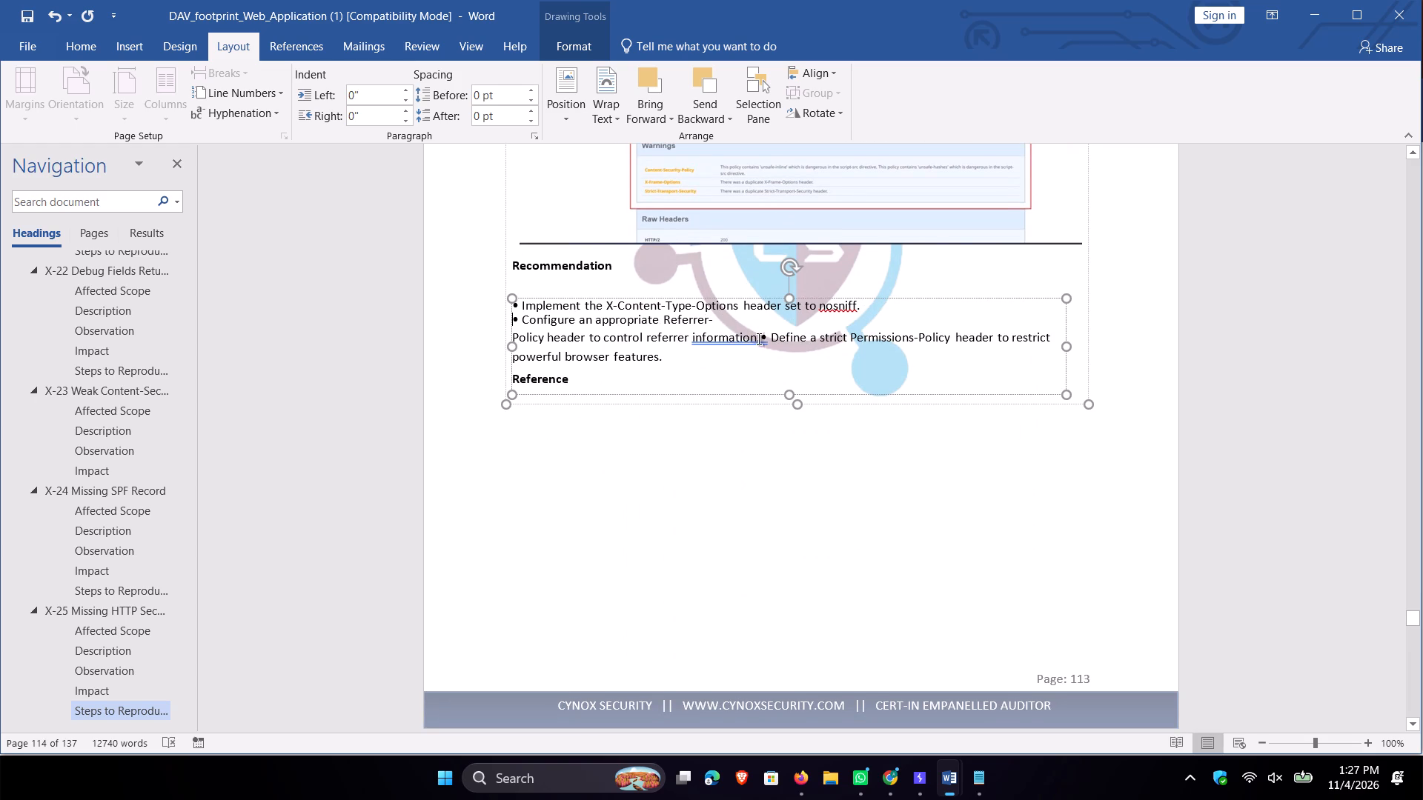
{"action": "left_click", "coordinate": [763, 341]}
{"action": "key", "text": "Return"}
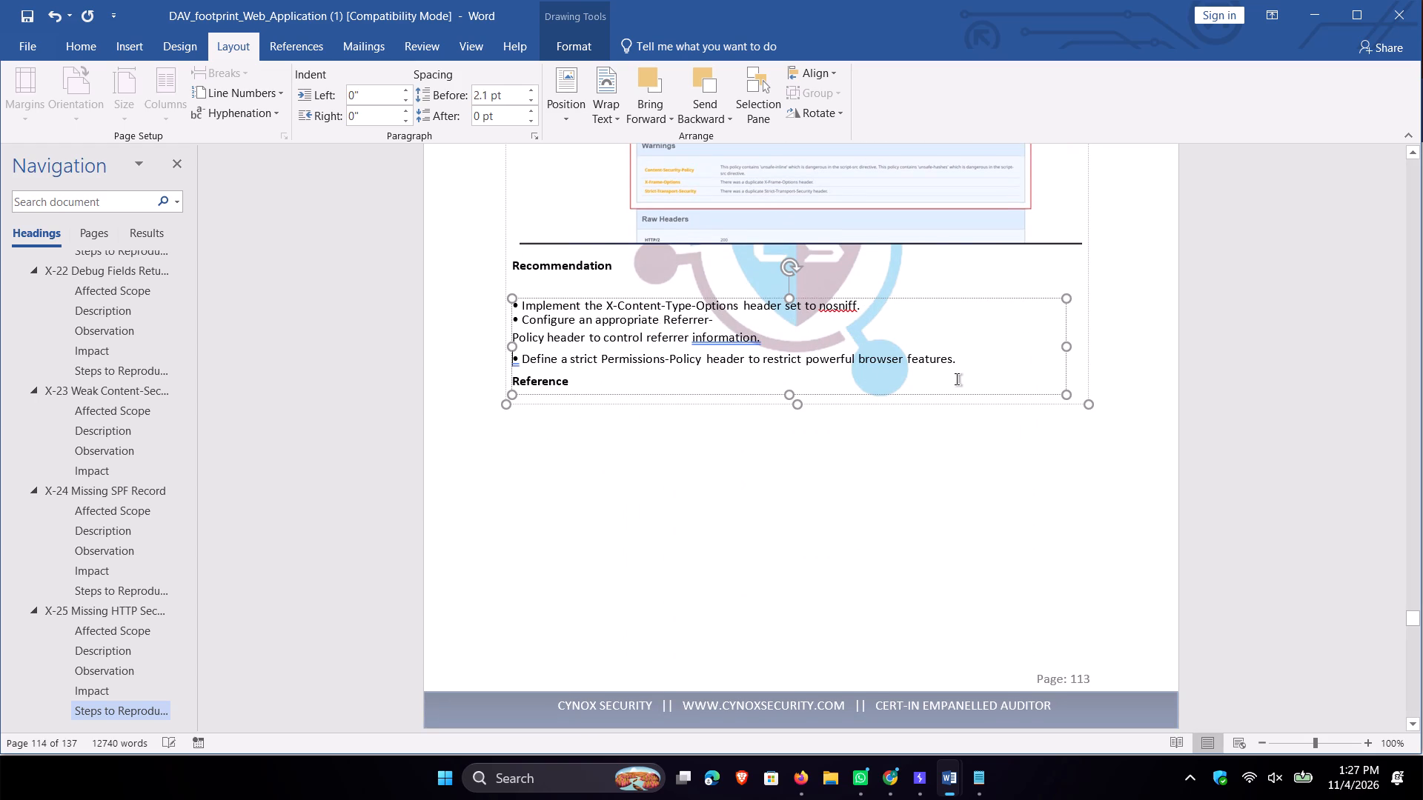
Insert an empty line between the last X-25 Recommendation bullet and the Reference heading.
{"action": "left_click", "coordinate": [972, 353]}
{"action": "key", "text": "Return"}
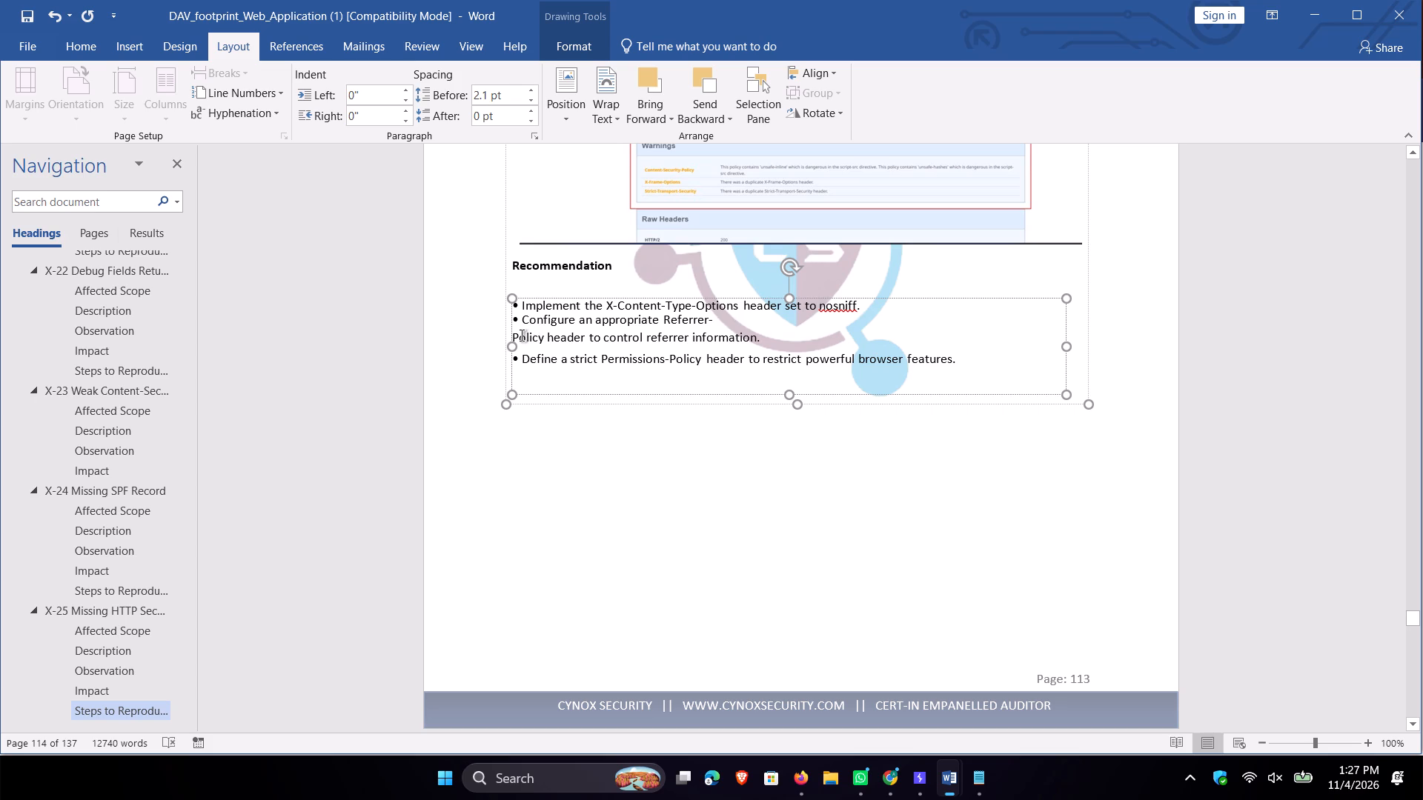
Rejoin the broken second Recommendation bullet so "Referrer-Policy header" reads on one line without a space after the hyphen.
{"action": "left_click", "coordinate": [517, 337]}
{"action": "key", "text": "Left"}
{"action": "key", "text": "BackSpace"}
{"action": "key", "text": "space"}
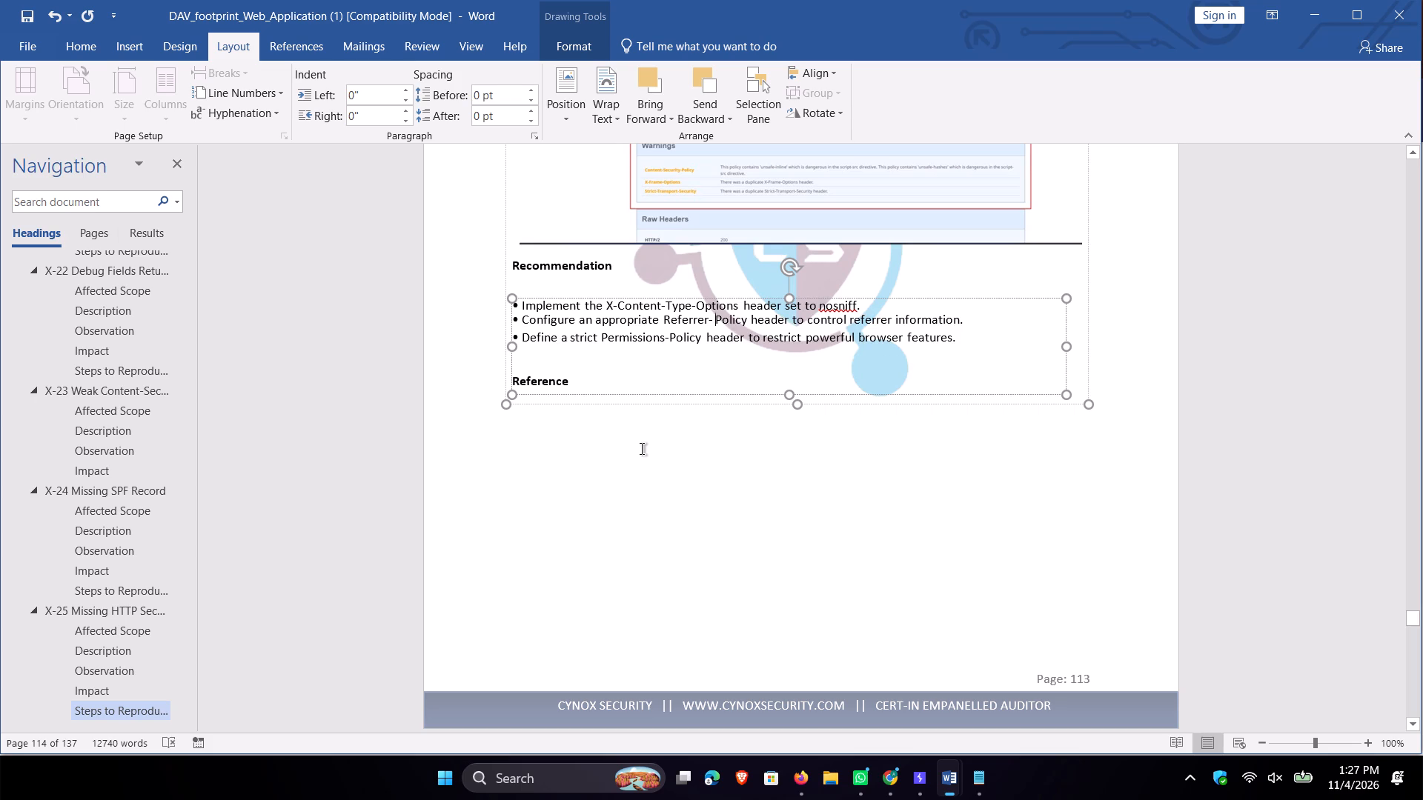
{"action": "key", "text": "BackSpace"}
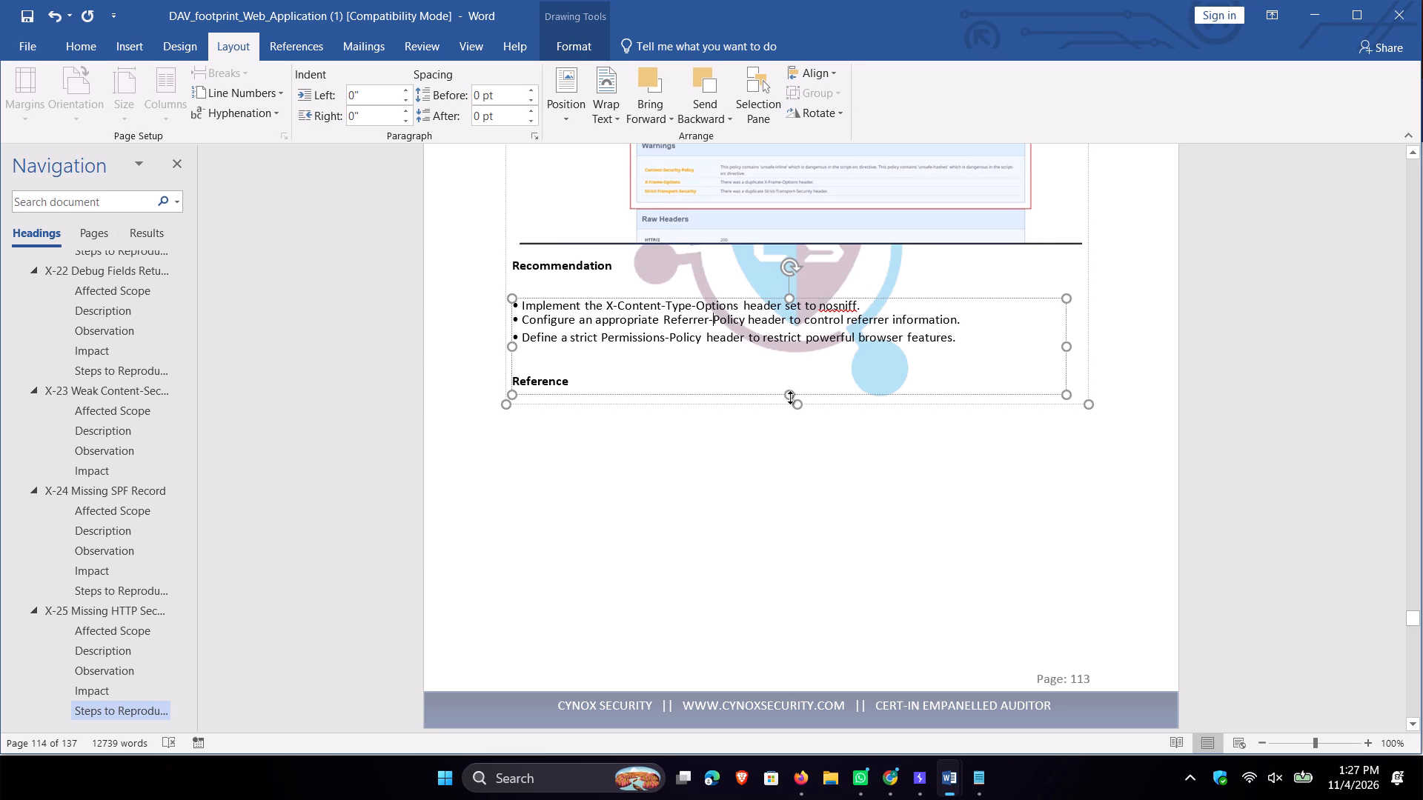
Extend the bottom edge of the X-25 Recommendation text box to fit the Reference heading and its OWASP link.
{"action": "left_click_drag", "start_coordinate": [790, 397], "coordinate": [792, 449]}
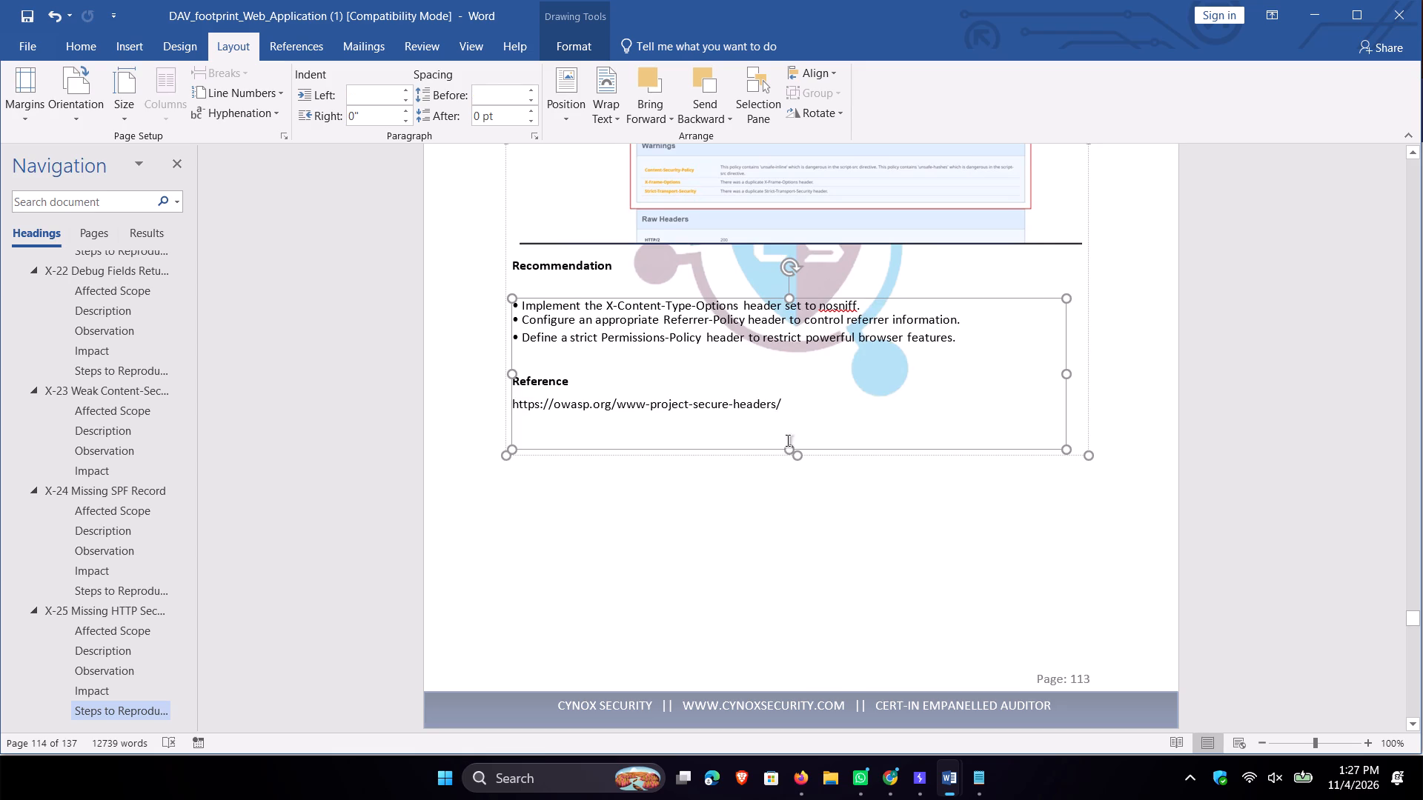
Increase the line spacing of all text in the X-25 Recommendation and Reference text box.
{"action": "left_click", "coordinate": [616, 401]}
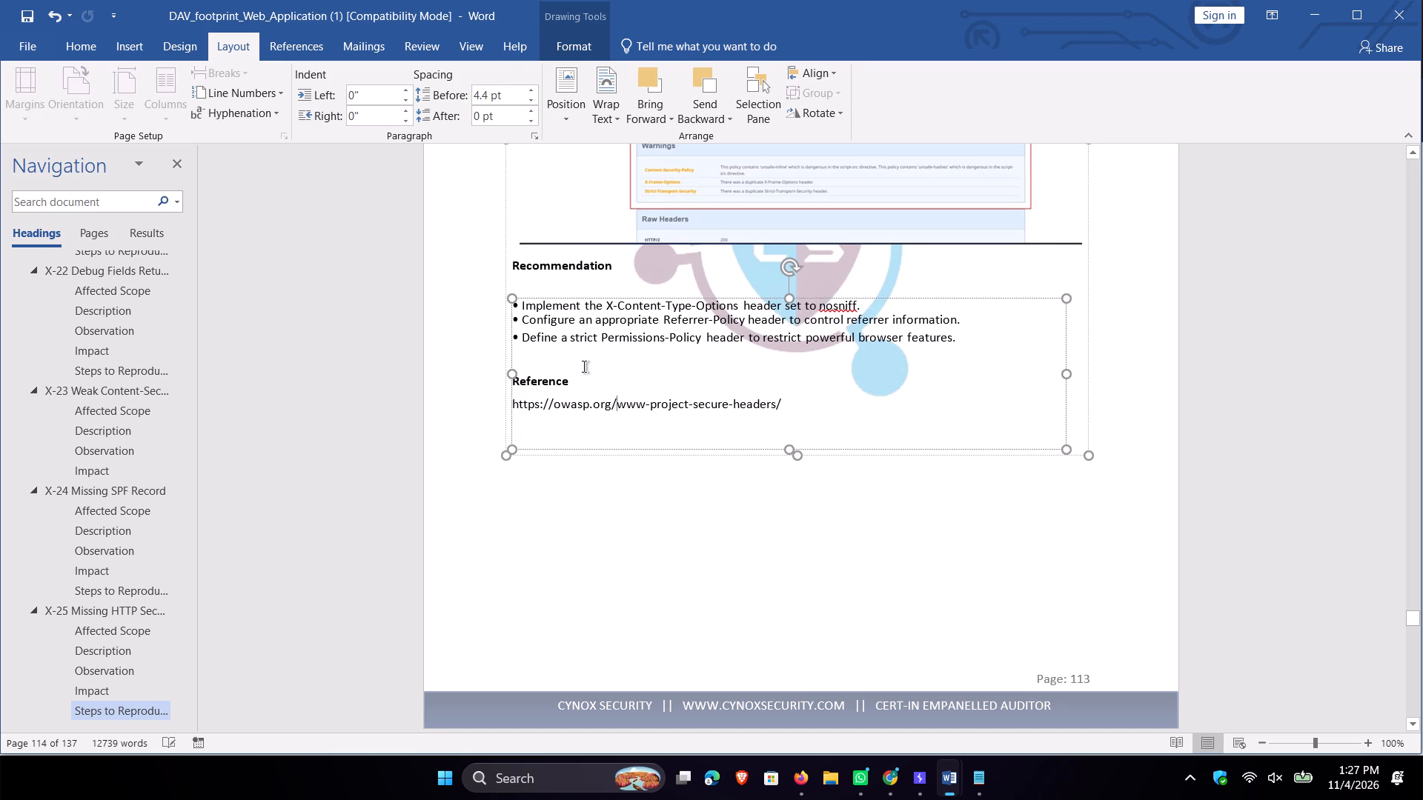
{"action": "key", "text": "ctrl+a"}
{"action": "left_click", "coordinate": [89, 50]}
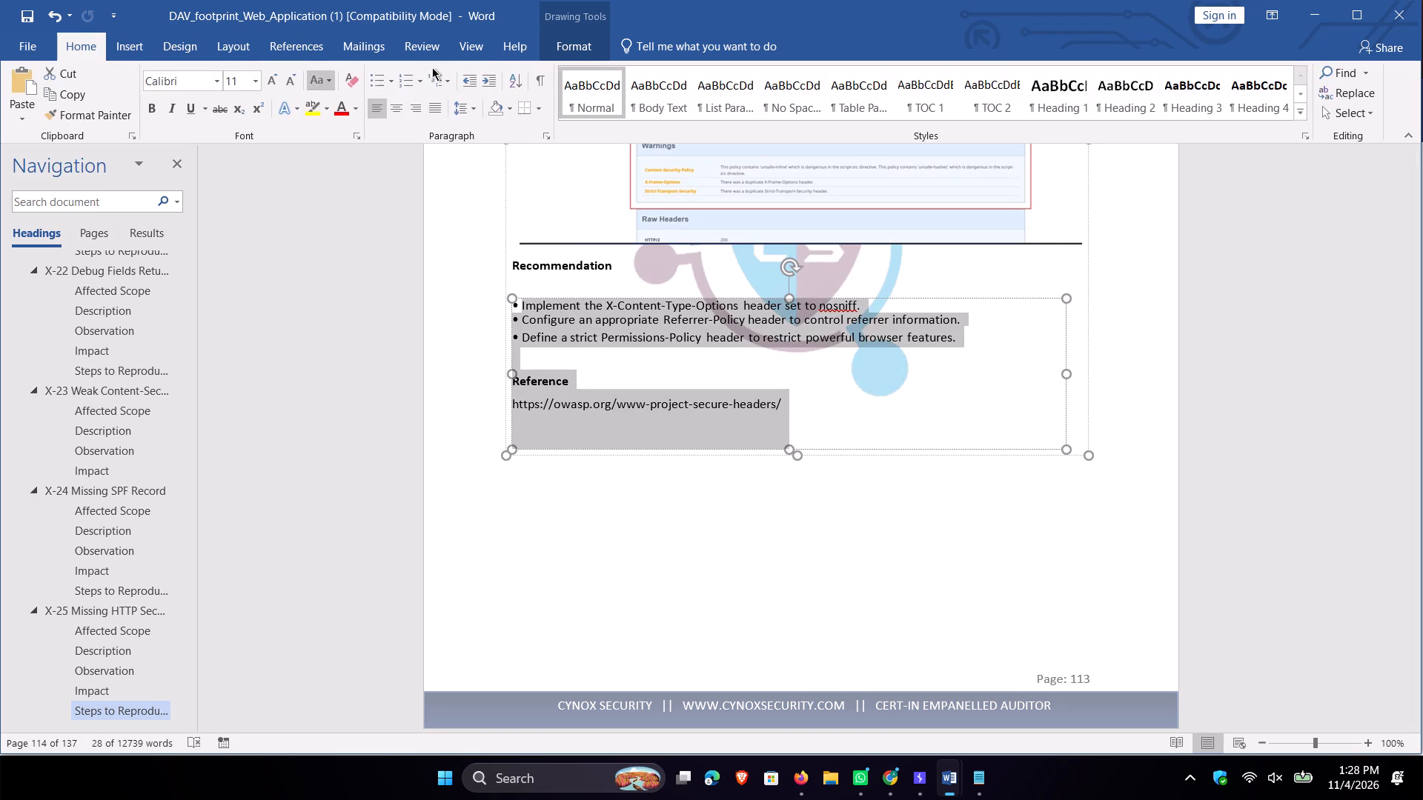
{"action": "left_click", "coordinate": [456, 111]}
{"action": "left_click", "coordinate": [501, 166]}
{"action": "scroll", "coordinate": [671, 314], "scroll_direction": "down", "scroll_amount": 9}
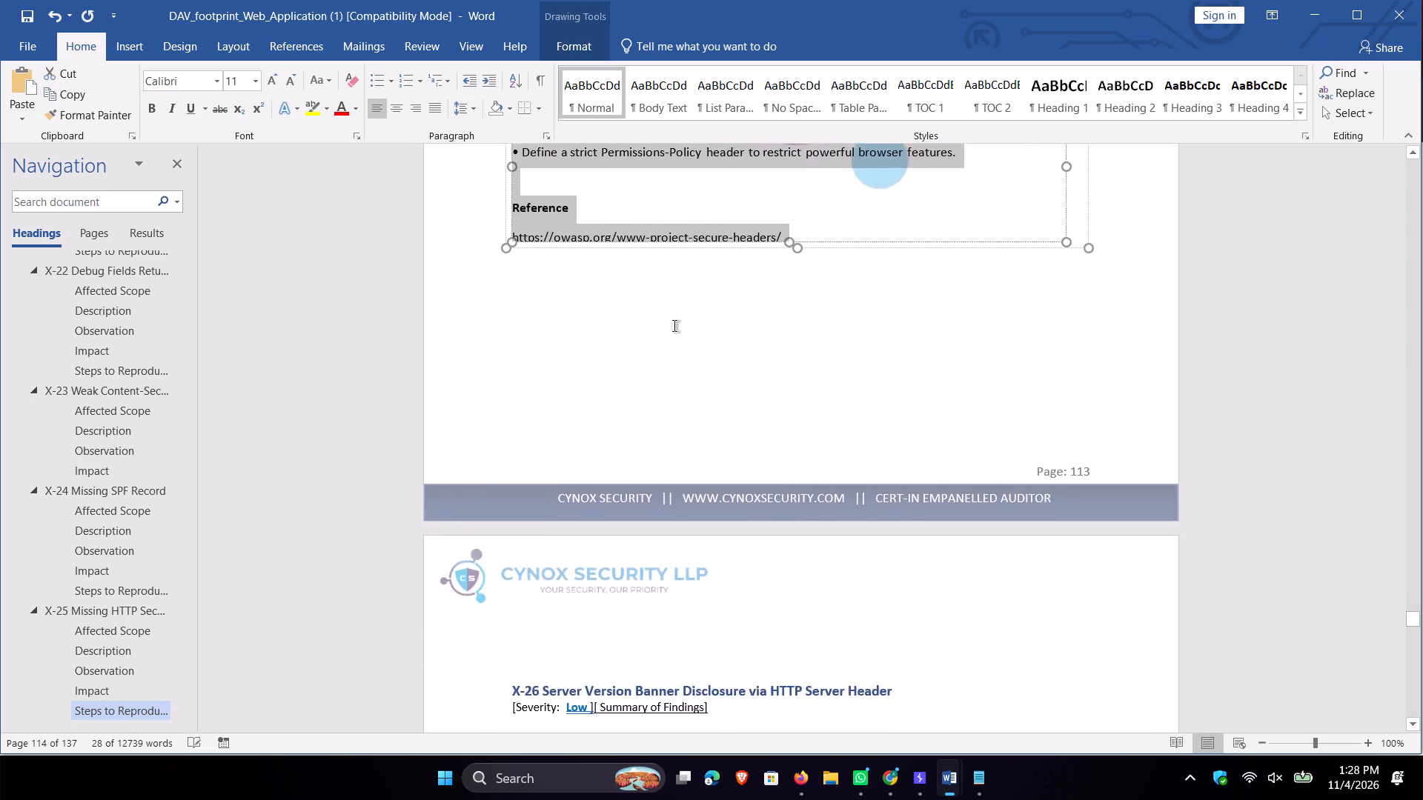
Delete the empty lines above the X-26 Server Version Banner Disclosure heading so it sits directly below the page header.
{"action": "scroll", "coordinate": [674, 326], "scroll_direction": "down", "scroll_amount": 13}
{"action": "left_click", "coordinate": [560, 217]}
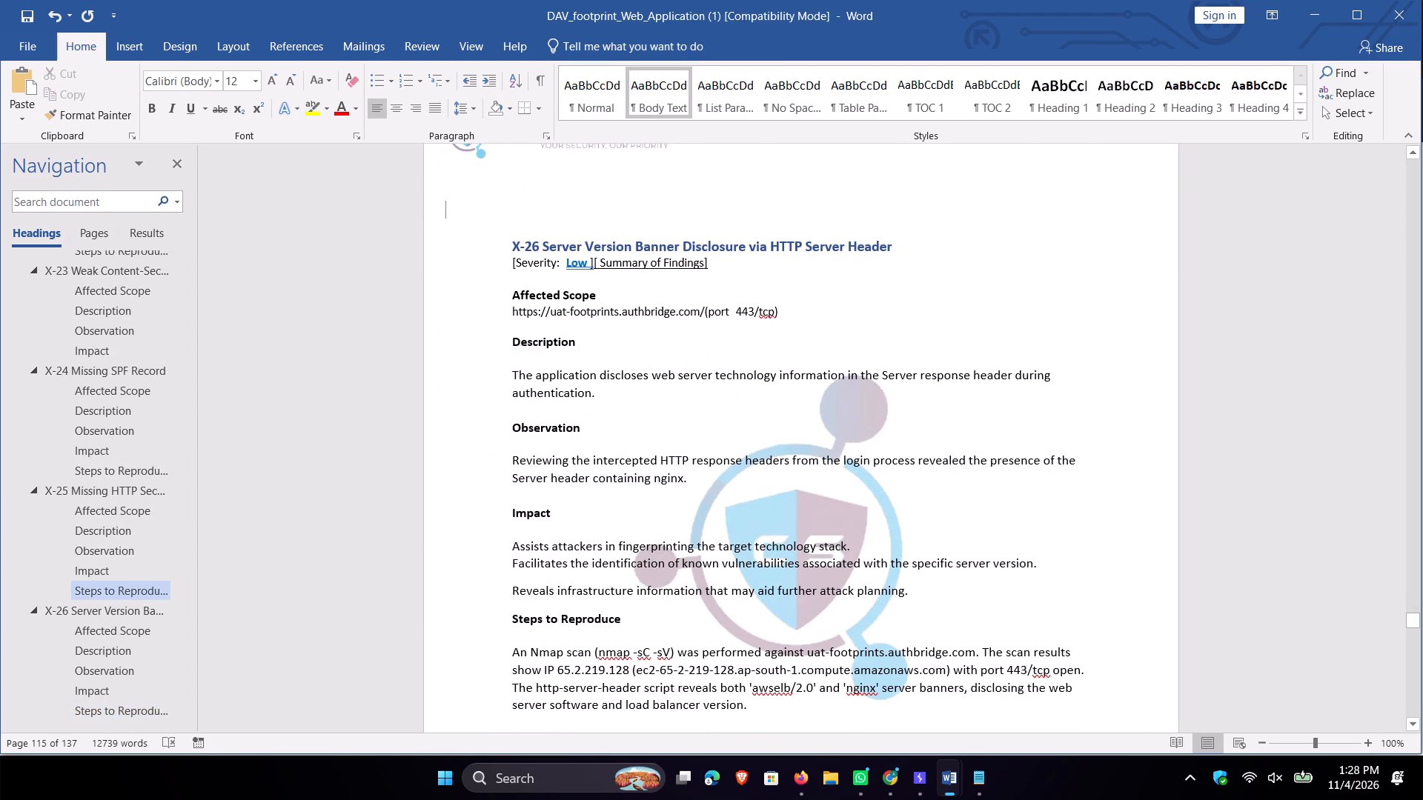
{"action": "key", "text": "Down"}
{"action": "key", "text": "BackSpace"}
{"action": "key", "text": "BackSpace"}
{"action": "key", "text": "BackSpace"}
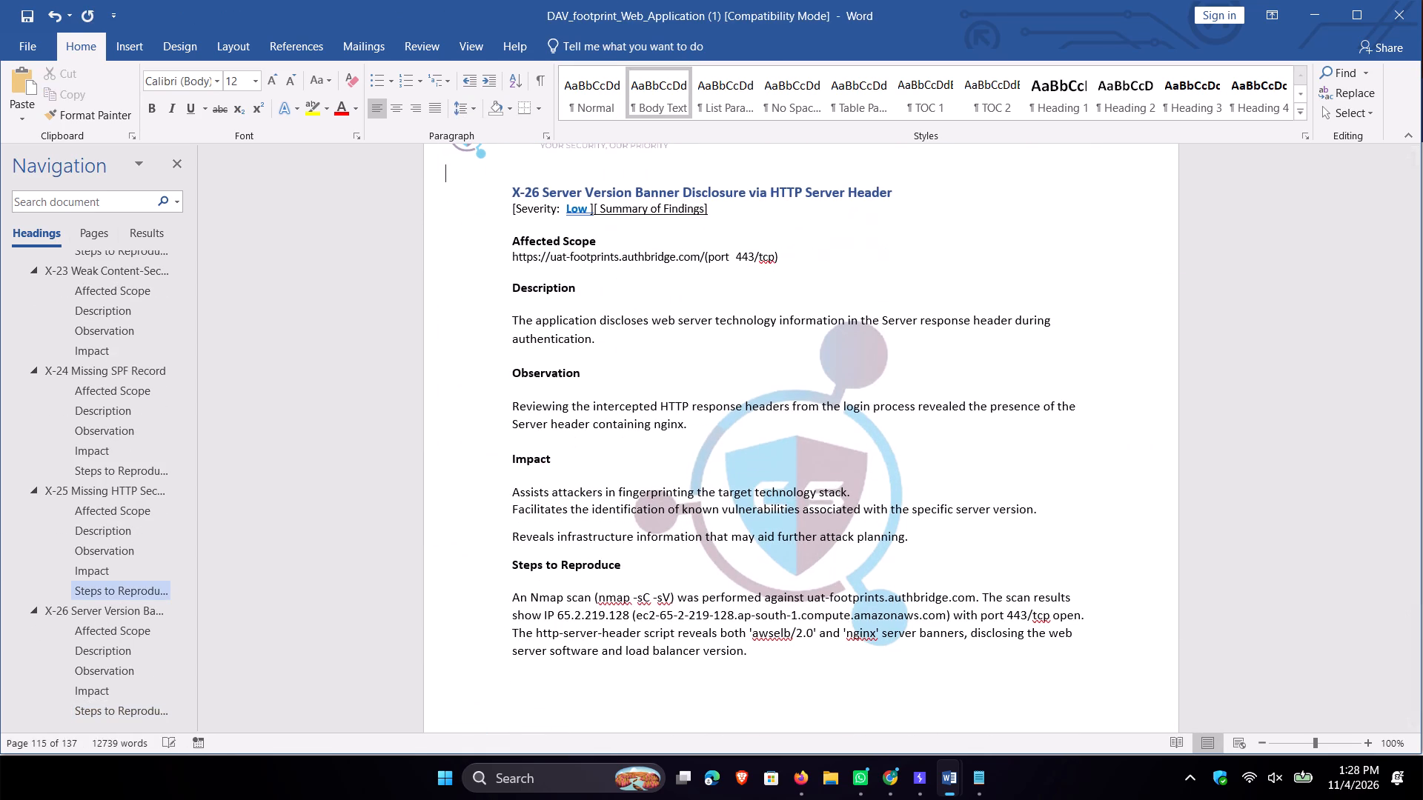
{"action": "key", "text": "BackSpace"}
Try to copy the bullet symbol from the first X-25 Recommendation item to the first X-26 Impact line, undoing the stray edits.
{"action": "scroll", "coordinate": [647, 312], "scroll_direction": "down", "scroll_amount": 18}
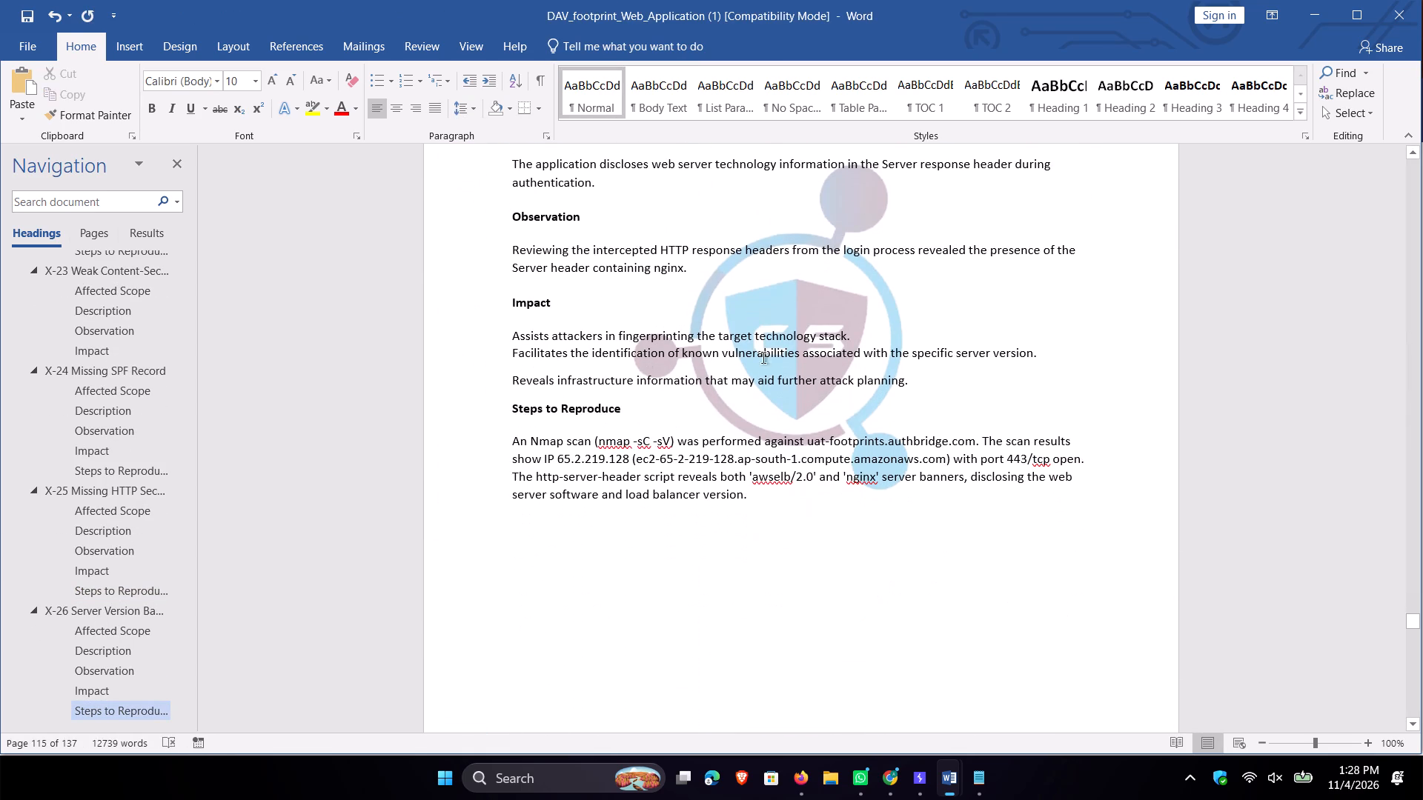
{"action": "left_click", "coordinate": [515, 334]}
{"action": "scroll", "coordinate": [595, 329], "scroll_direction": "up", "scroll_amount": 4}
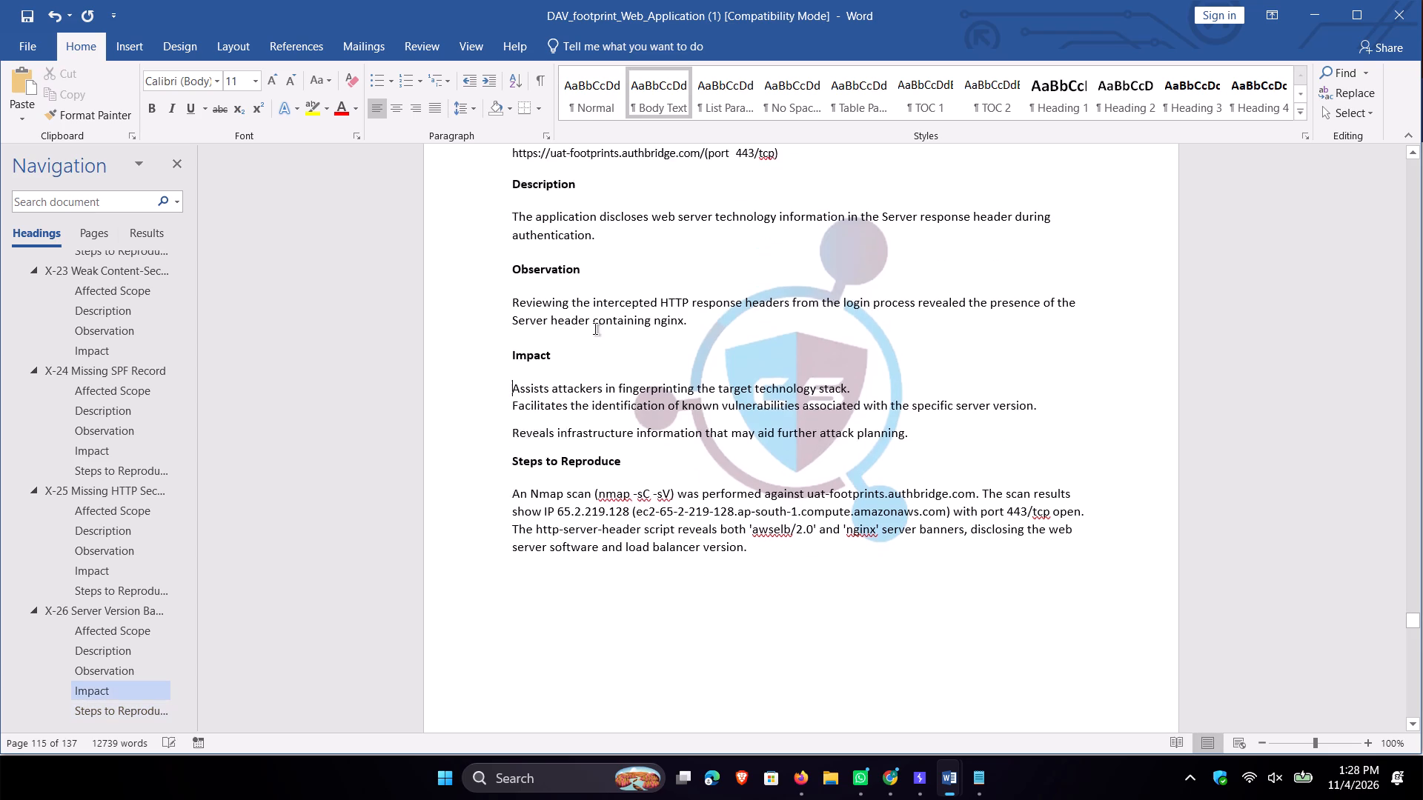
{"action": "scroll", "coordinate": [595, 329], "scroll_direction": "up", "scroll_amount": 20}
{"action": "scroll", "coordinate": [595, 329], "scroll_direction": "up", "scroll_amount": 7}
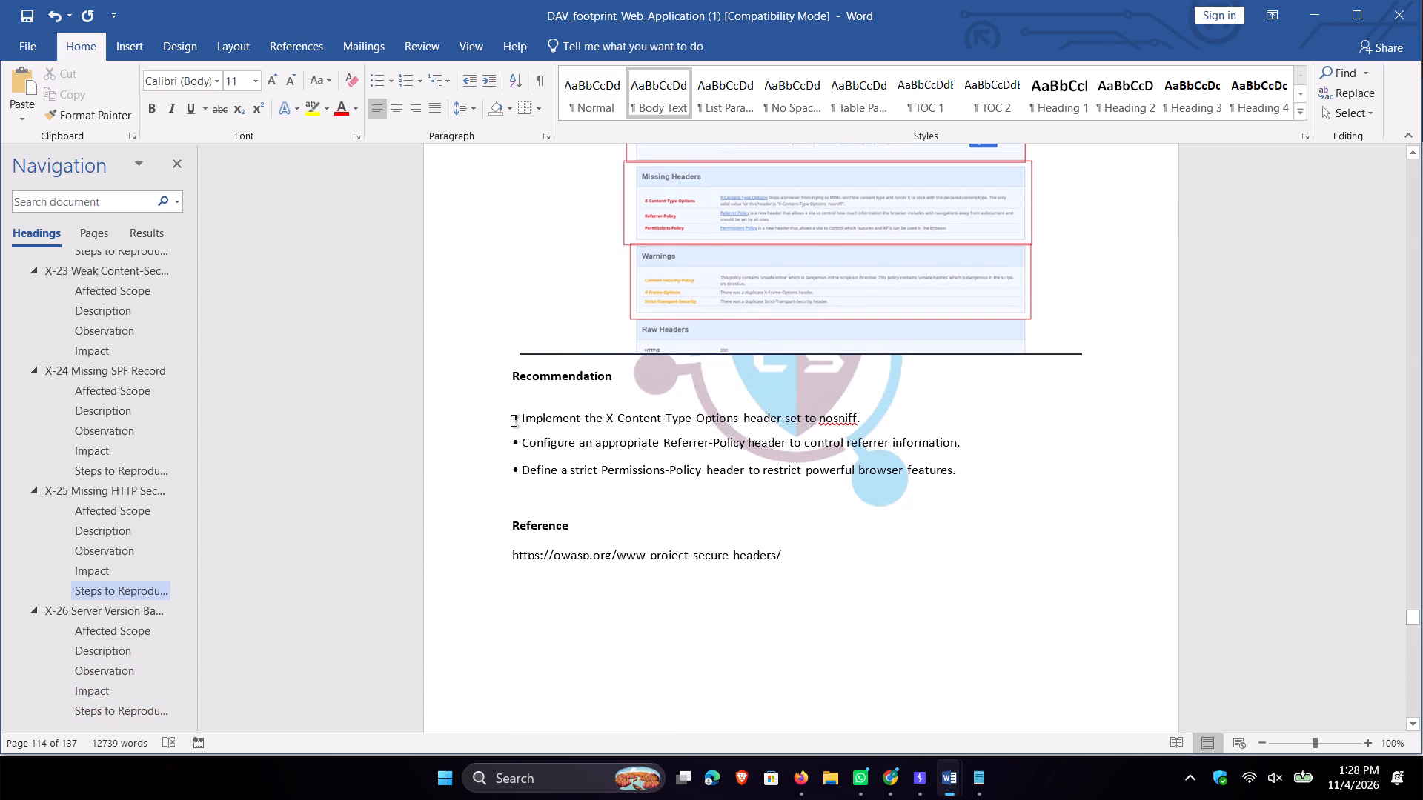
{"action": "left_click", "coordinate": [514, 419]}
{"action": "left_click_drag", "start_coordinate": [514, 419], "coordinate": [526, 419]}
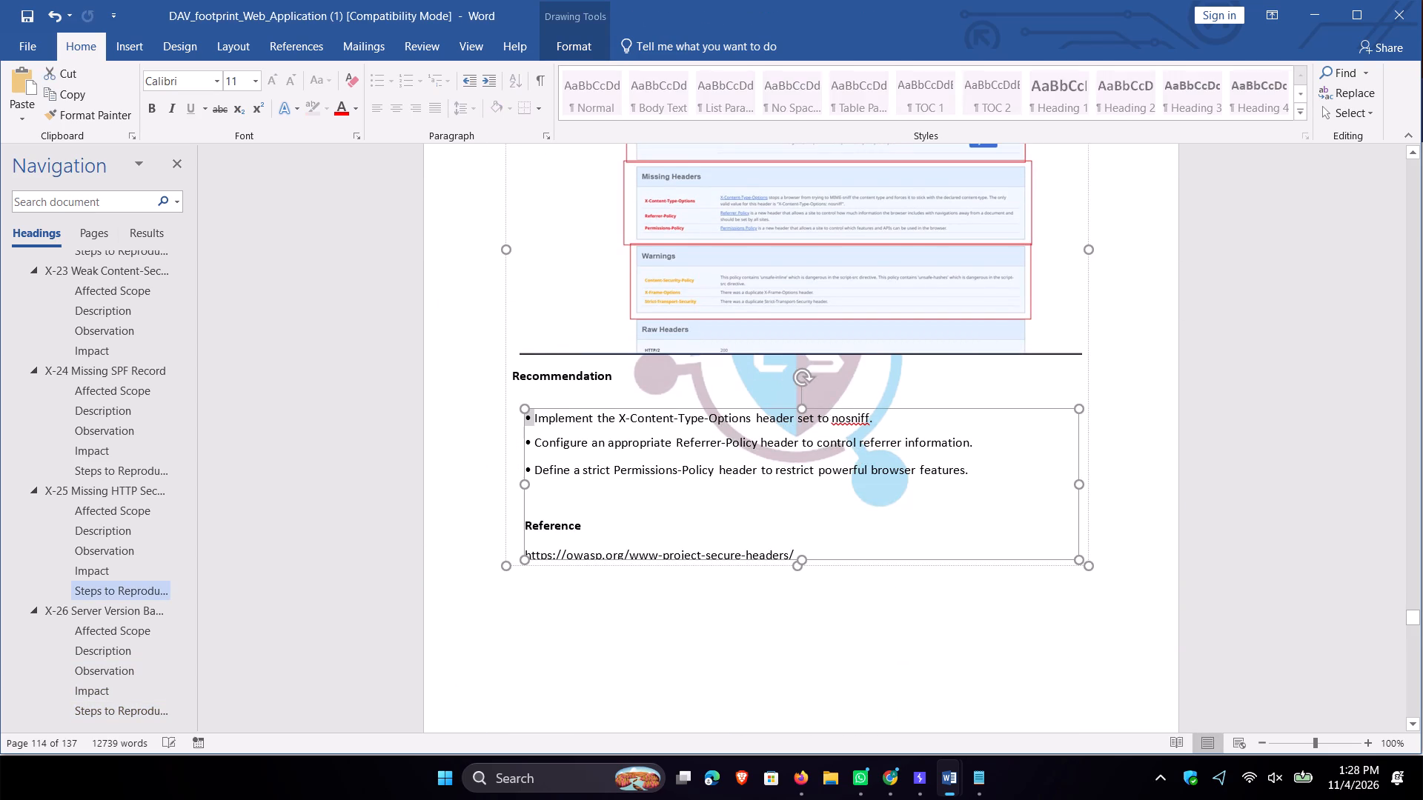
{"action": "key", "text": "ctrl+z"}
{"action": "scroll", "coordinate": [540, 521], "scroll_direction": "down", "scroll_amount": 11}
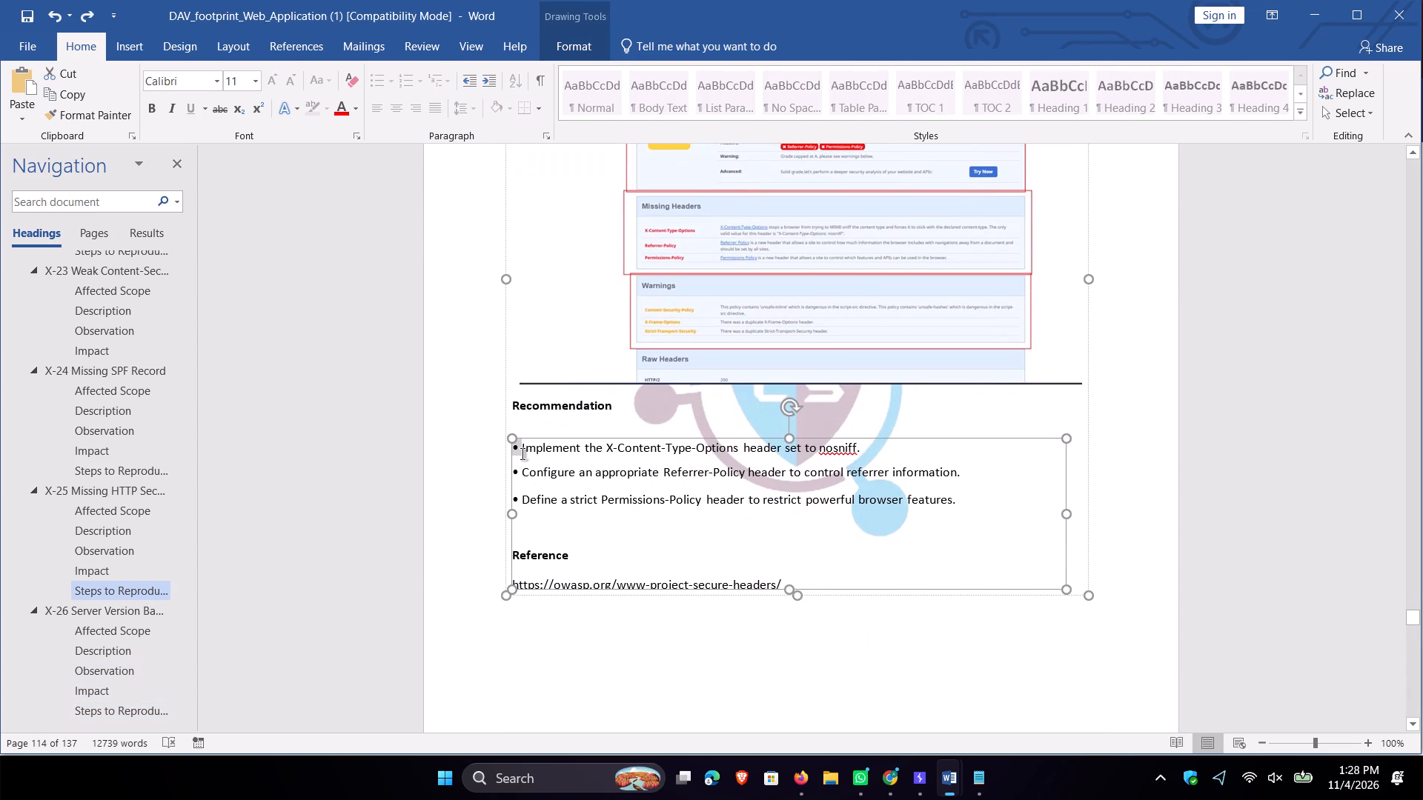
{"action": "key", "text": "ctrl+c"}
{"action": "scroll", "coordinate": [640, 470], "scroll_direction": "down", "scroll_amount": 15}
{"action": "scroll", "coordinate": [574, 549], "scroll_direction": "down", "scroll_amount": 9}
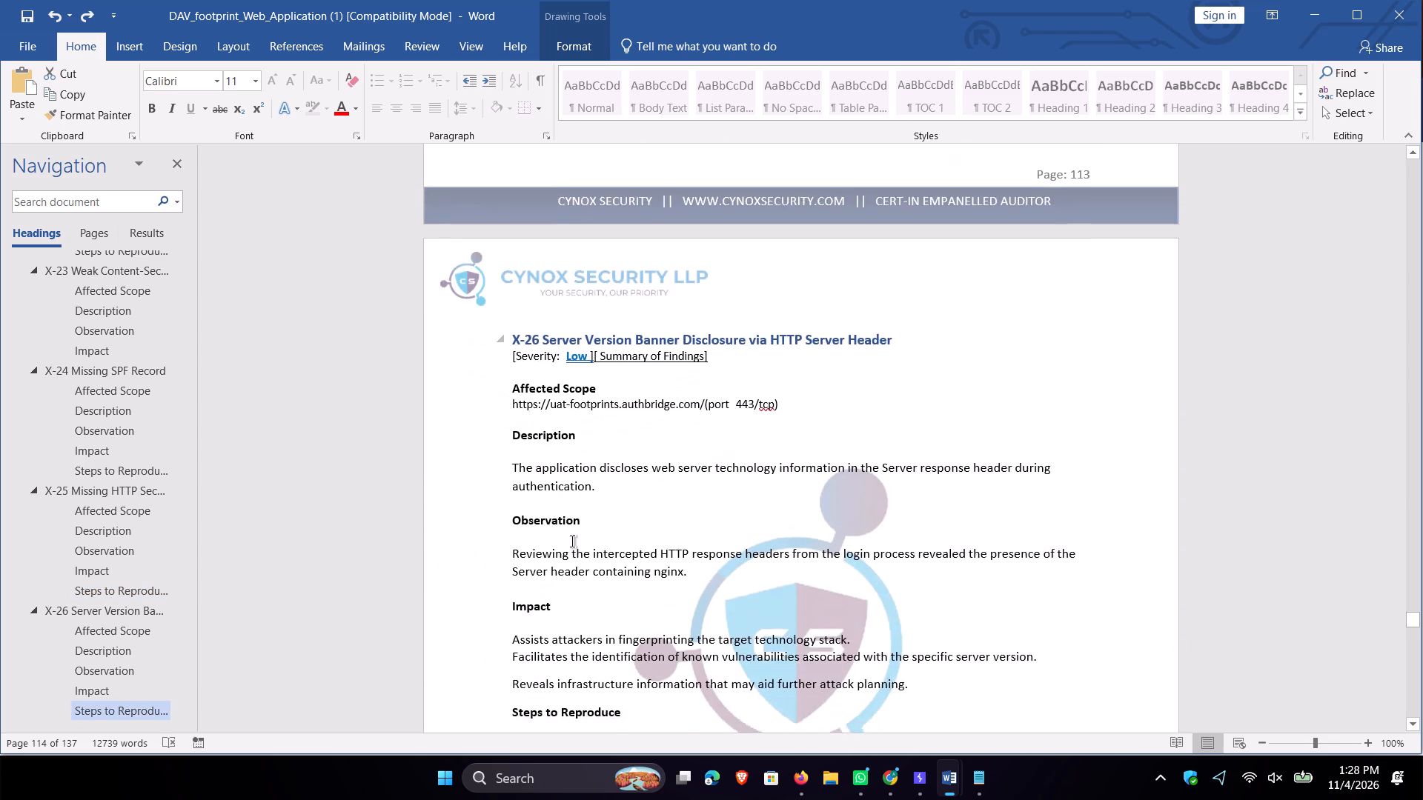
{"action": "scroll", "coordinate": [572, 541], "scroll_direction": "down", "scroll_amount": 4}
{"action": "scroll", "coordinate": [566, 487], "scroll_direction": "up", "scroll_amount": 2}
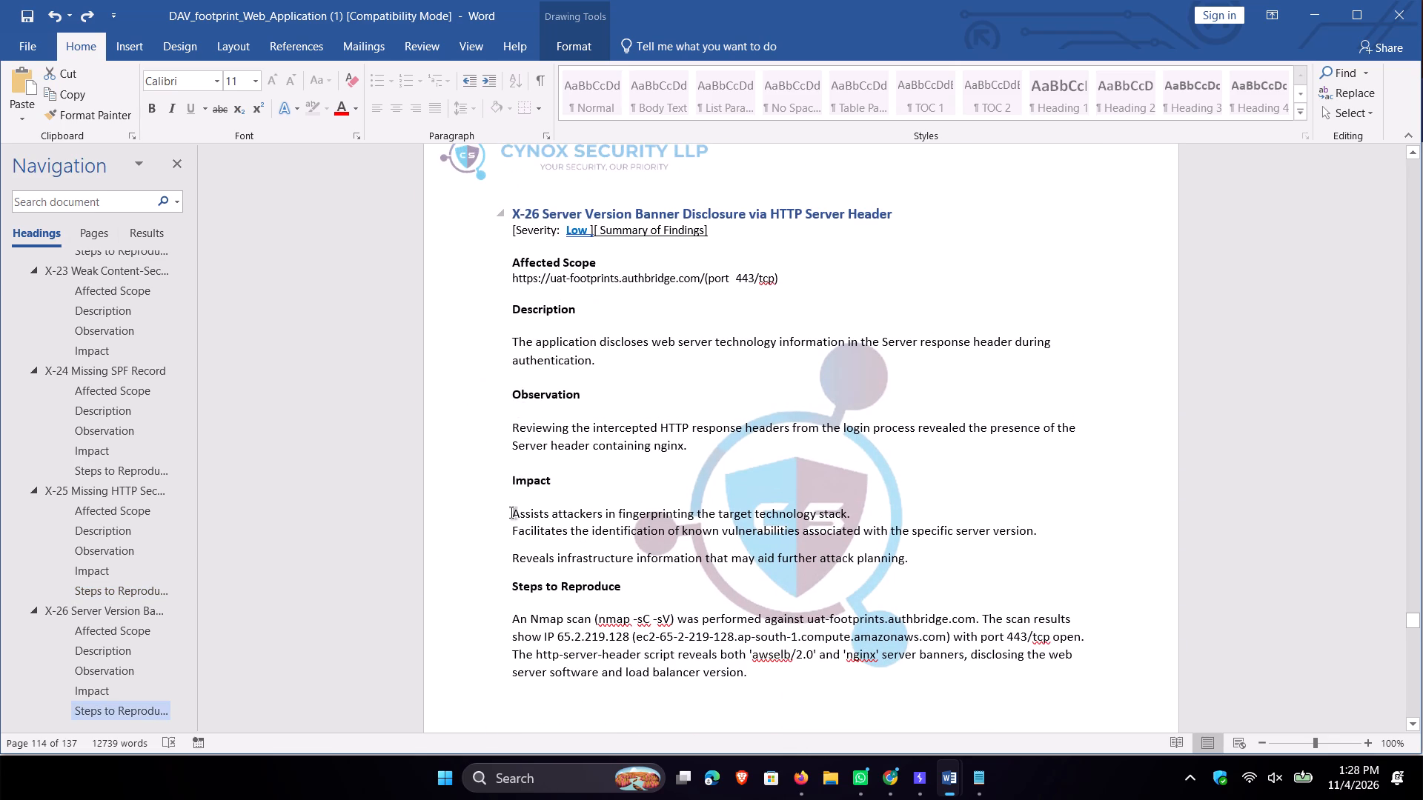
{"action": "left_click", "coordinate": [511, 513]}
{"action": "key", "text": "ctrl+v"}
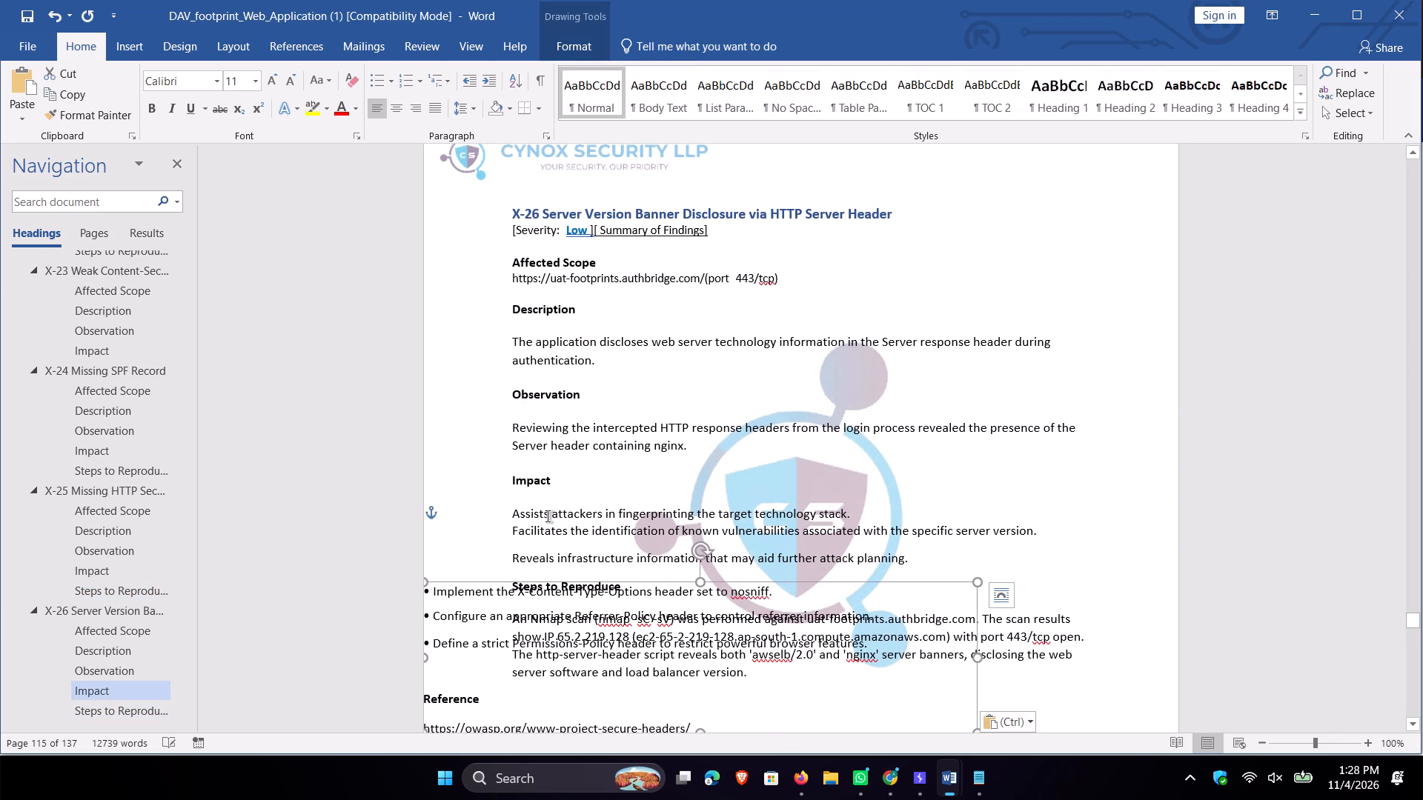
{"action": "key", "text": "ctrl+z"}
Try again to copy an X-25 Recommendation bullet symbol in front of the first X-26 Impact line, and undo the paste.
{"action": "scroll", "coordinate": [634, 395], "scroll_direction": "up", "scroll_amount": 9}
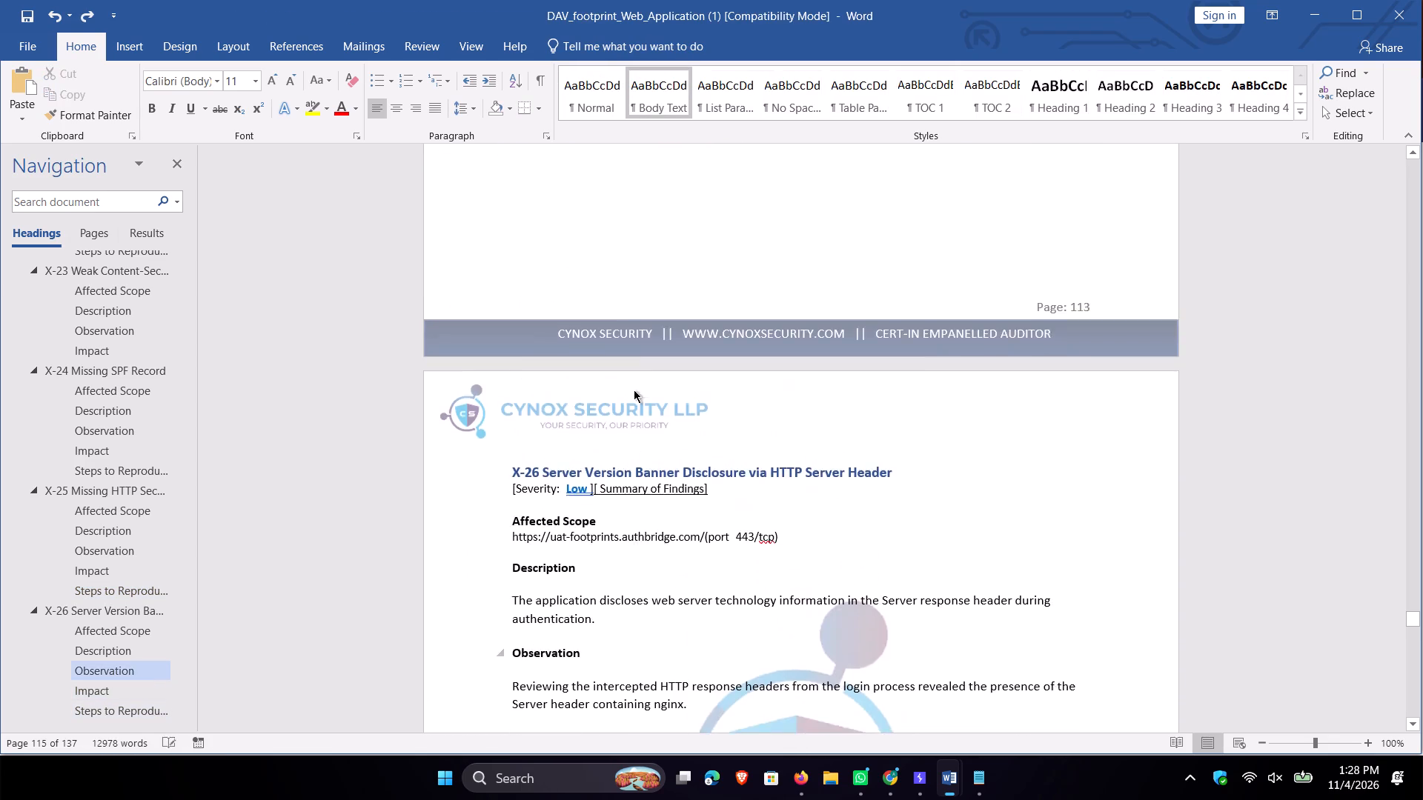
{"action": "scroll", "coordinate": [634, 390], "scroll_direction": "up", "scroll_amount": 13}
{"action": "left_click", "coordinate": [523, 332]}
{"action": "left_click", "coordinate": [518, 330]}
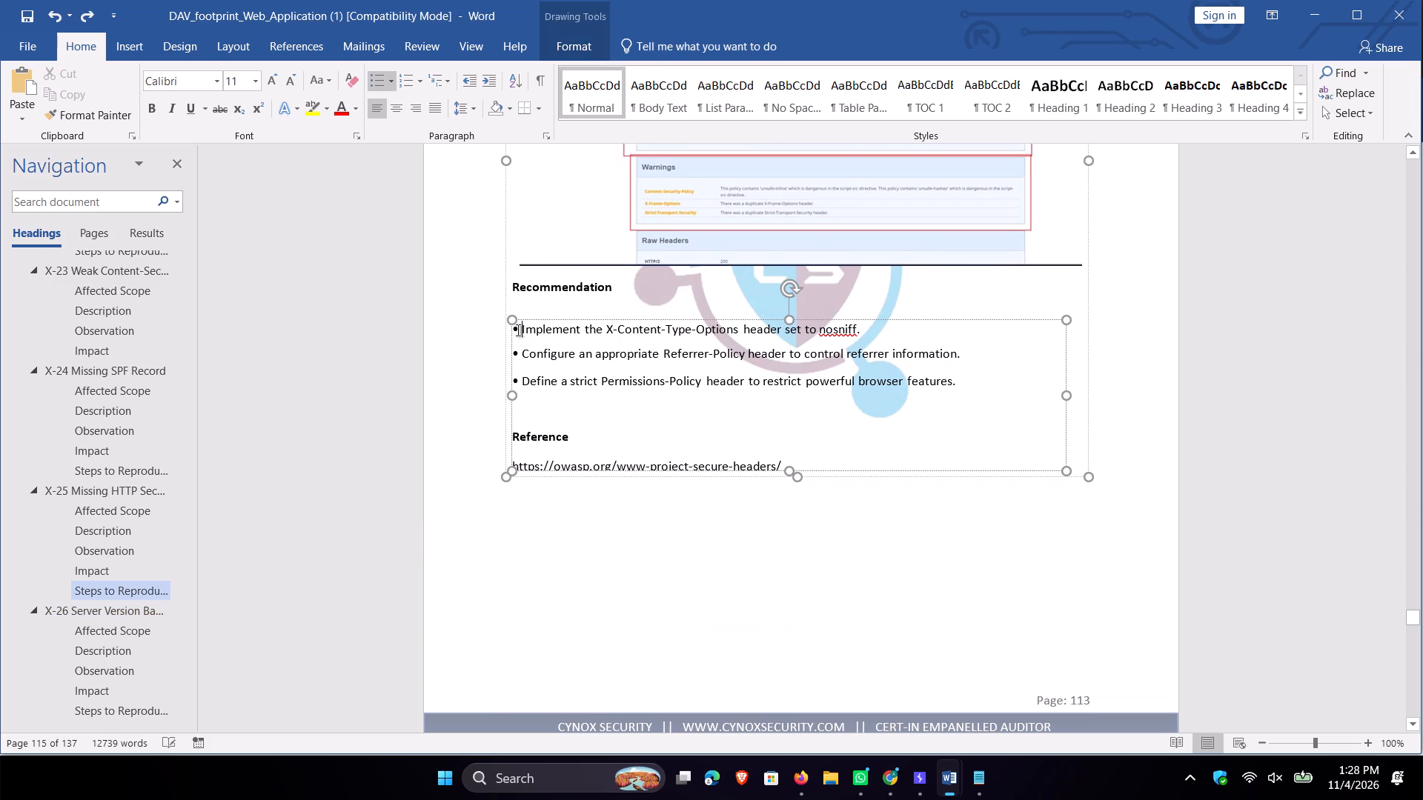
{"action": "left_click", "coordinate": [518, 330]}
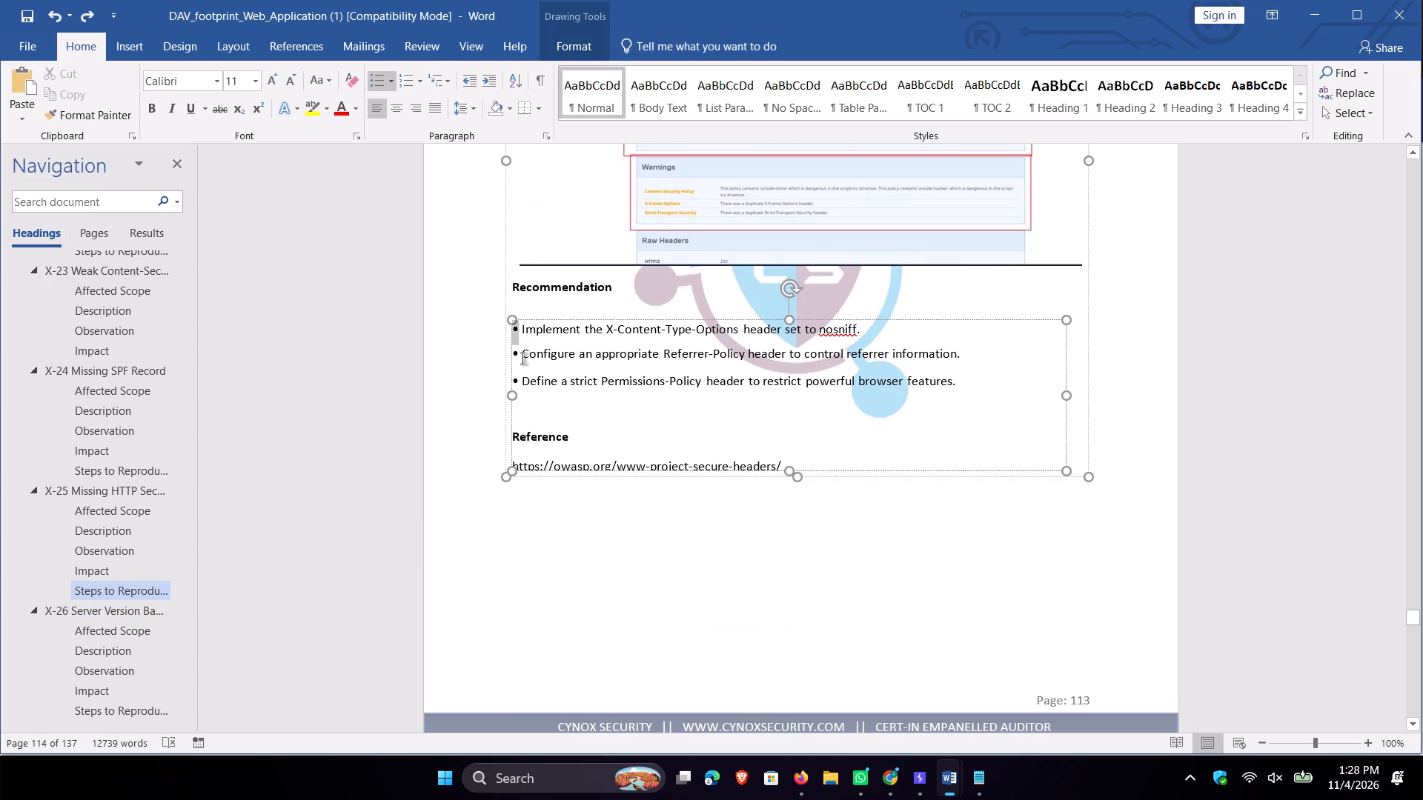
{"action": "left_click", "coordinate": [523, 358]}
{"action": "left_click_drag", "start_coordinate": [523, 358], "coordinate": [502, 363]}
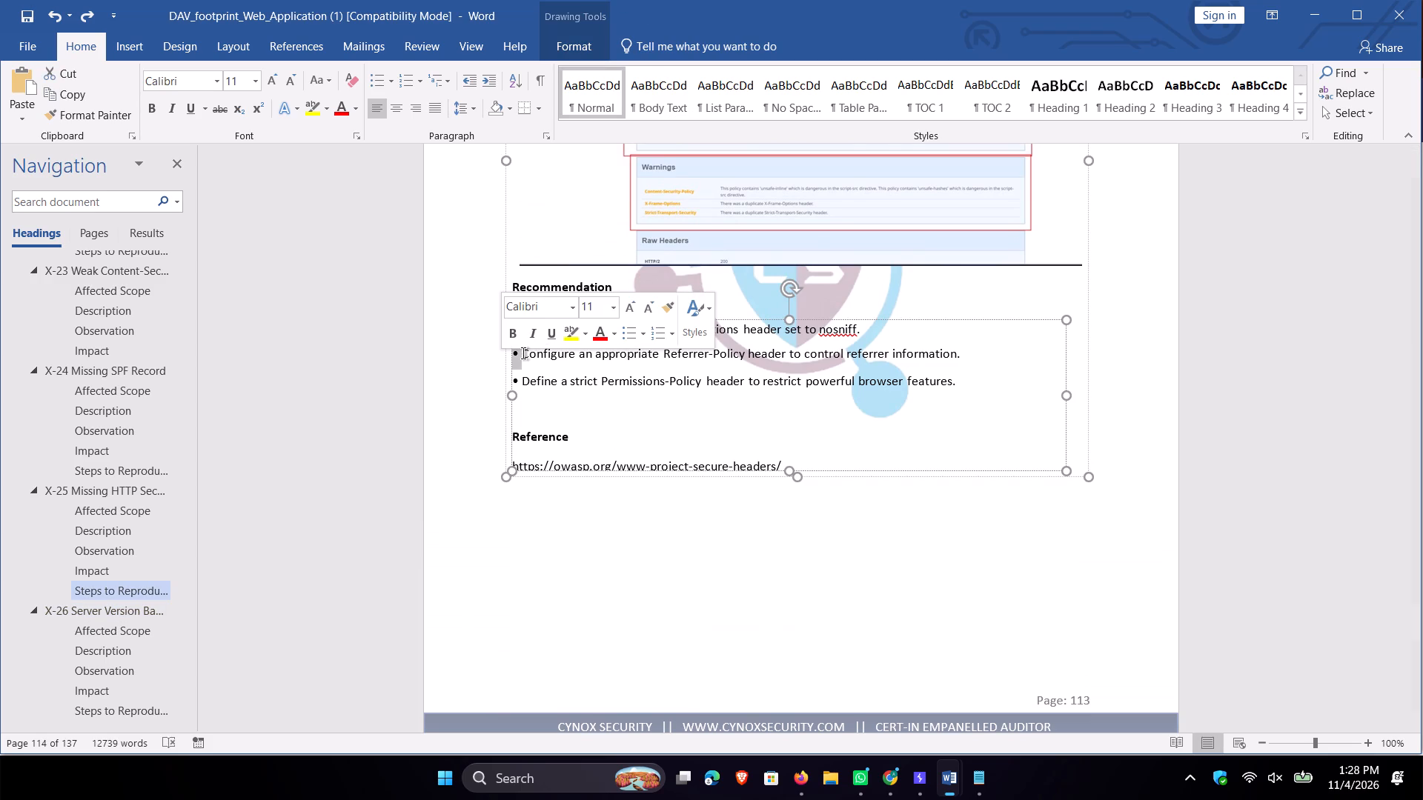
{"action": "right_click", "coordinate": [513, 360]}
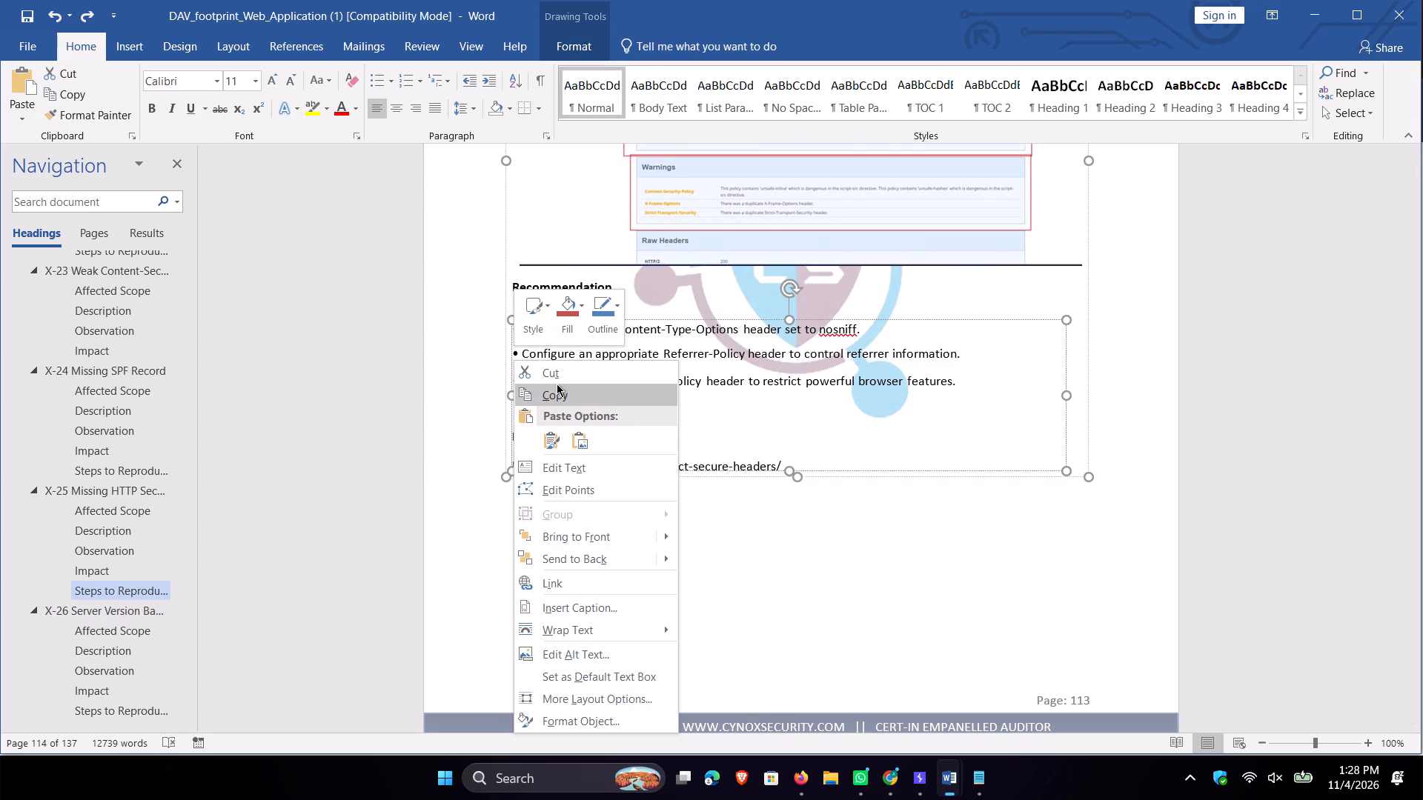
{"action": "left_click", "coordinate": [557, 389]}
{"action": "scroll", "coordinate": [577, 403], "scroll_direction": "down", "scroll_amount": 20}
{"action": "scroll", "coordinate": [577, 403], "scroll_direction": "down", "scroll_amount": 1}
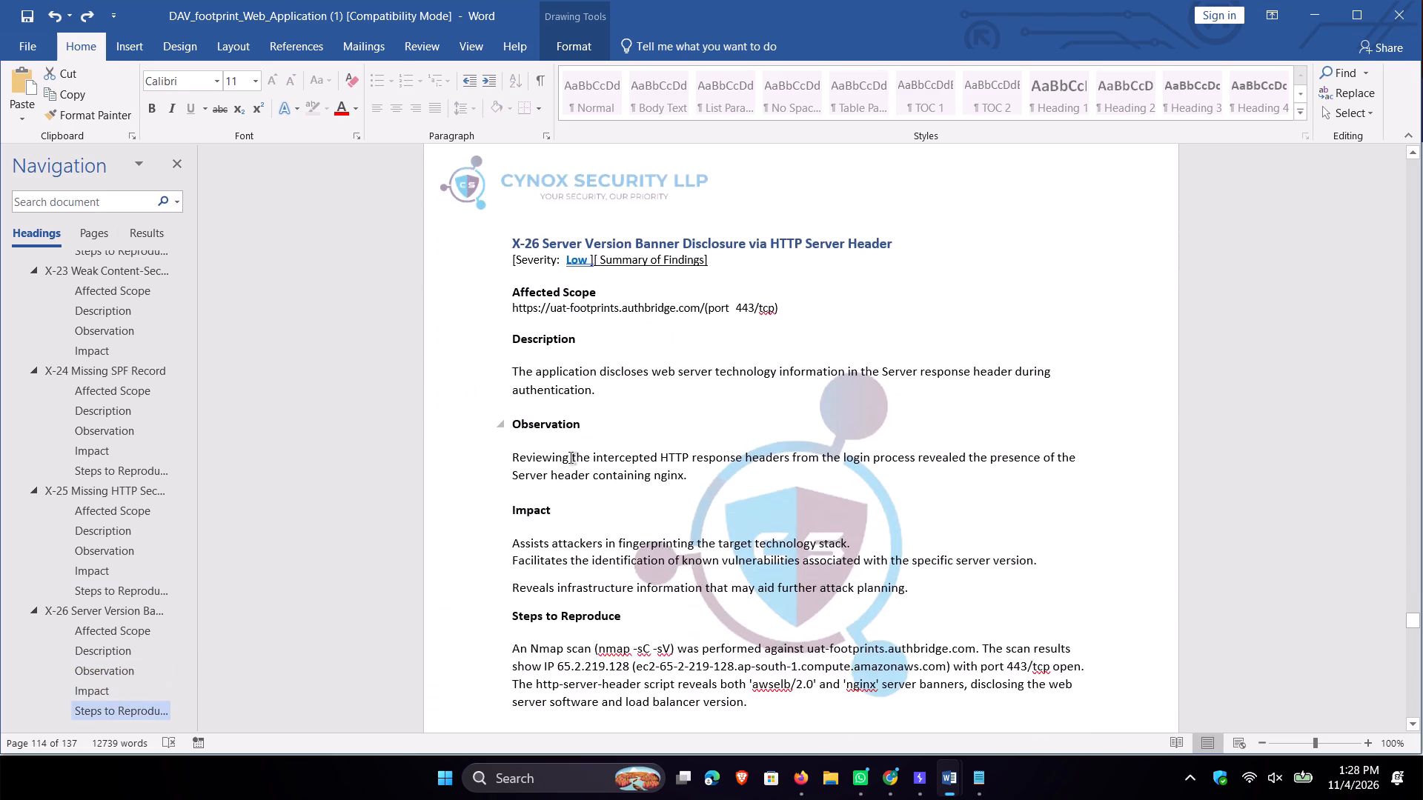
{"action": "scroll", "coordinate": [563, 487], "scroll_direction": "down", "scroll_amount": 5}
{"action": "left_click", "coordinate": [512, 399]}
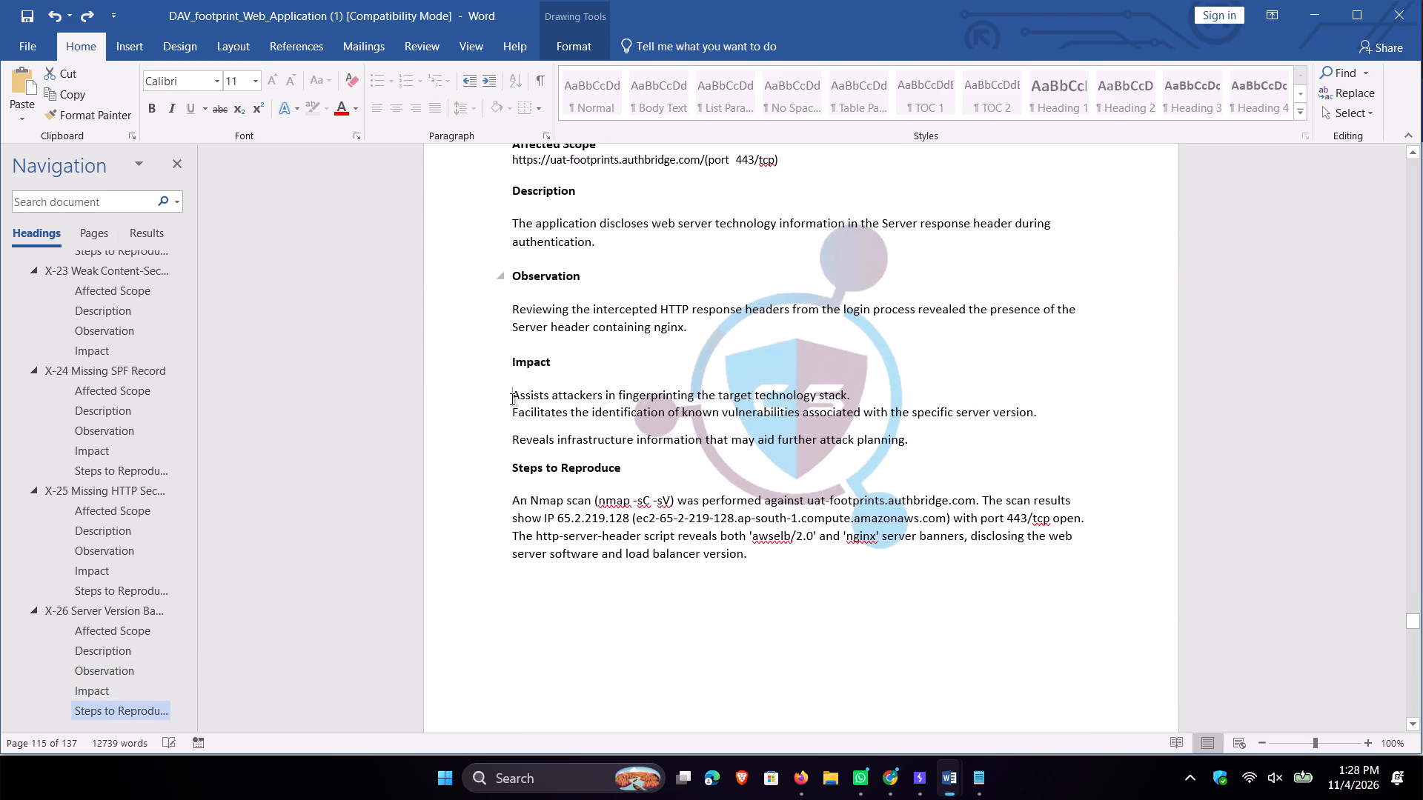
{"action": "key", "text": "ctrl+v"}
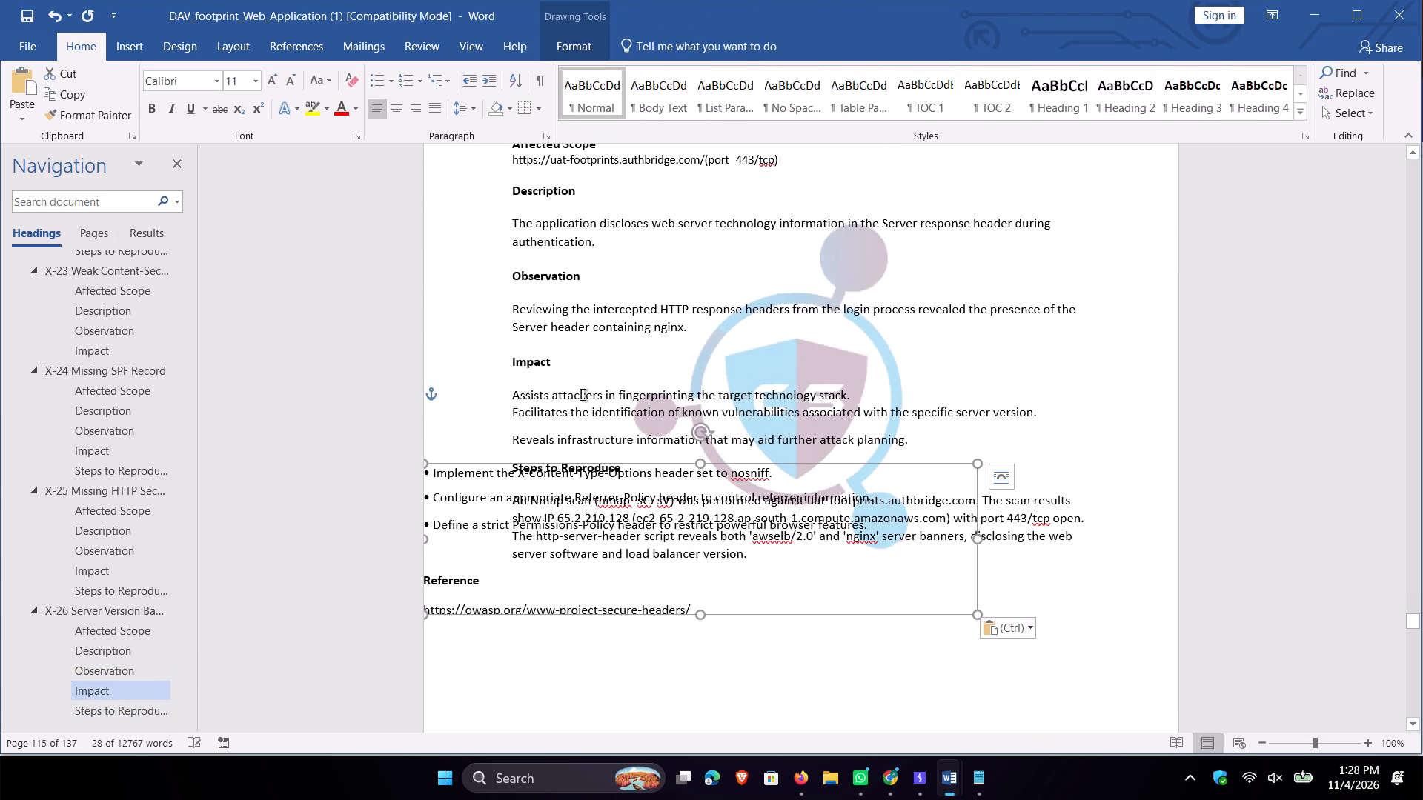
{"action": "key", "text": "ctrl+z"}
Copy the bullet symbol from the second X-25 Recommendation item to the start of the "Assists attackers" and "Facilitates the identification" lines in X-26 Impact.
{"action": "scroll", "coordinate": [555, 364], "scroll_direction": "up", "scroll_amount": 20}
{"action": "scroll", "coordinate": [555, 364], "scroll_direction": "up", "scroll_amount": 1}
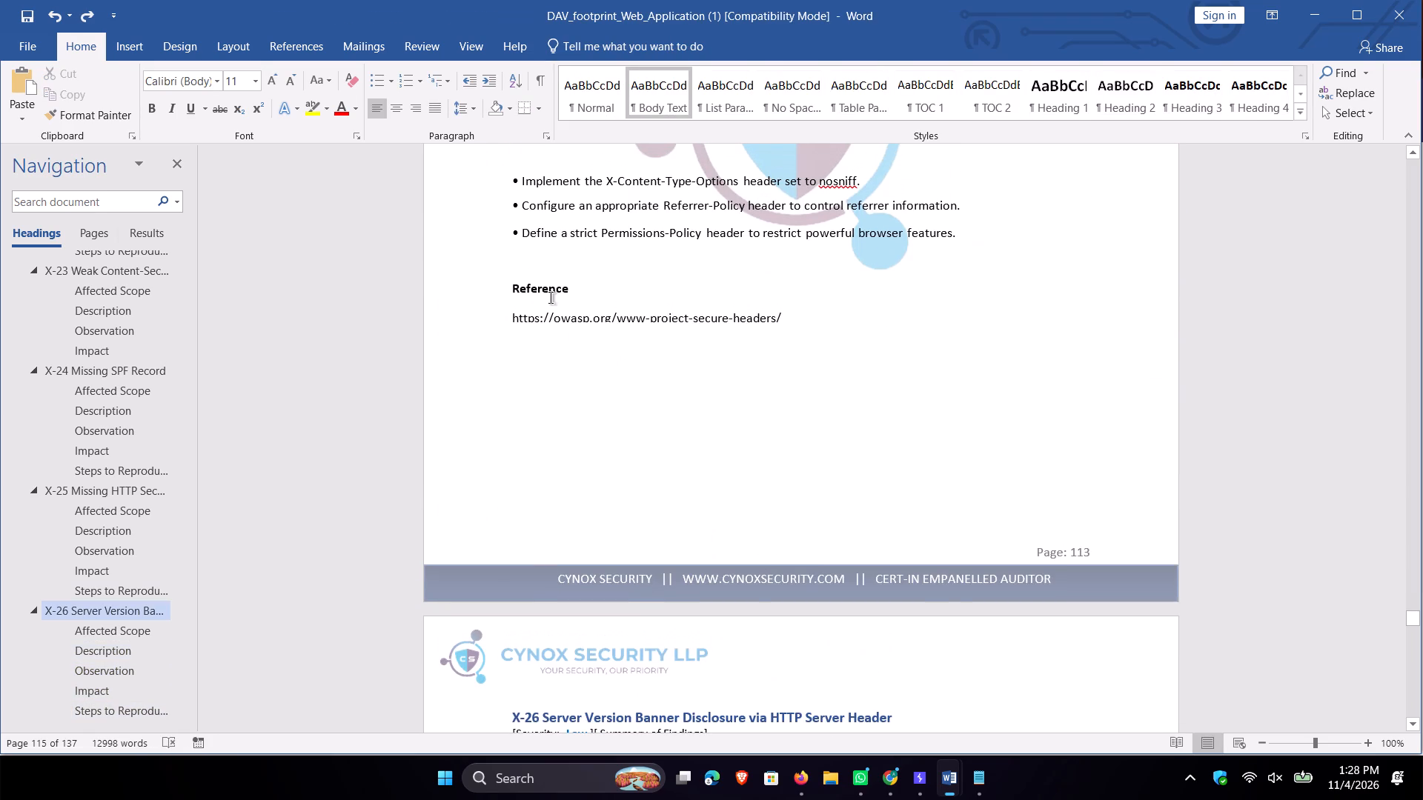
{"action": "left_click", "coordinate": [523, 214]}
{"action": "left_click", "coordinate": [518, 204]}
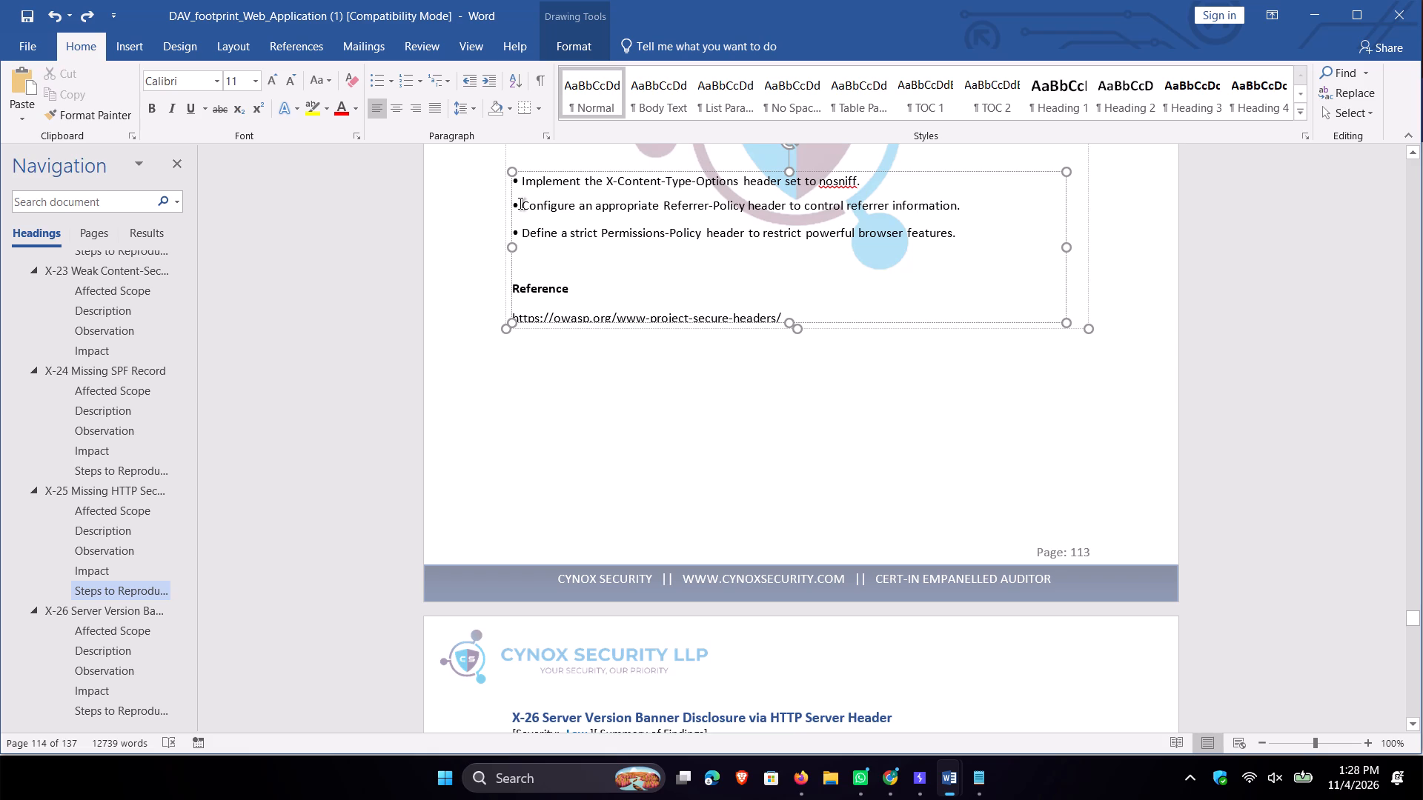
{"action": "left_click", "coordinate": [520, 204]}
{"action": "left_click", "coordinate": [520, 204]}
{"action": "key", "text": "ctrl+c"}
{"action": "key", "text": "ctrl+c"}
{"action": "key", "text": "ctrl+c"}
{"action": "key", "text": "ctrl+c"}
{"action": "scroll", "coordinate": [619, 401], "scroll_direction": "down", "scroll_amount": 13}
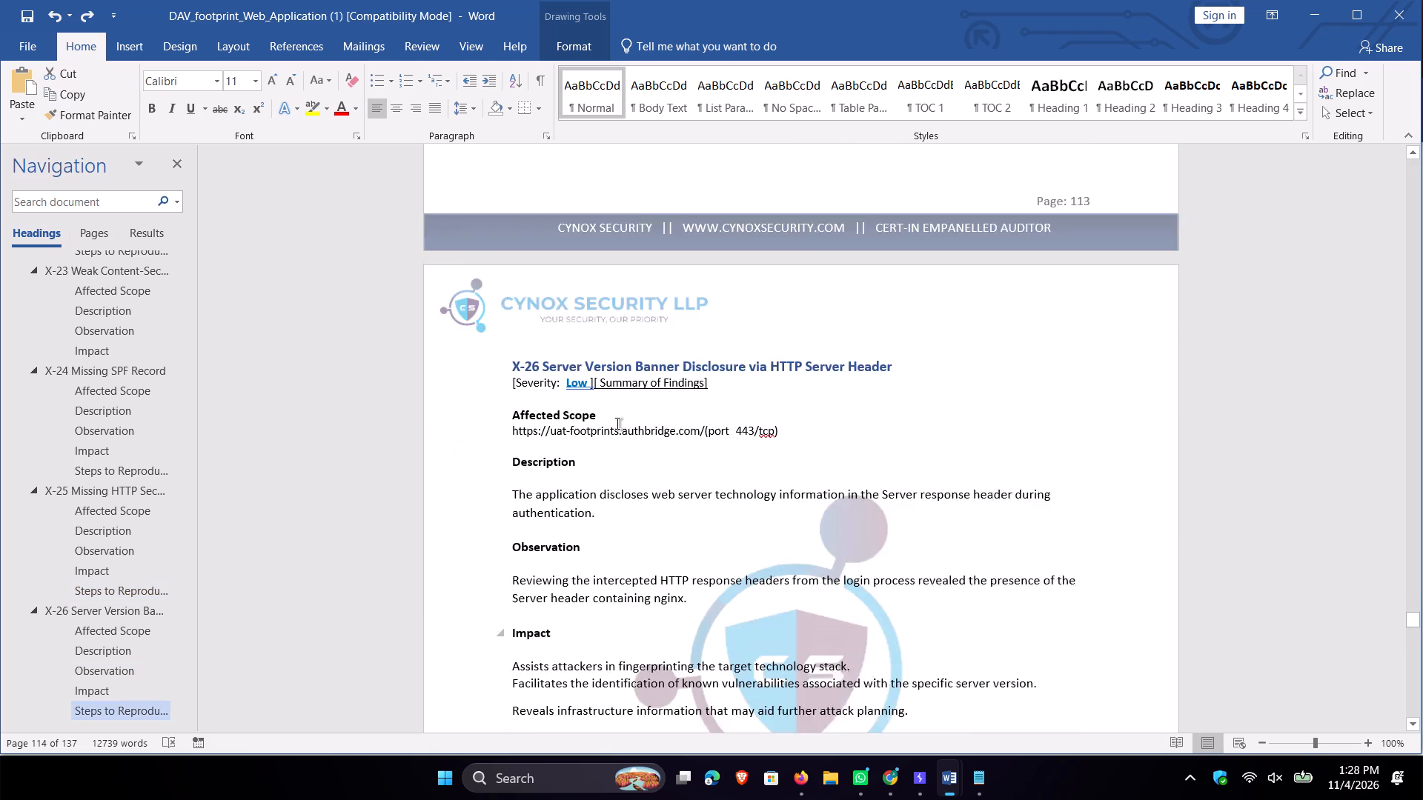
{"action": "scroll", "coordinate": [617, 424], "scroll_direction": "down", "scroll_amount": 7}
{"action": "left_click", "coordinate": [511, 419]}
{"action": "key", "text": "ctrl+v"}
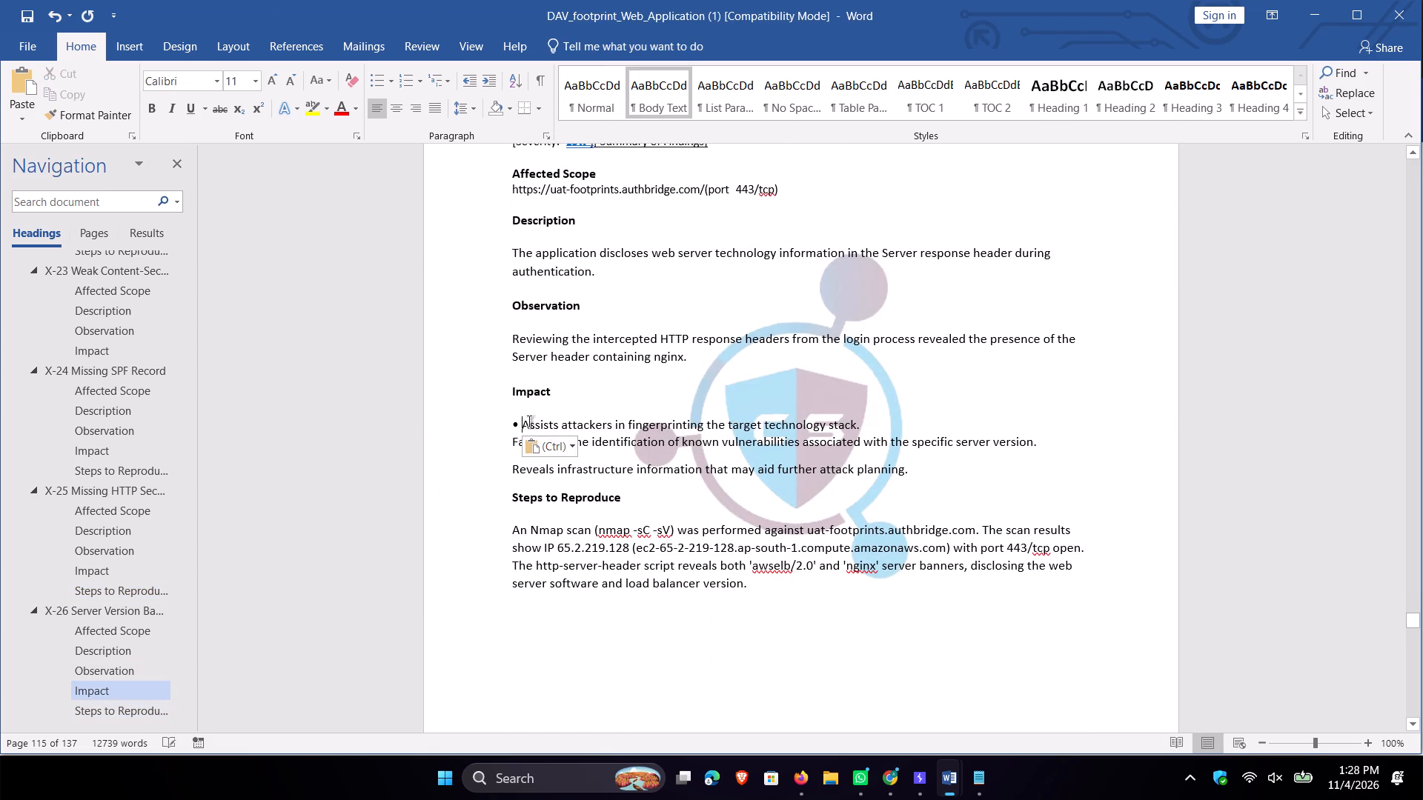
{"action": "left_click", "coordinate": [509, 443]}
{"action": "key", "text": "ctrl+v"}
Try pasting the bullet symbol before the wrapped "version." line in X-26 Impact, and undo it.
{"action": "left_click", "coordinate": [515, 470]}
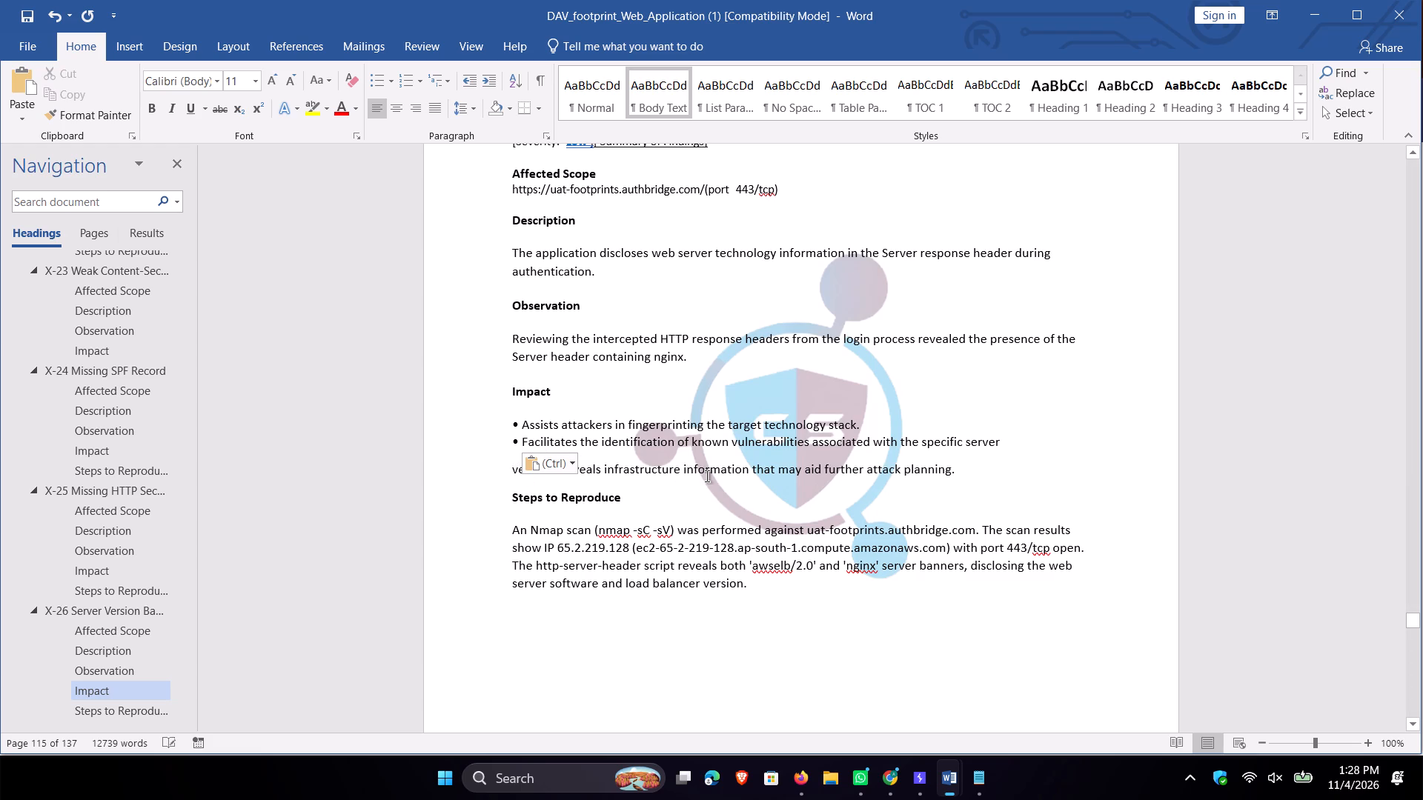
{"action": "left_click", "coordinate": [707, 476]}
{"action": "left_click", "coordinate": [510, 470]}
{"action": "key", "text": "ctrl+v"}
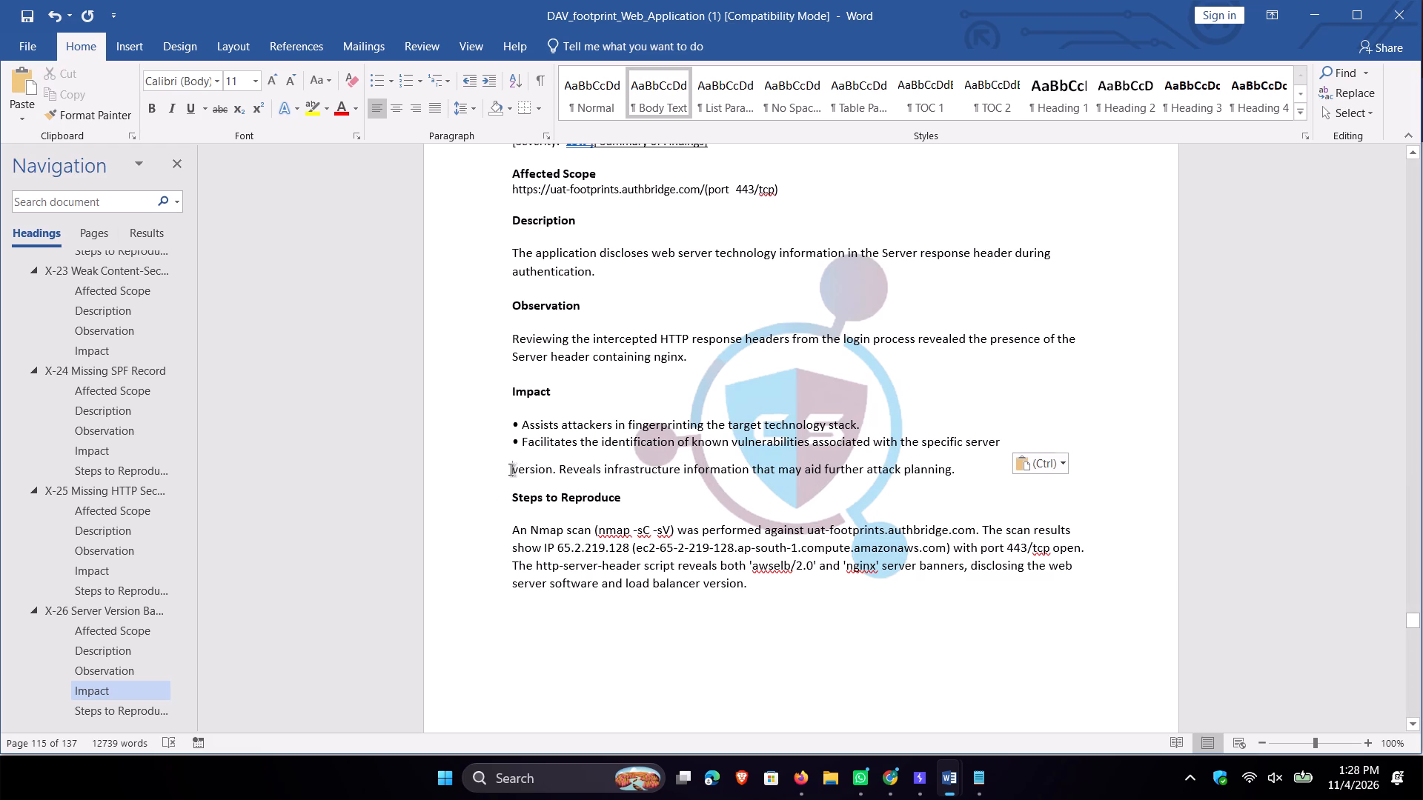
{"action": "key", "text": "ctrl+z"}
Split "Reveals infrastructure information" onto its own line after "version." in X-26 Impact and add the copied bullet symbol before it.
{"action": "key", "text": "BackSpace"}
{"action": "key", "text": "space"}
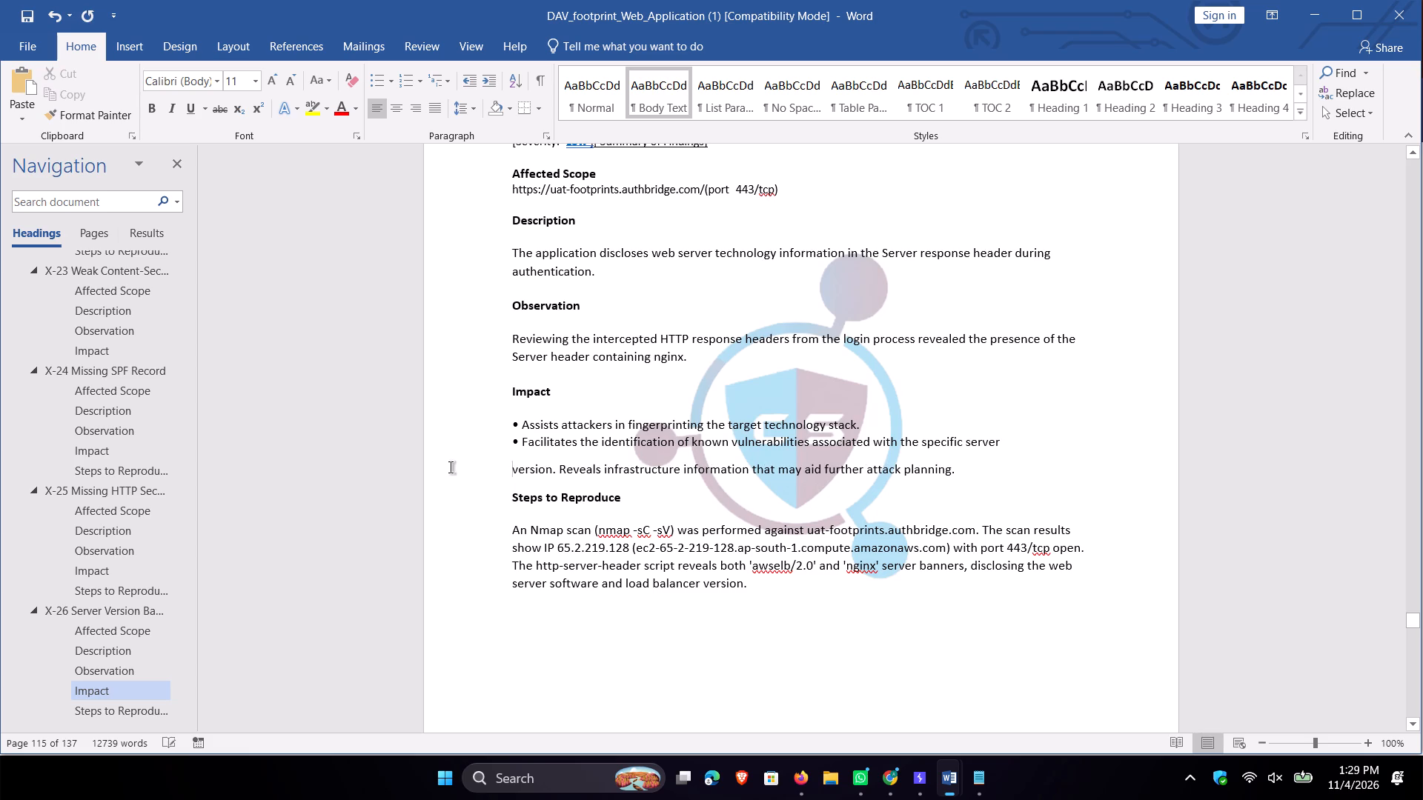
{"action": "left_click", "coordinate": [562, 472]}
{"action": "key", "text": "BackSpace"}
{"action": "key", "text": "Return"}
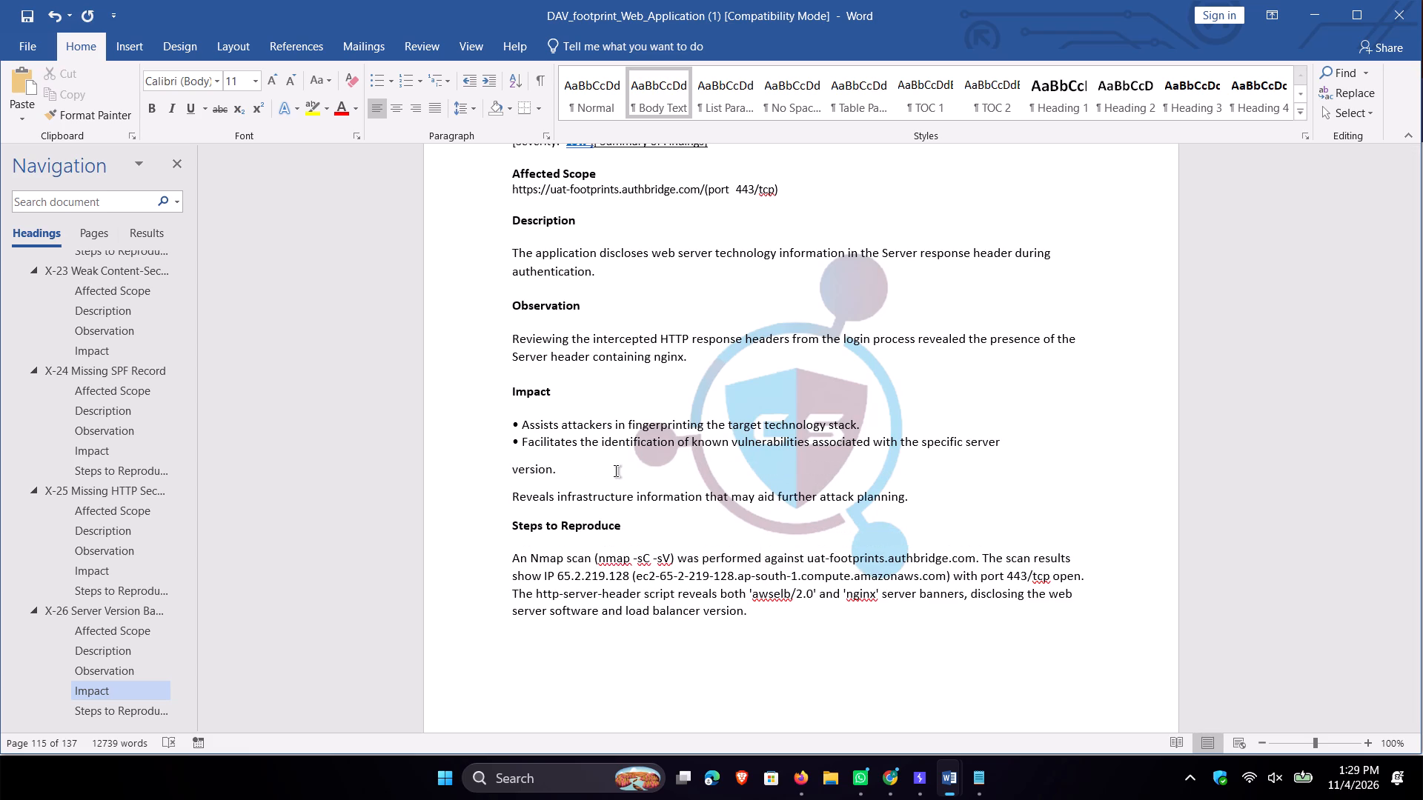
{"action": "key", "text": "ctrl+v"}
Set the line spacing of the two-line "Facilitates the identification" bullet in X-26 Impact to 1.0.
{"action": "scroll", "coordinate": [608, 499], "scroll_direction": "down", "scroll_amount": 2}
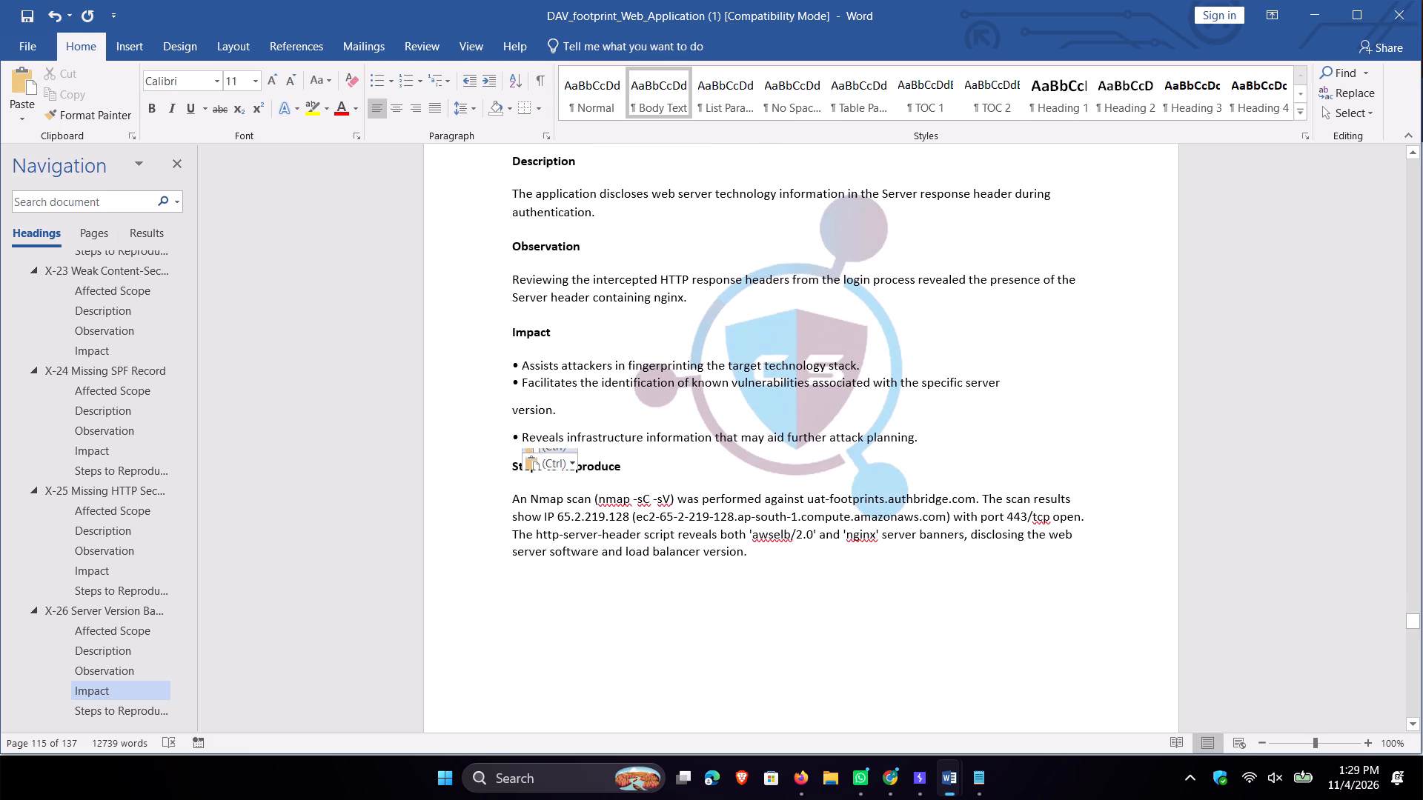
{"action": "left_click_drag", "start_coordinate": [523, 384], "coordinate": [567, 410]}
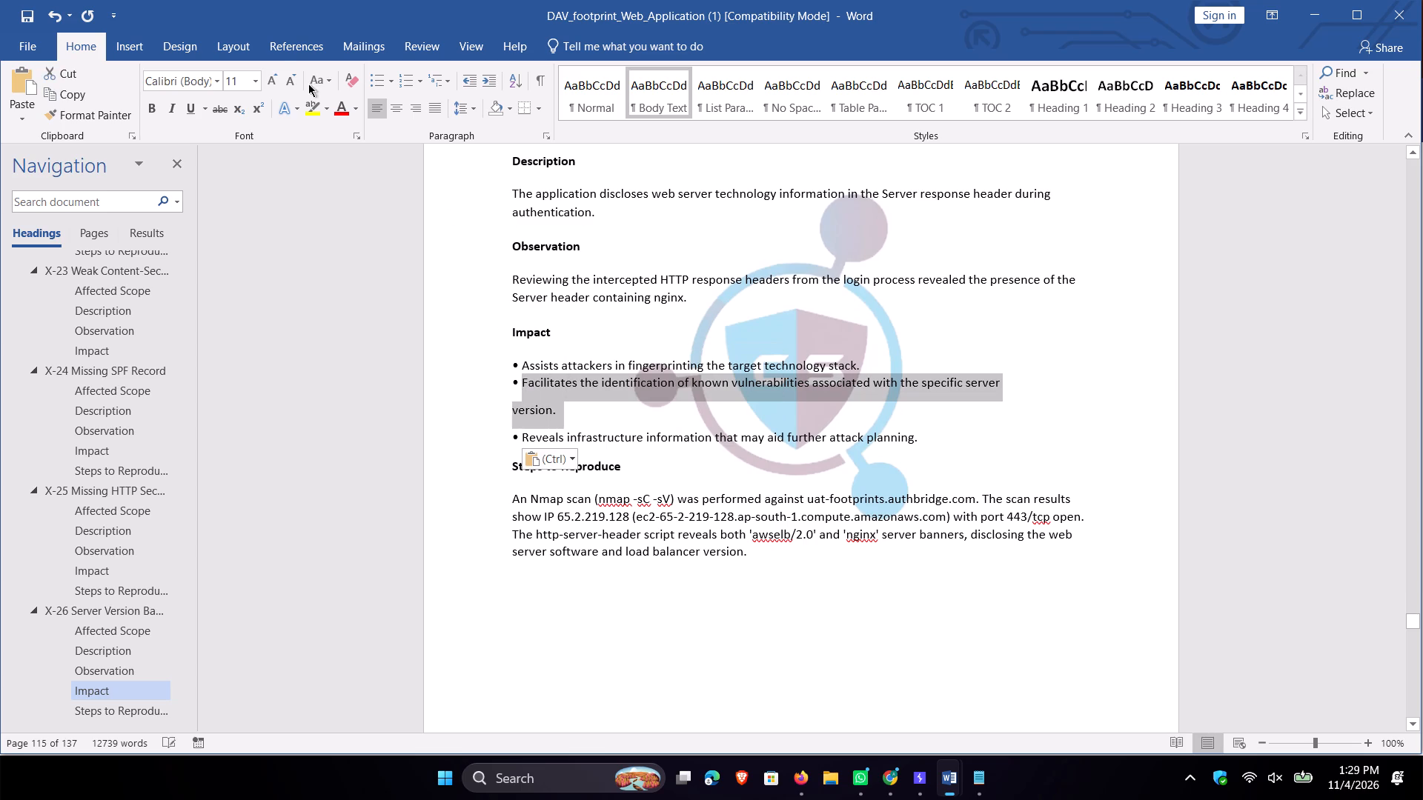
{"action": "left_click", "coordinate": [466, 105]}
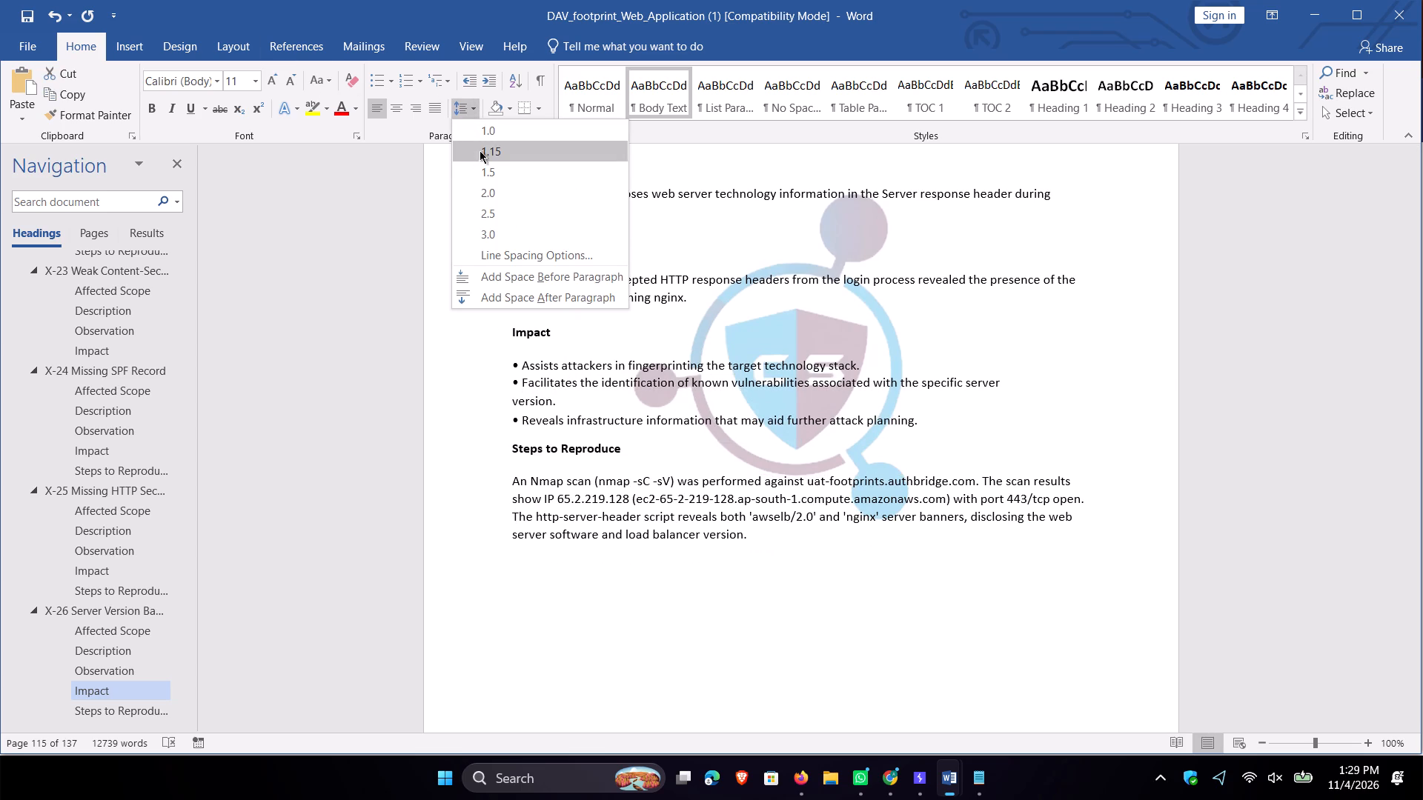
{"action": "left_click", "coordinate": [493, 132]}
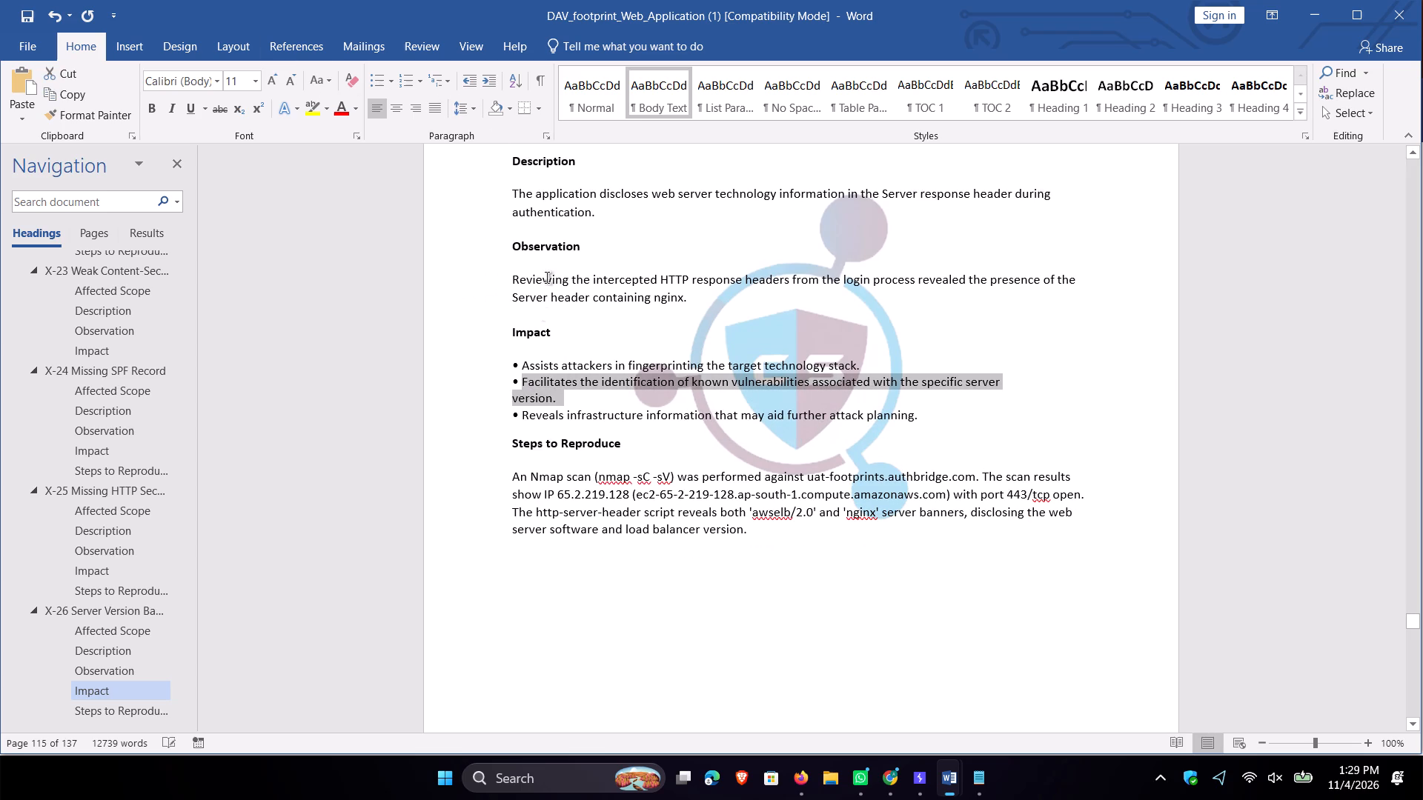
{"action": "left_click", "coordinate": [519, 374]}
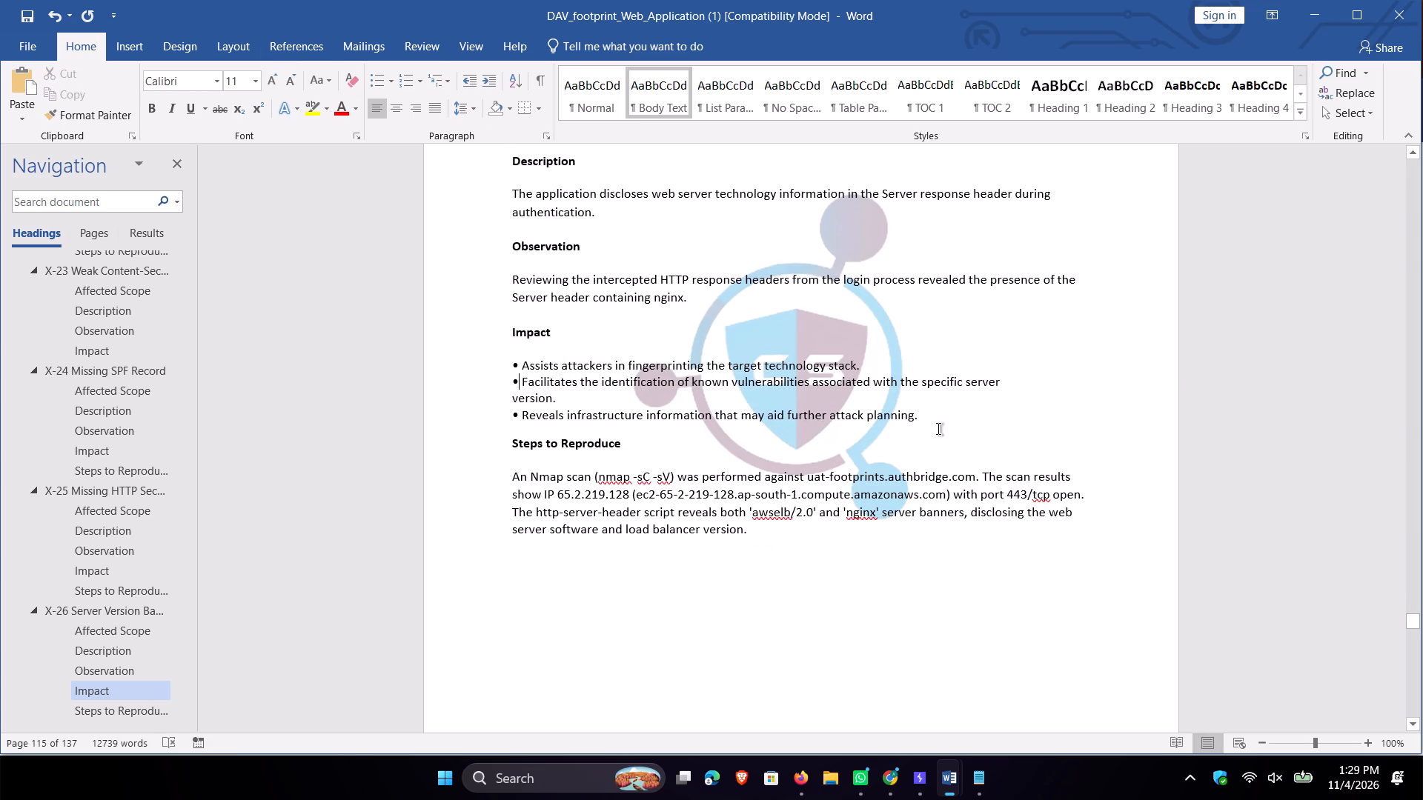
Add the copied bullet symbol before the "Configure the web server" and "Remove version numbers" lines in X-26 Recommendation.
{"action": "scroll", "coordinate": [916, 379], "scroll_direction": "down", "scroll_amount": 8}
{"action": "scroll", "coordinate": [806, 320], "scroll_direction": "down", "scroll_amount": 7}
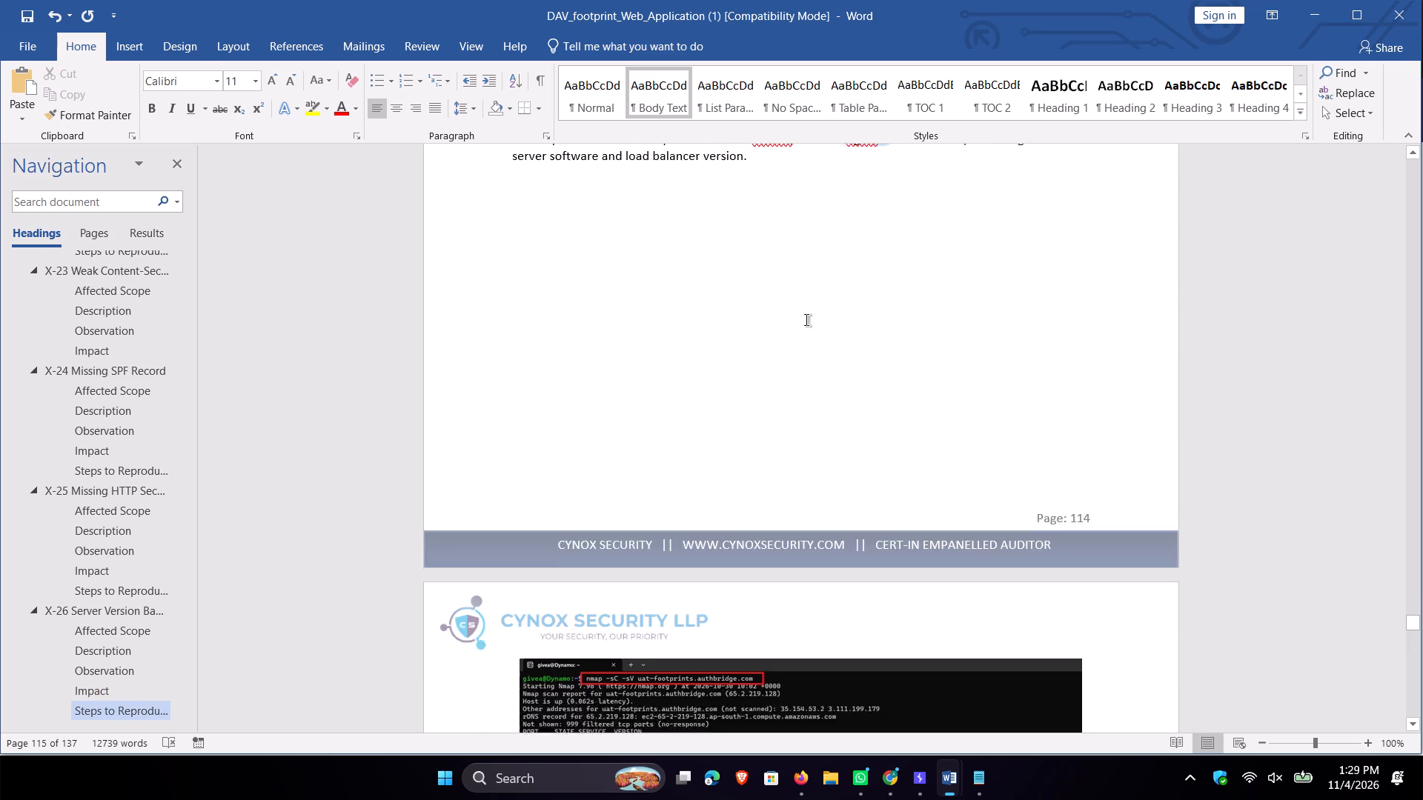
{"action": "scroll", "coordinate": [802, 315], "scroll_direction": "down", "scroll_amount": 15}
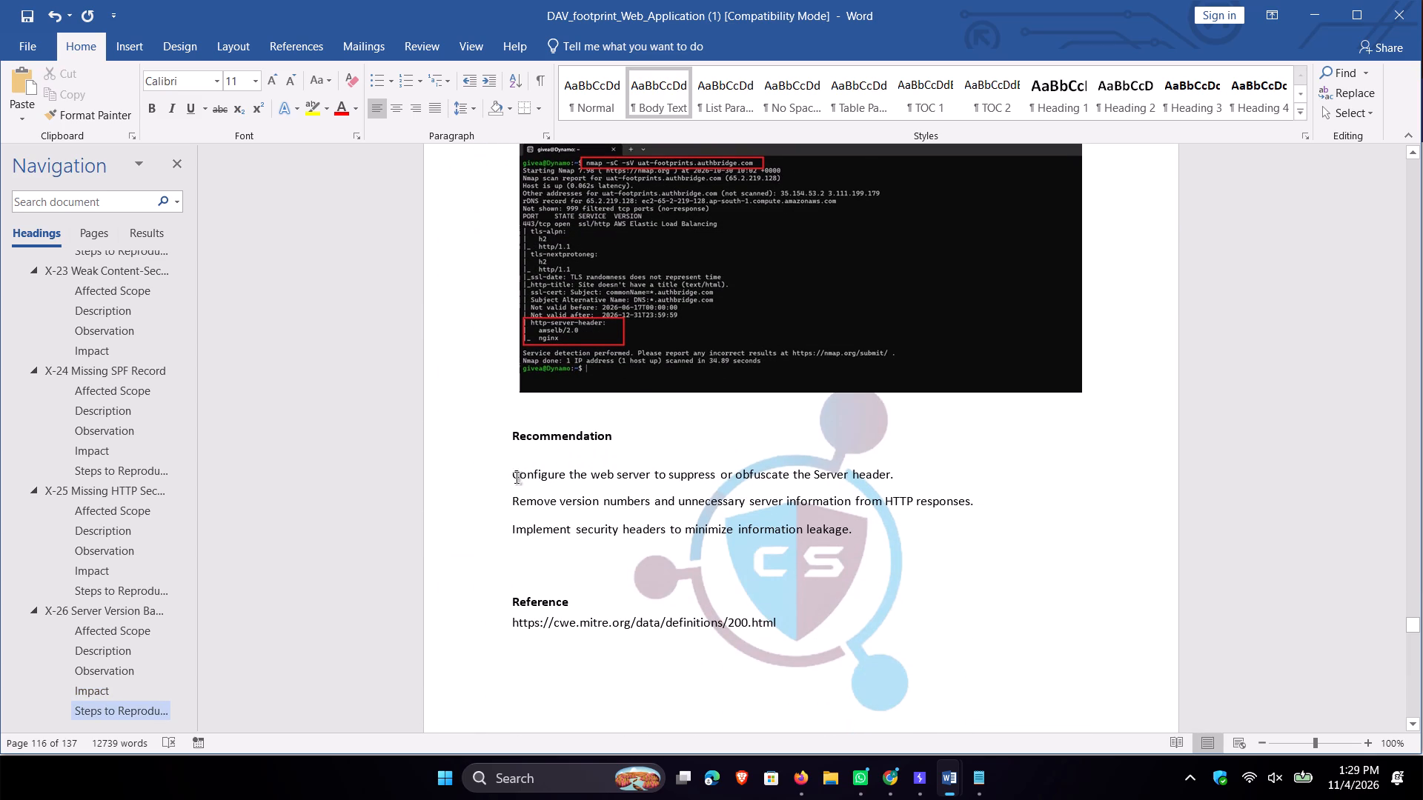
{"action": "left_click", "coordinate": [514, 473]}
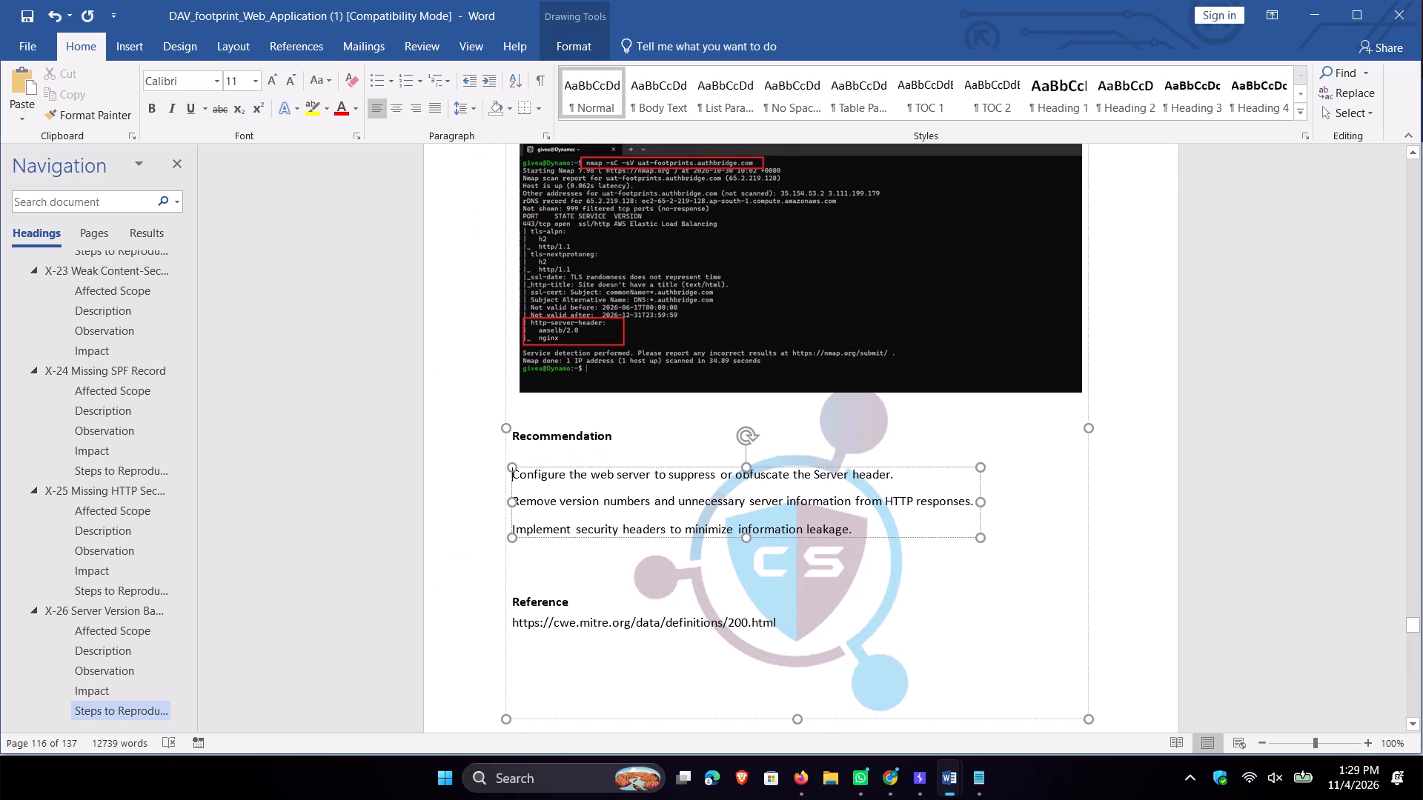
{"action": "key", "text": "ctrl+v"}
{"action": "left_click", "coordinate": [541, 516]}
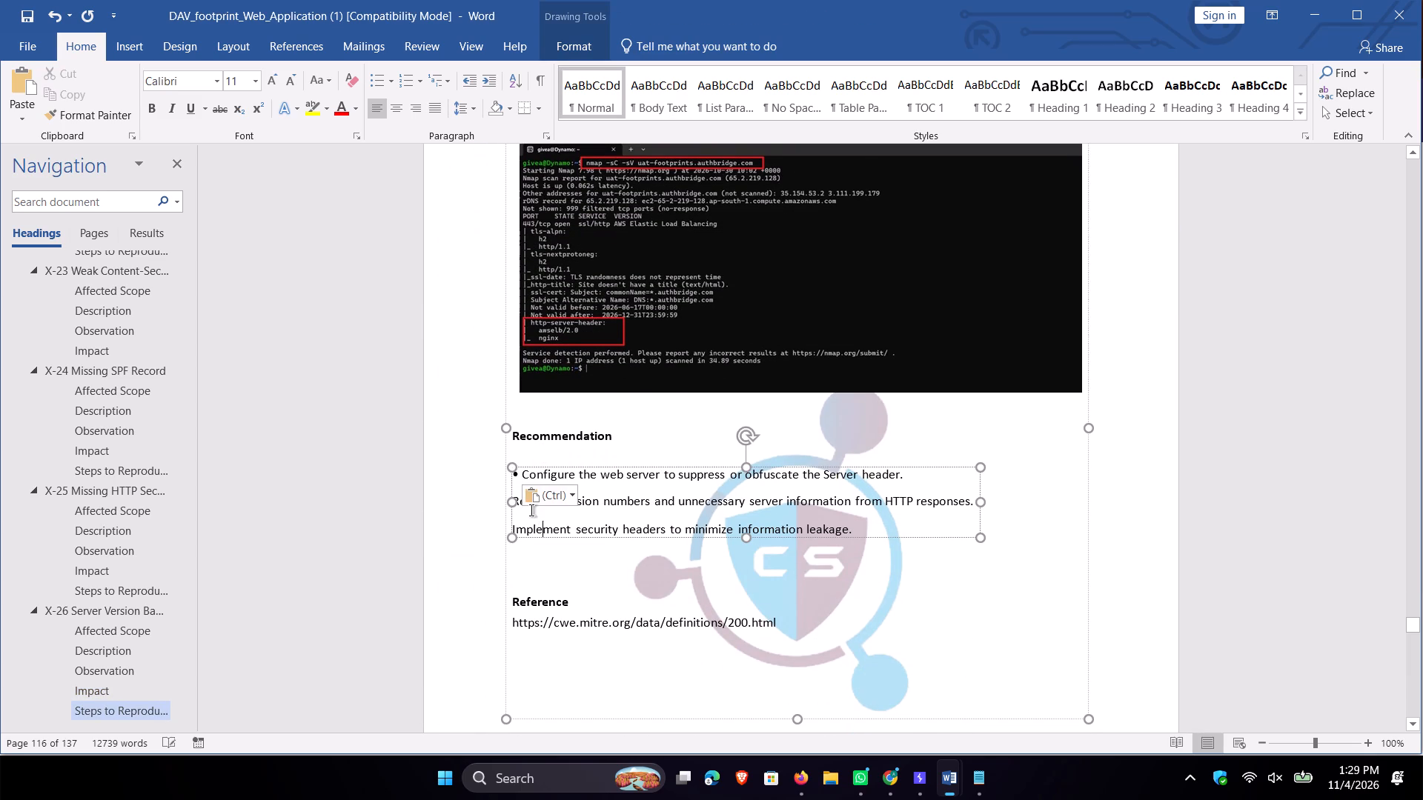
{"action": "left_click", "coordinate": [563, 518]}
{"action": "left_click", "coordinate": [601, 499]}
{"action": "left_click", "coordinate": [588, 499]}
{"action": "left_click", "coordinate": [534, 403]}
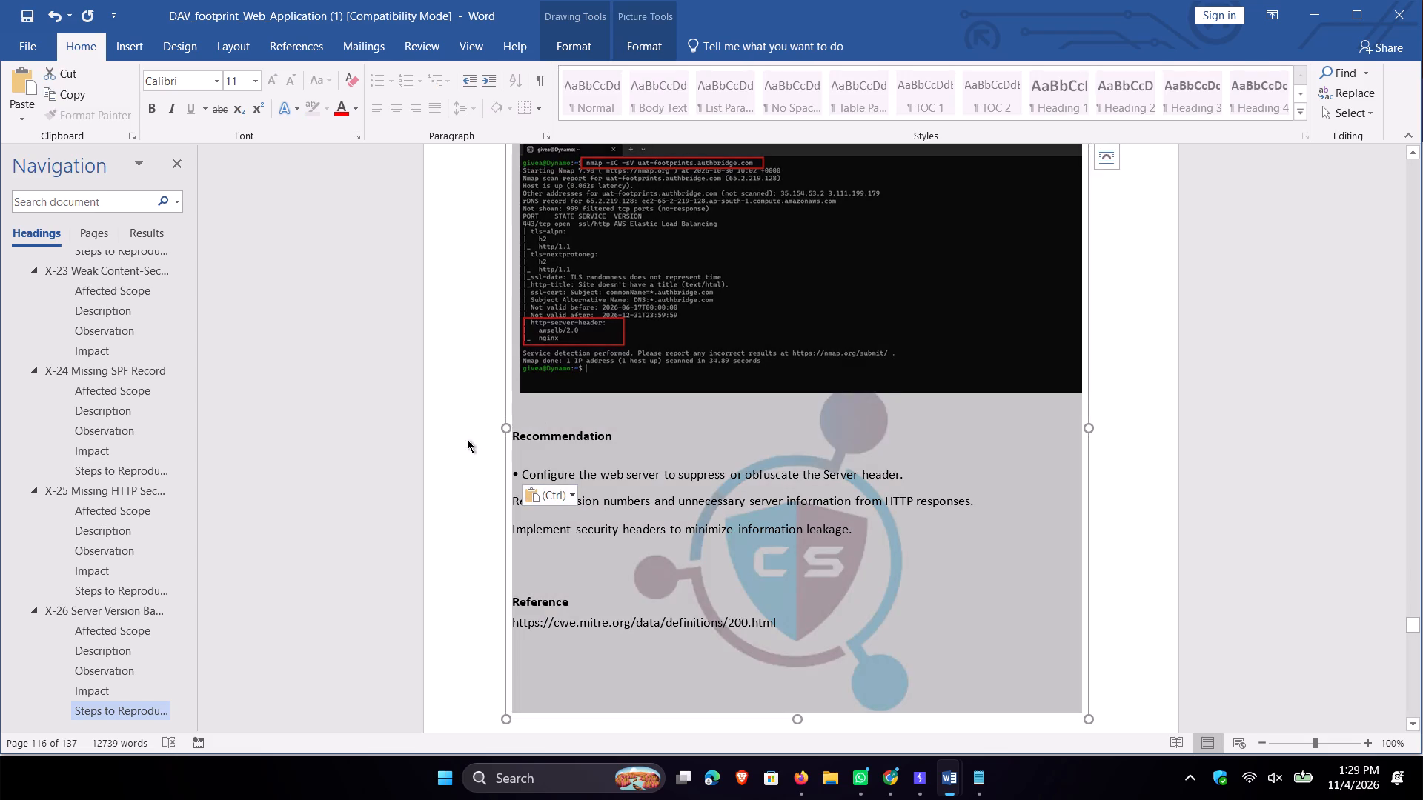
{"action": "left_click", "coordinate": [467, 439]}
{"action": "left_click", "coordinate": [513, 496]}
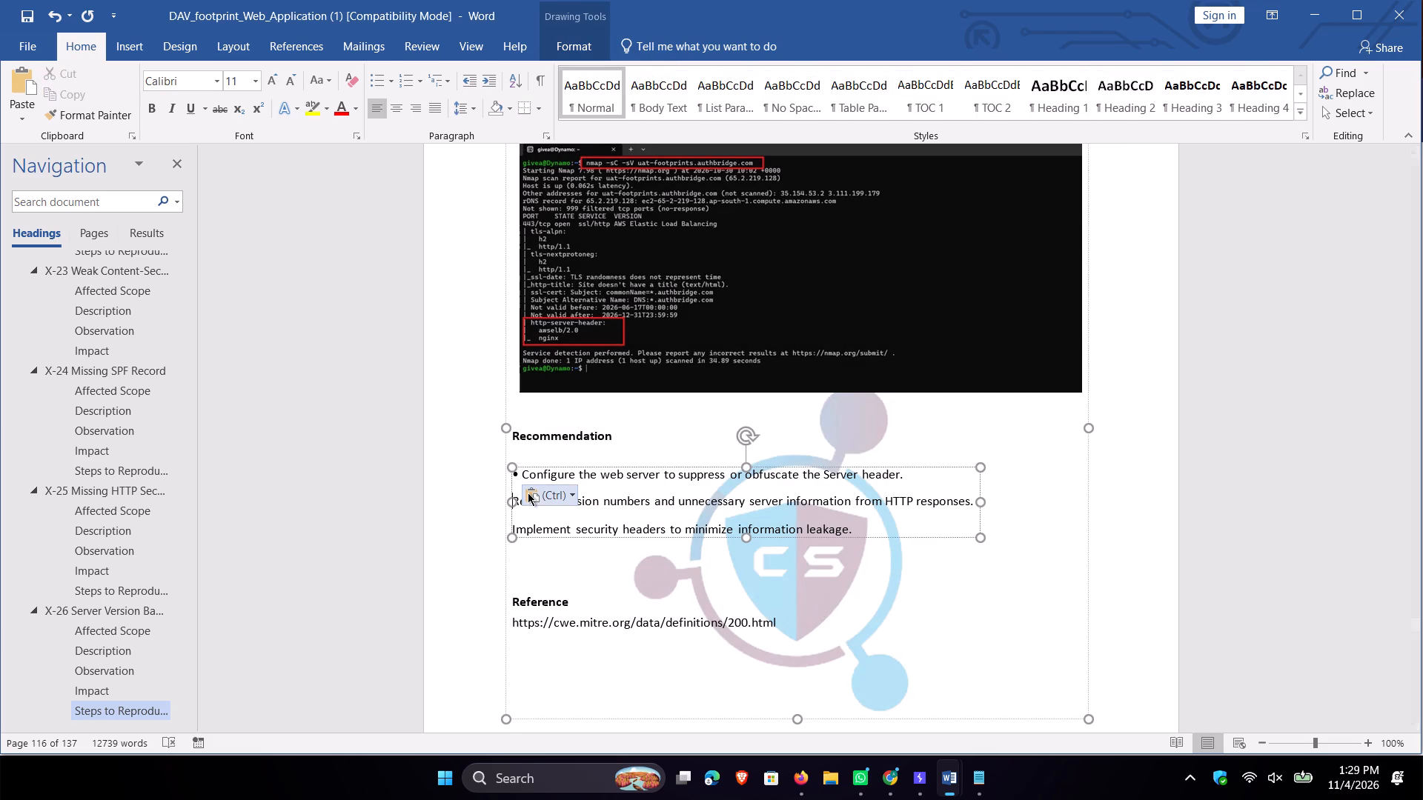
{"action": "key", "text": "ctrl+v"}
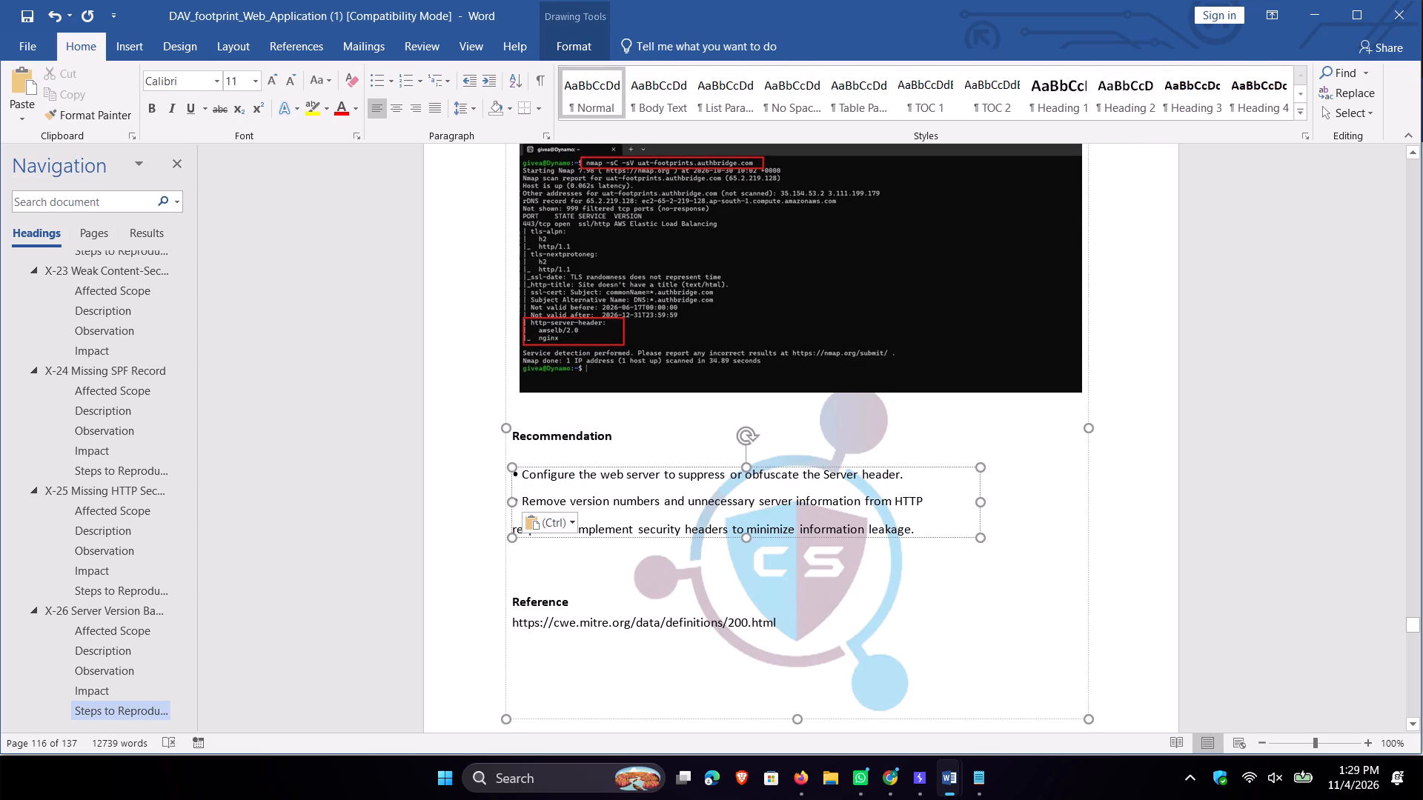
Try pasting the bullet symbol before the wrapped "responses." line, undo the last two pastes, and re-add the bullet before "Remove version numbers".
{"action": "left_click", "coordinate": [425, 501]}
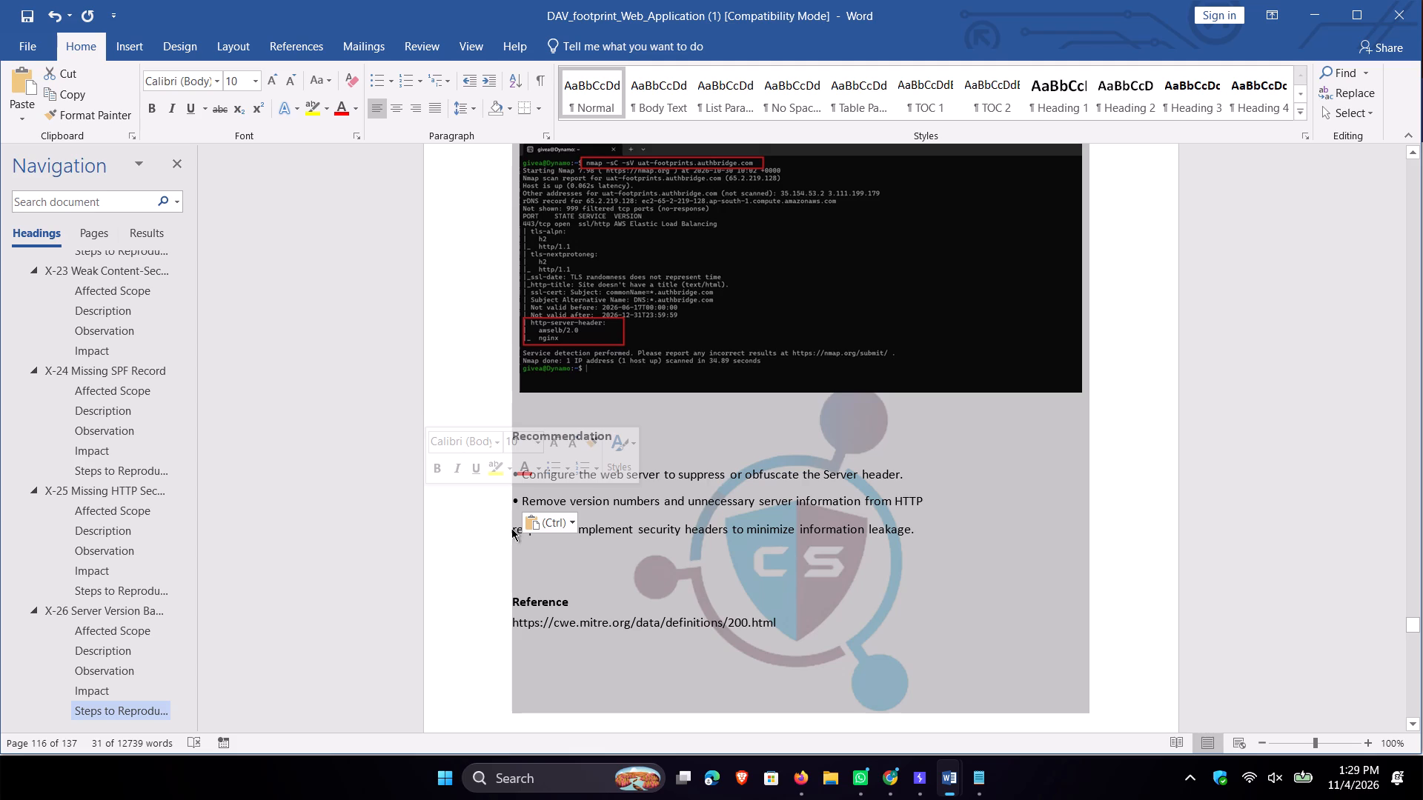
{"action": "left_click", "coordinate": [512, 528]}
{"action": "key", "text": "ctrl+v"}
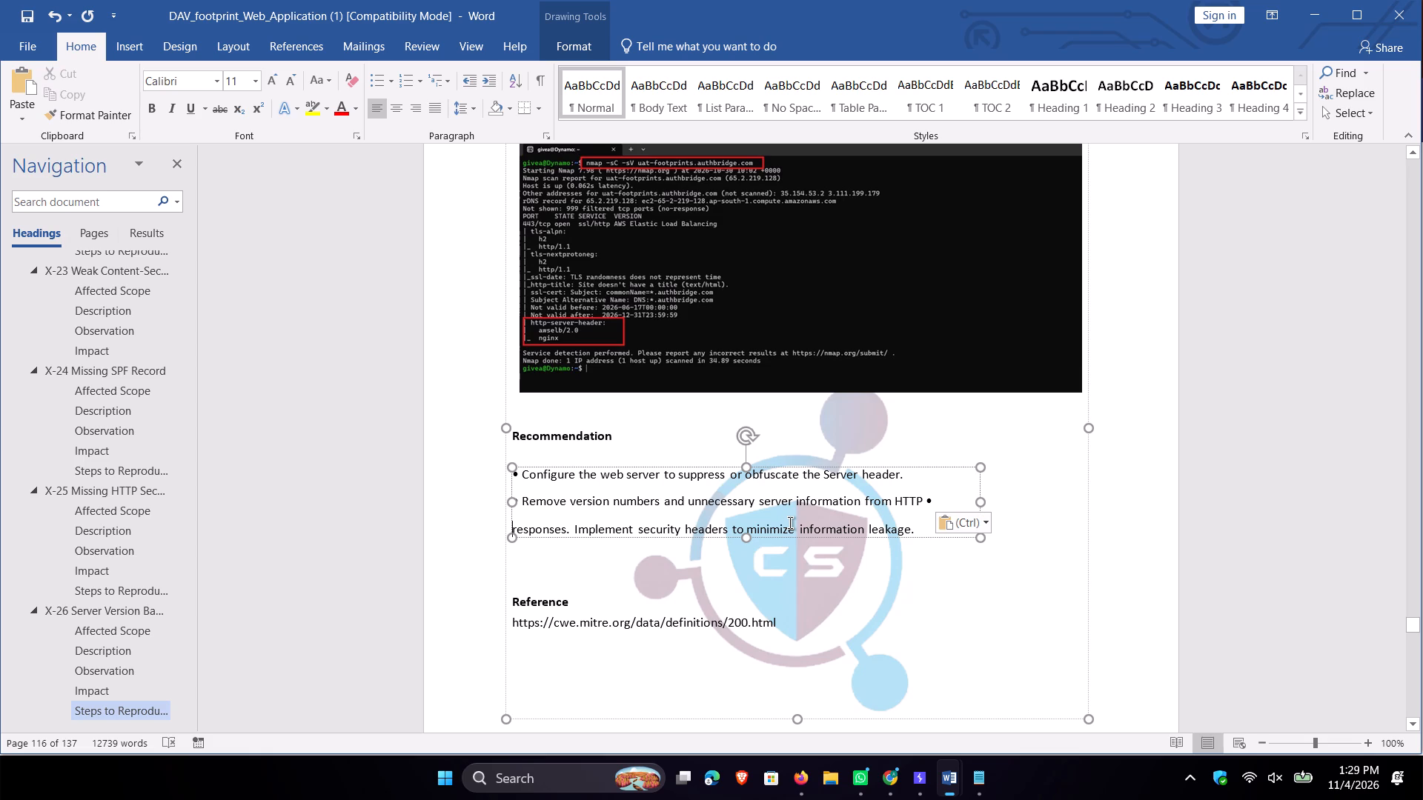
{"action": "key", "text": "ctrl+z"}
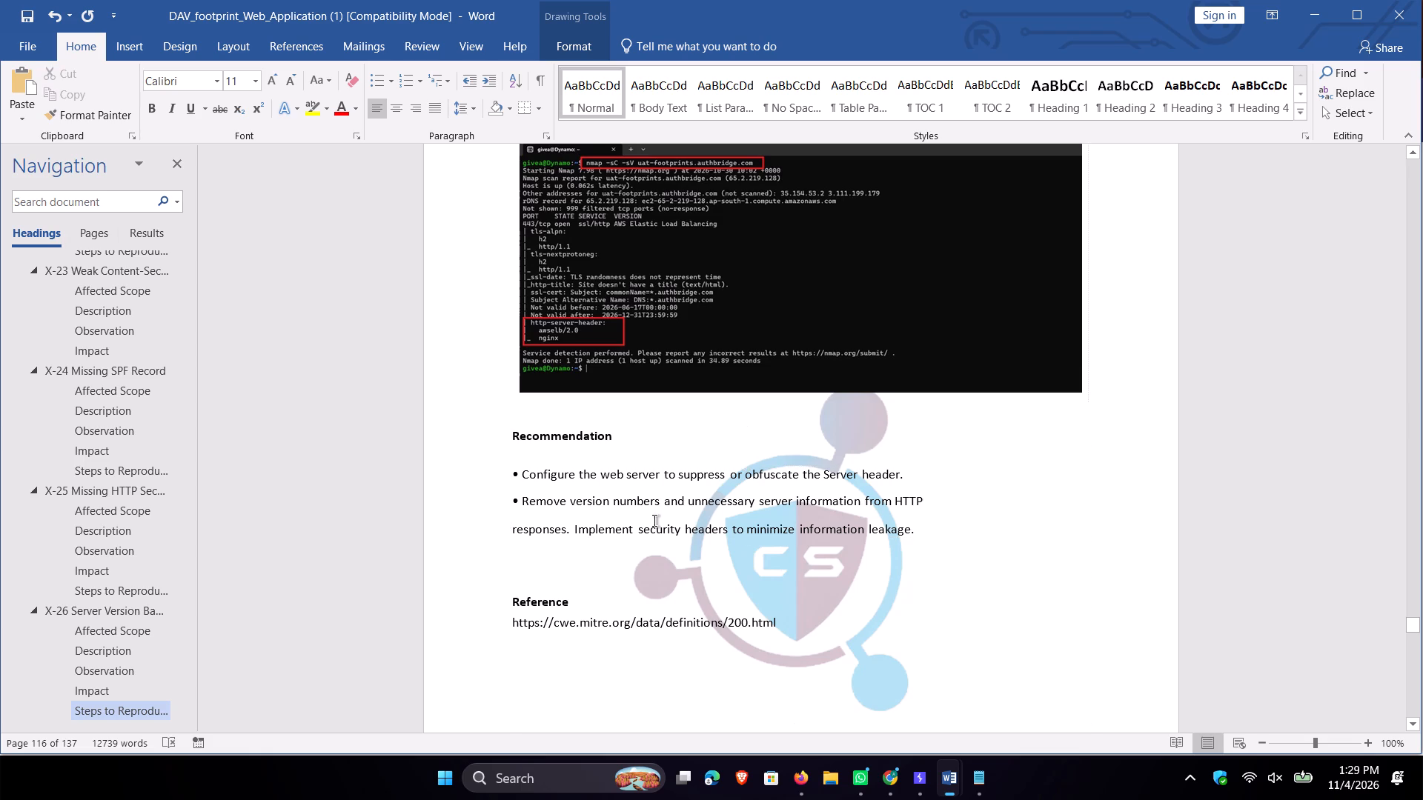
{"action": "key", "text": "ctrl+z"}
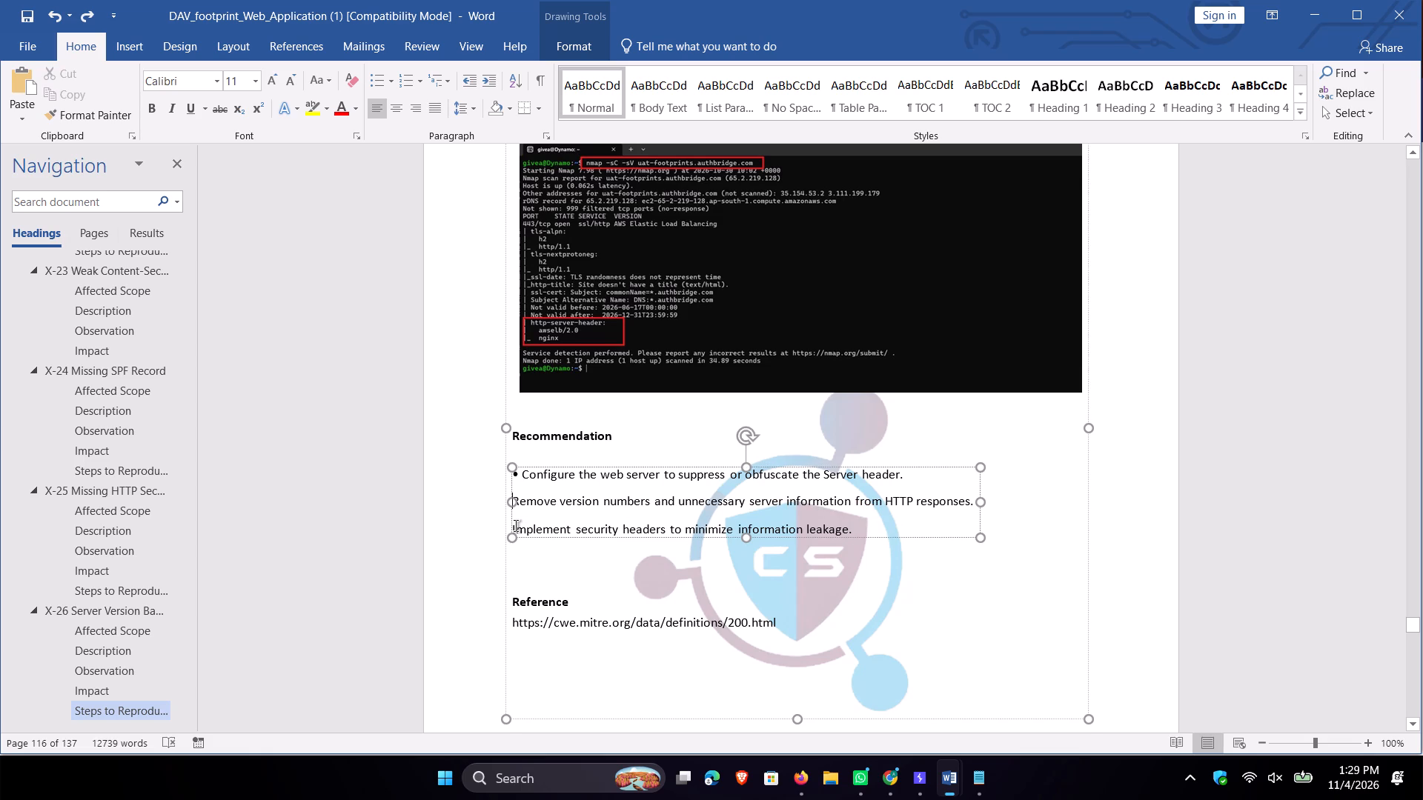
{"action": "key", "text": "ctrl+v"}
Widen the X-26 Recommendation text box to the right and split "Implement security headers" onto its own line with the copied bullet symbol.
{"action": "left_click", "coordinate": [702, 529]}
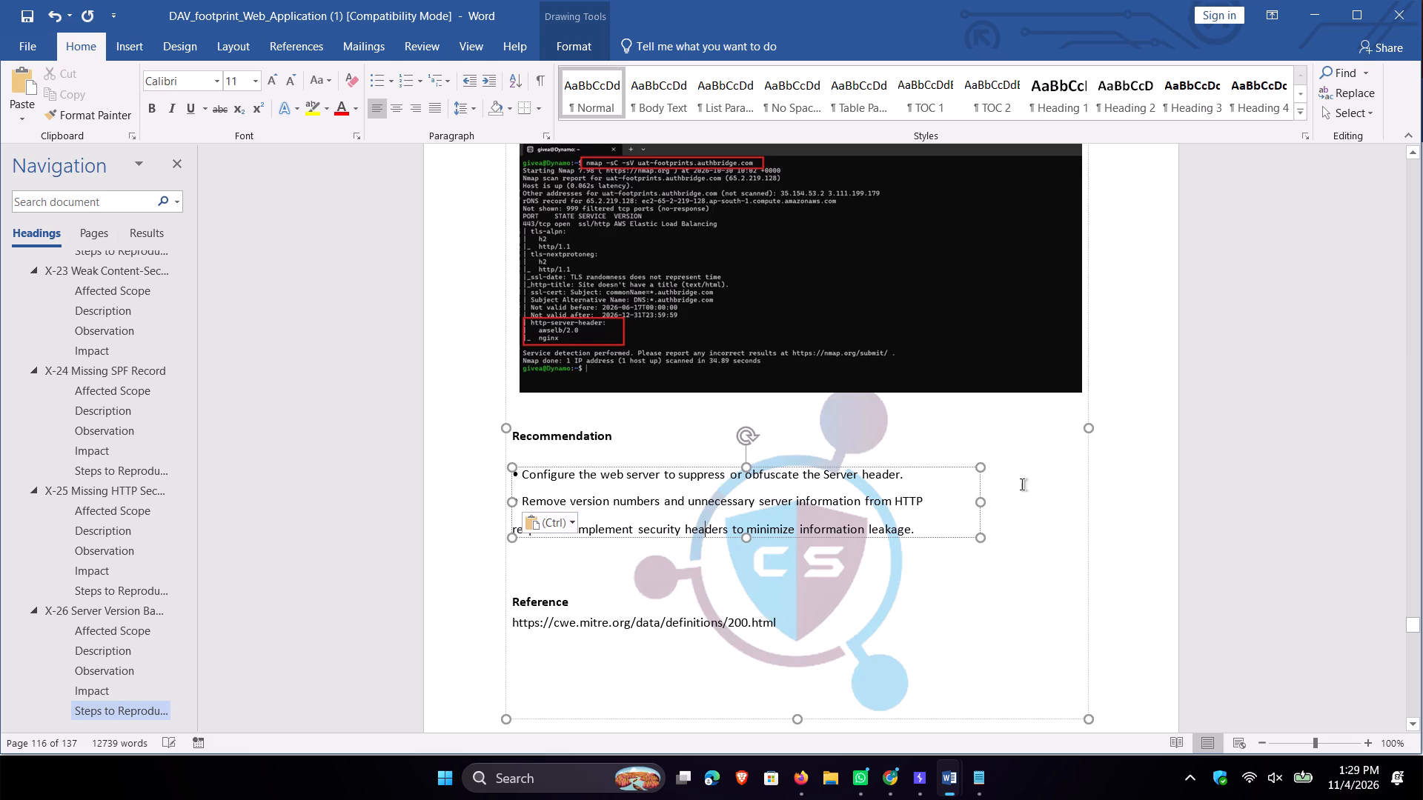
{"action": "left_click_drag", "start_coordinate": [978, 504], "coordinate": [1109, 494]}
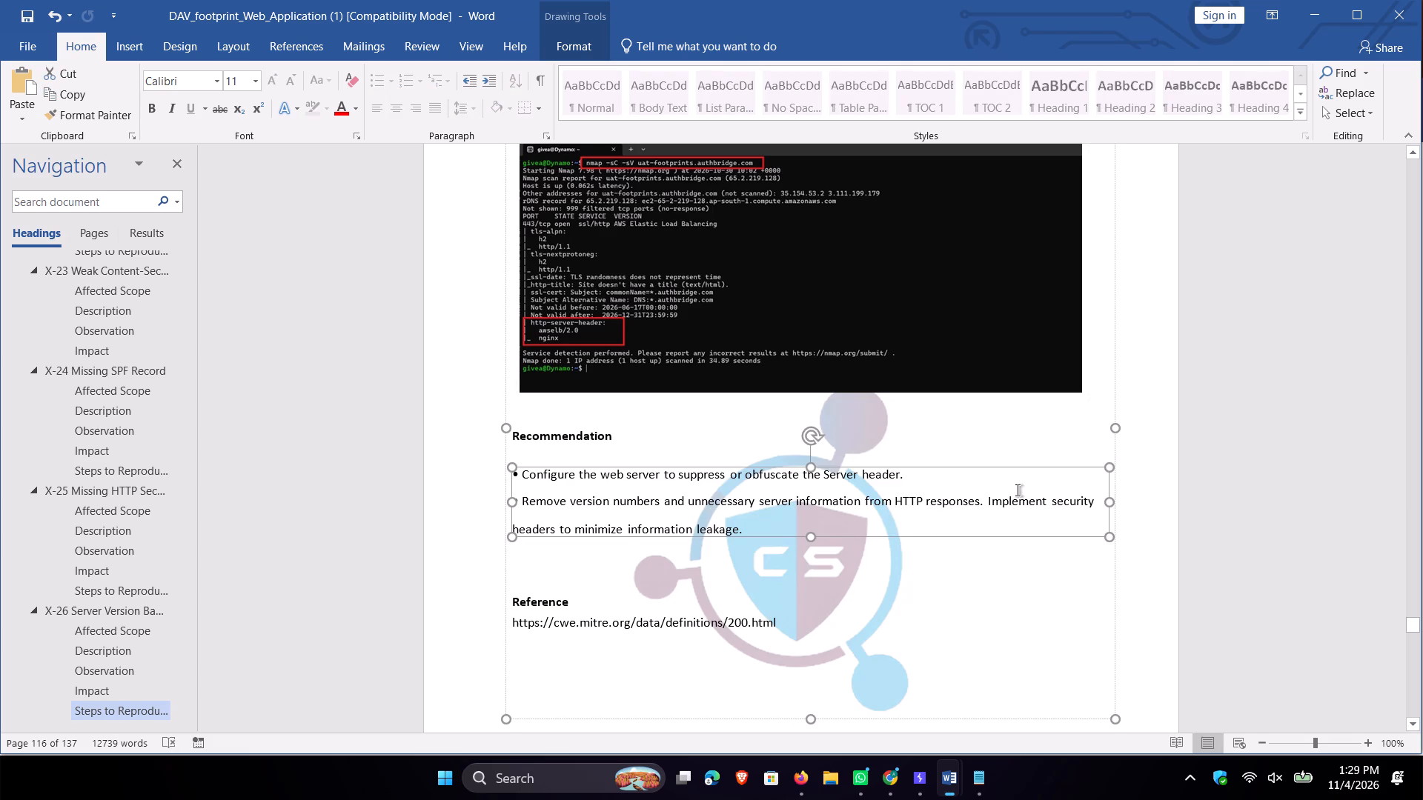
{"action": "left_click", "coordinate": [986, 501]}
{"action": "key", "text": "BackSpace"}
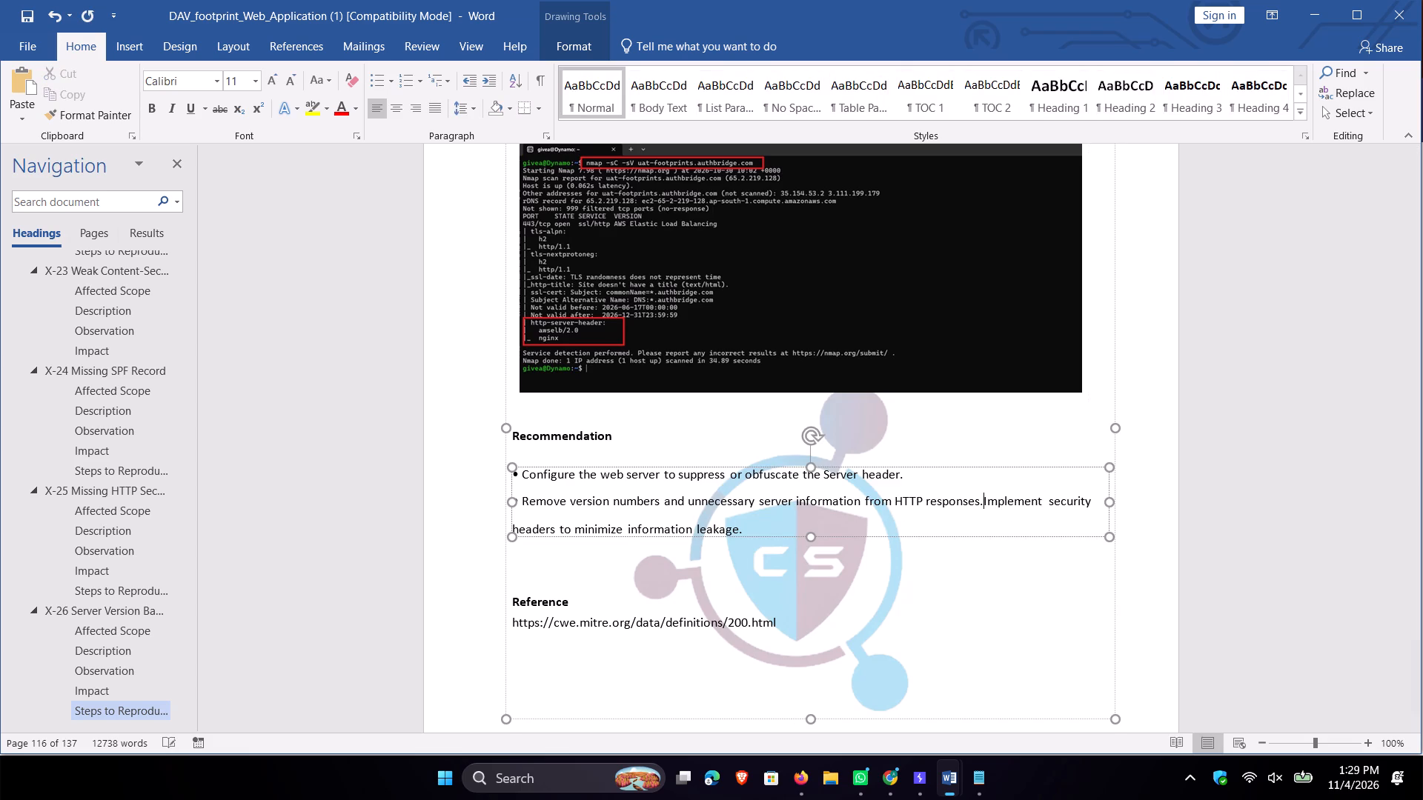
{"action": "key", "text": "Return"}
{"action": "key", "text": "ctrl+v"}
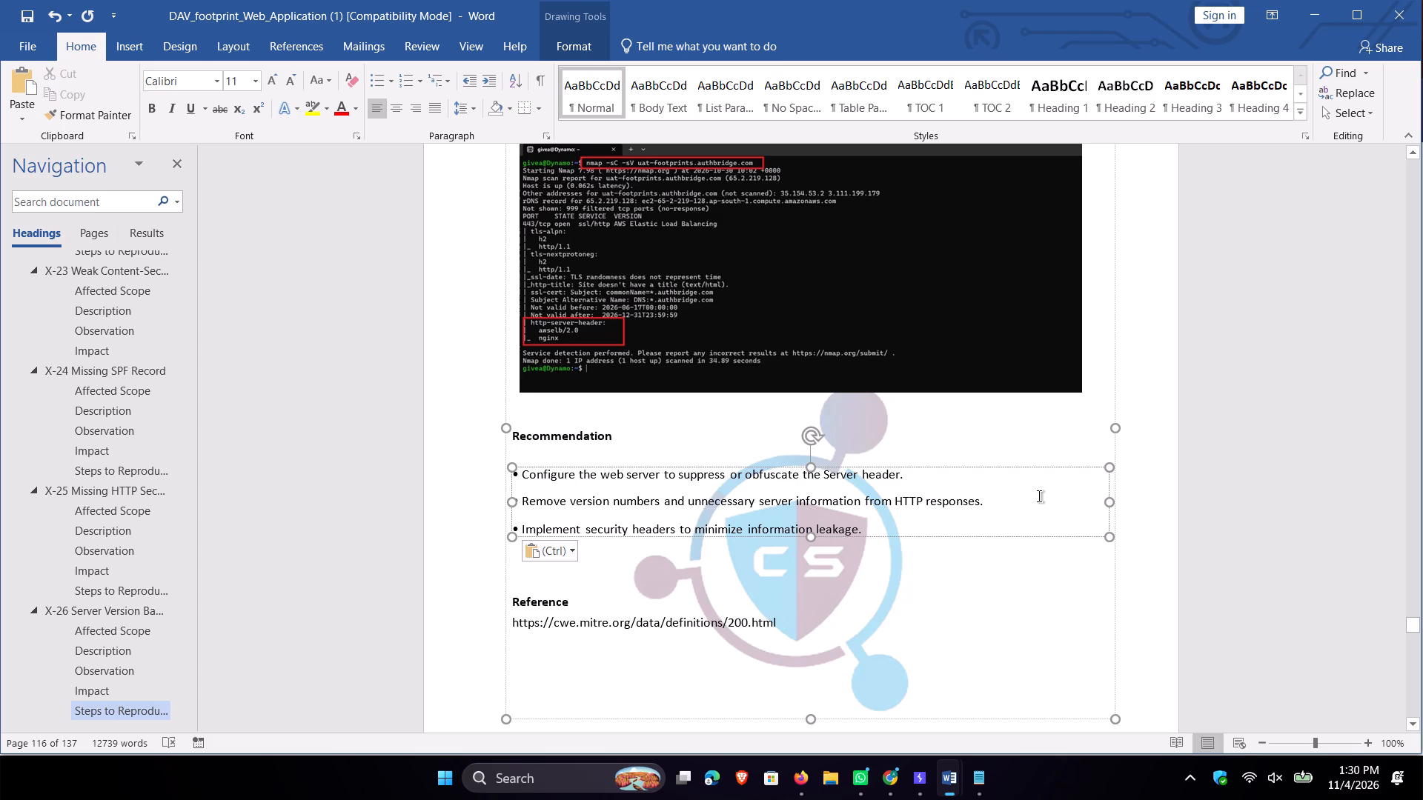
{"action": "scroll", "coordinate": [1142, 486], "scroll_direction": "down", "scroll_amount": 4}
{"action": "left_click", "coordinate": [961, 523]}
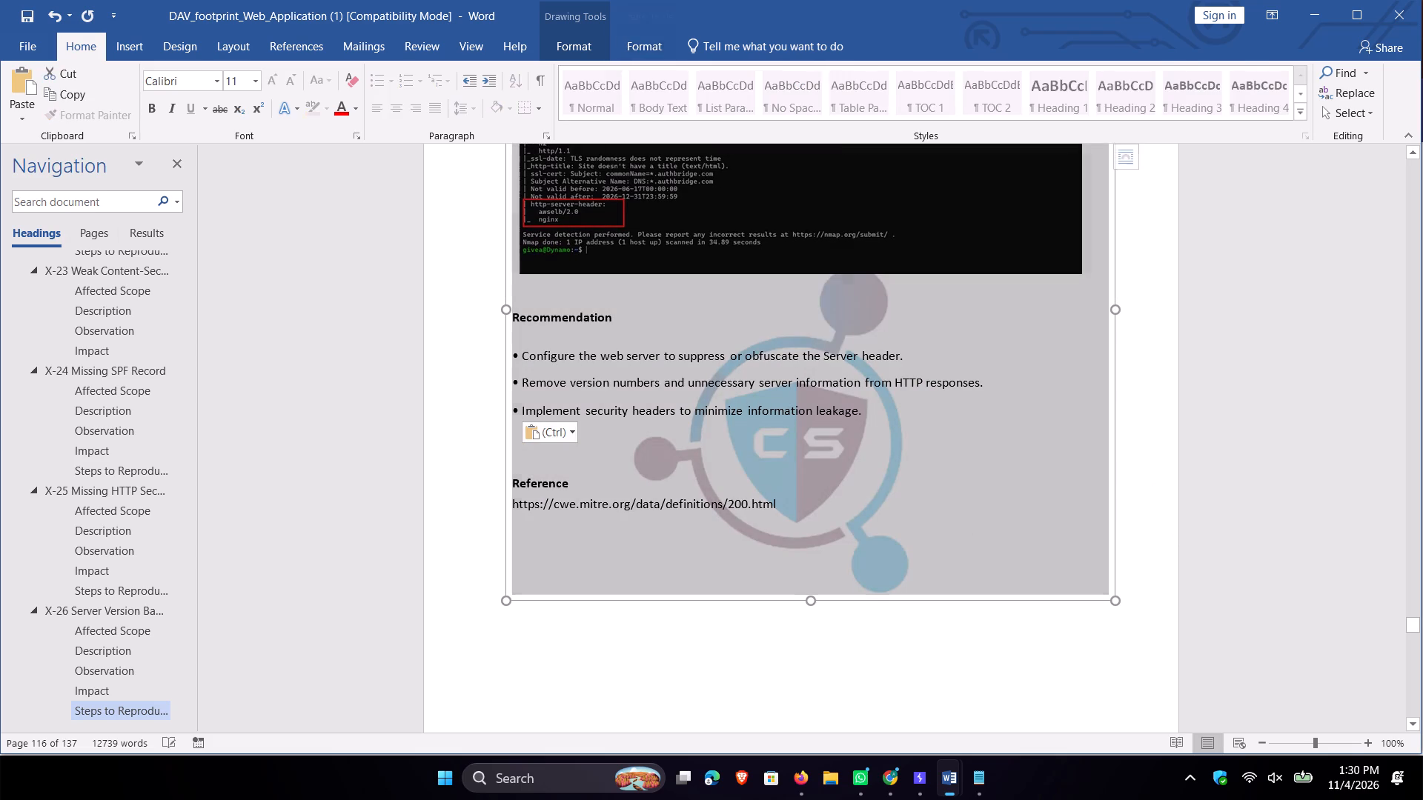
{"action": "left_click", "coordinate": [449, 521]}
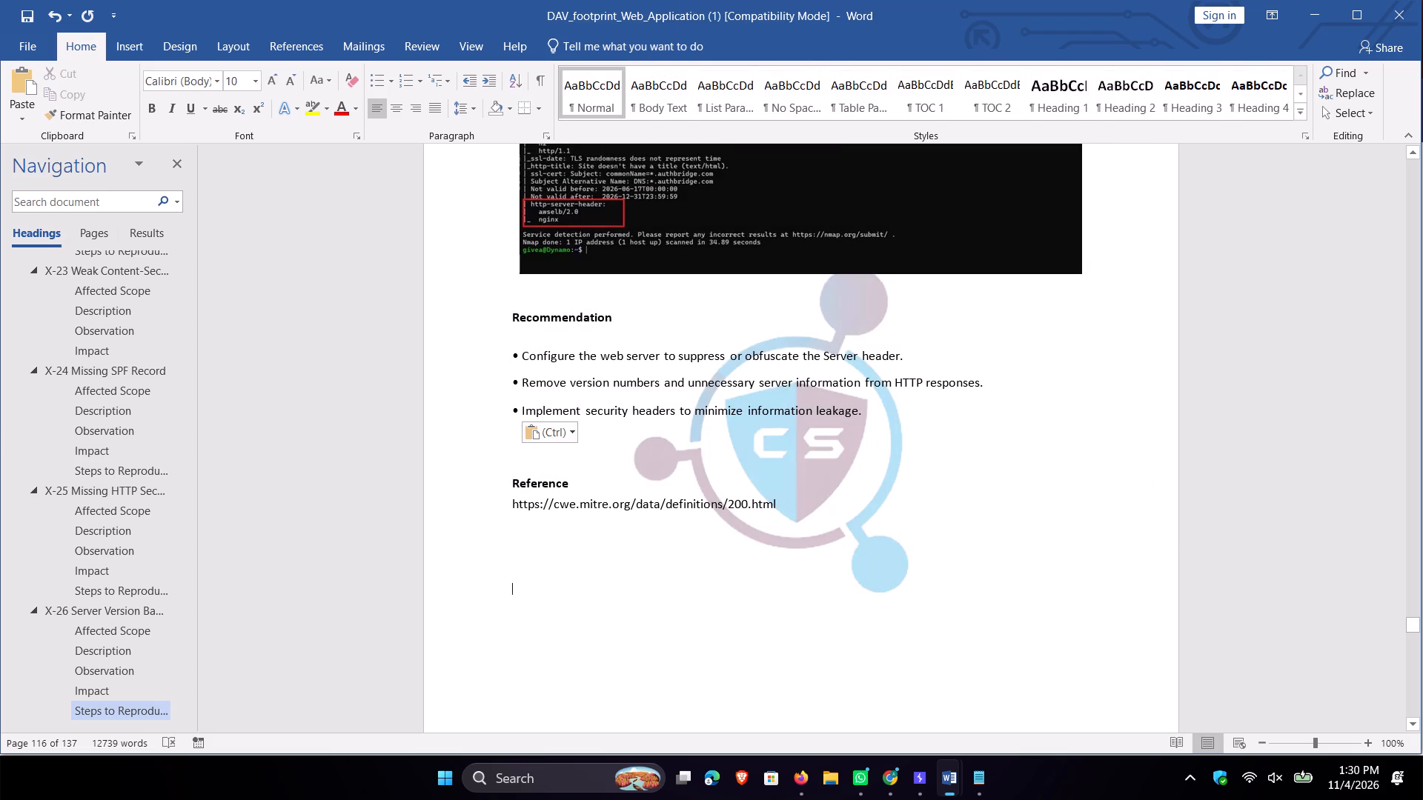
Delete the extra blank lines above the X-27 Insufficient Server-Side Validation heading.
{"action": "scroll", "coordinate": [786, 604], "scroll_direction": "down", "scroll_amount": 1}
{"action": "scroll", "coordinate": [664, 614], "scroll_direction": "down", "scroll_amount": 5}
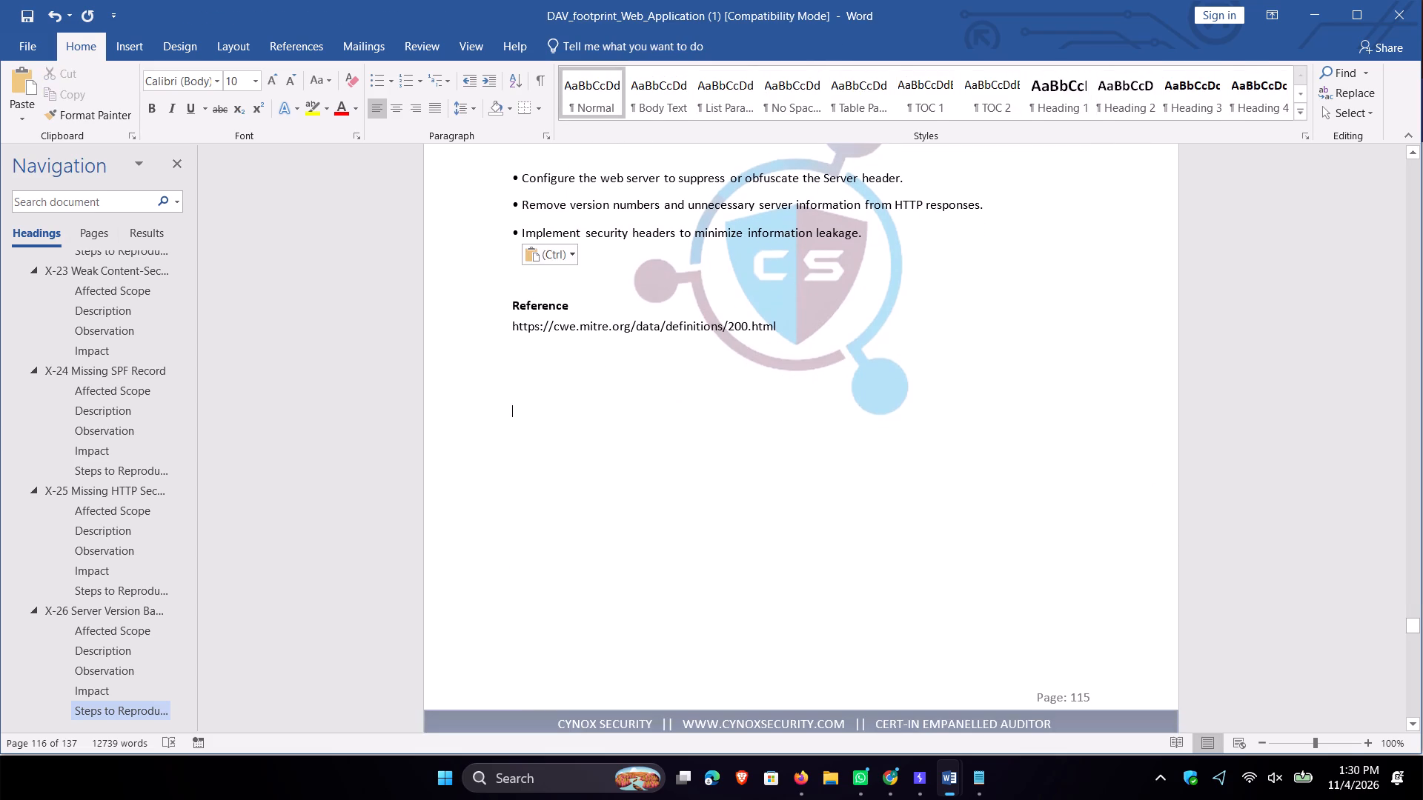
{"action": "scroll", "coordinate": [654, 602], "scroll_direction": "down", "scroll_amount": 14}
{"action": "left_click", "coordinate": [557, 473]}
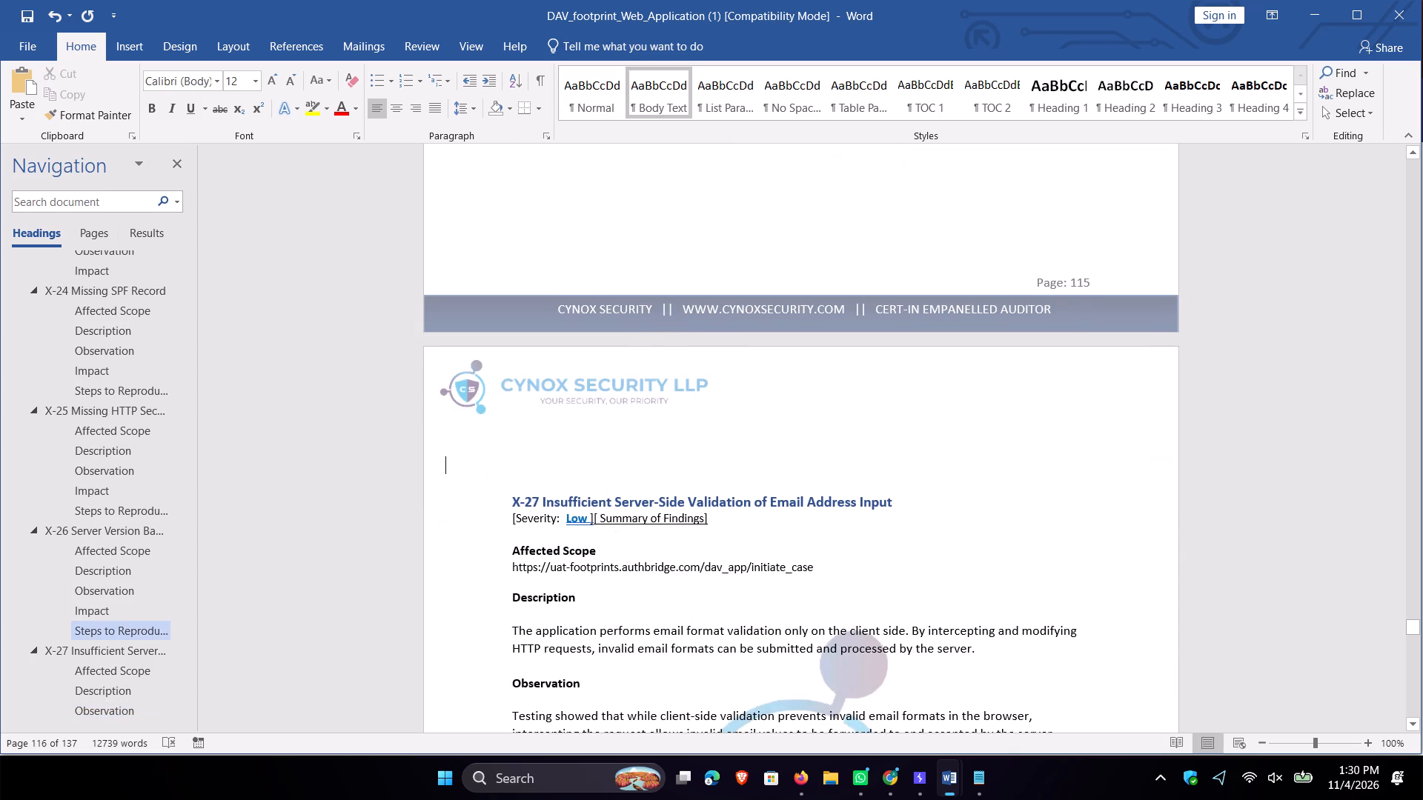
{"action": "key", "text": "Down"}
{"action": "key", "text": "BackSpace"}
{"action": "key", "text": "BackSpace"}
{"action": "key", "text": "BackSpace"}
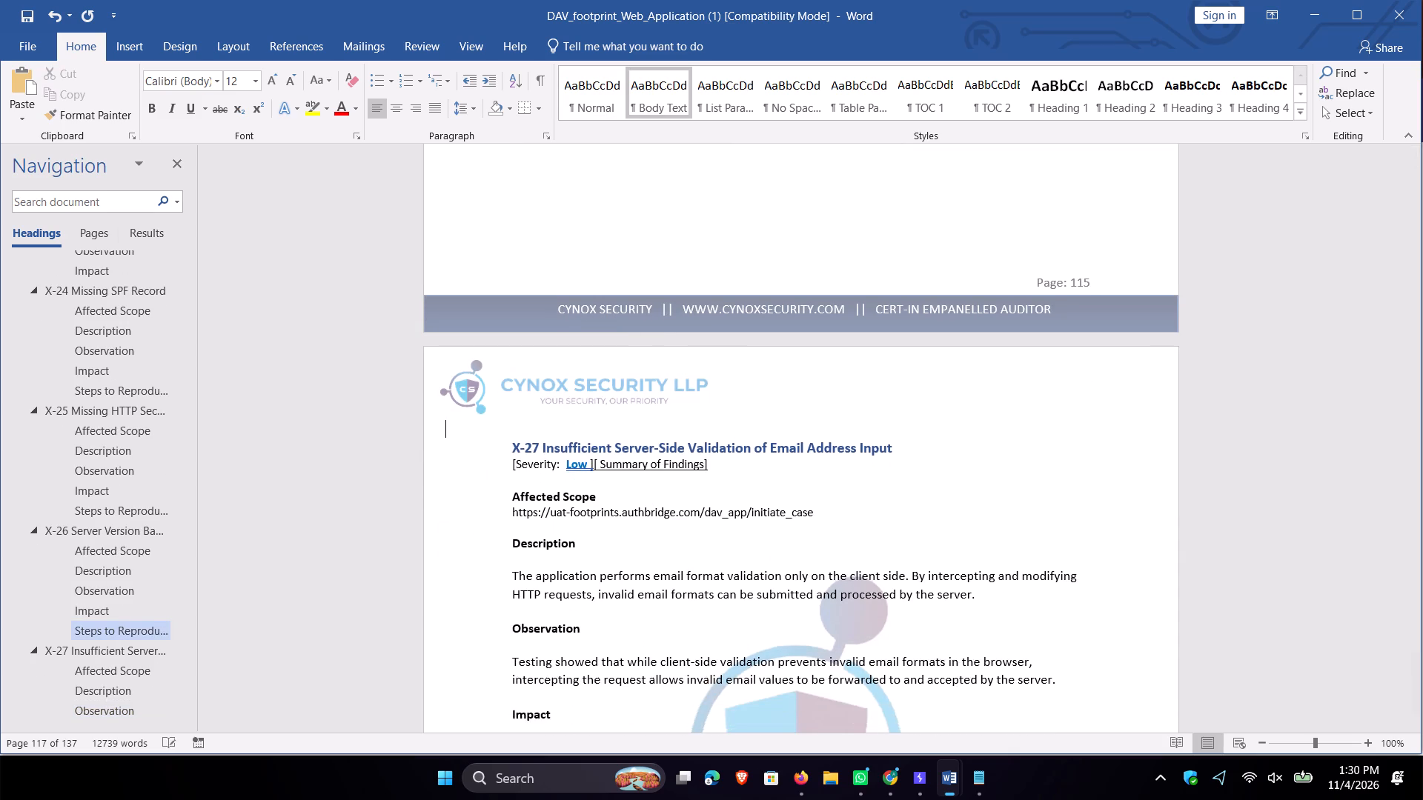
{"action": "key", "text": "BackSpace"}
Put each of the three X-27 Impact bullets on its own line, with a blank line before Steps to Reproduce.
{"action": "scroll", "coordinate": [646, 552], "scroll_direction": "down", "scroll_amount": 13}
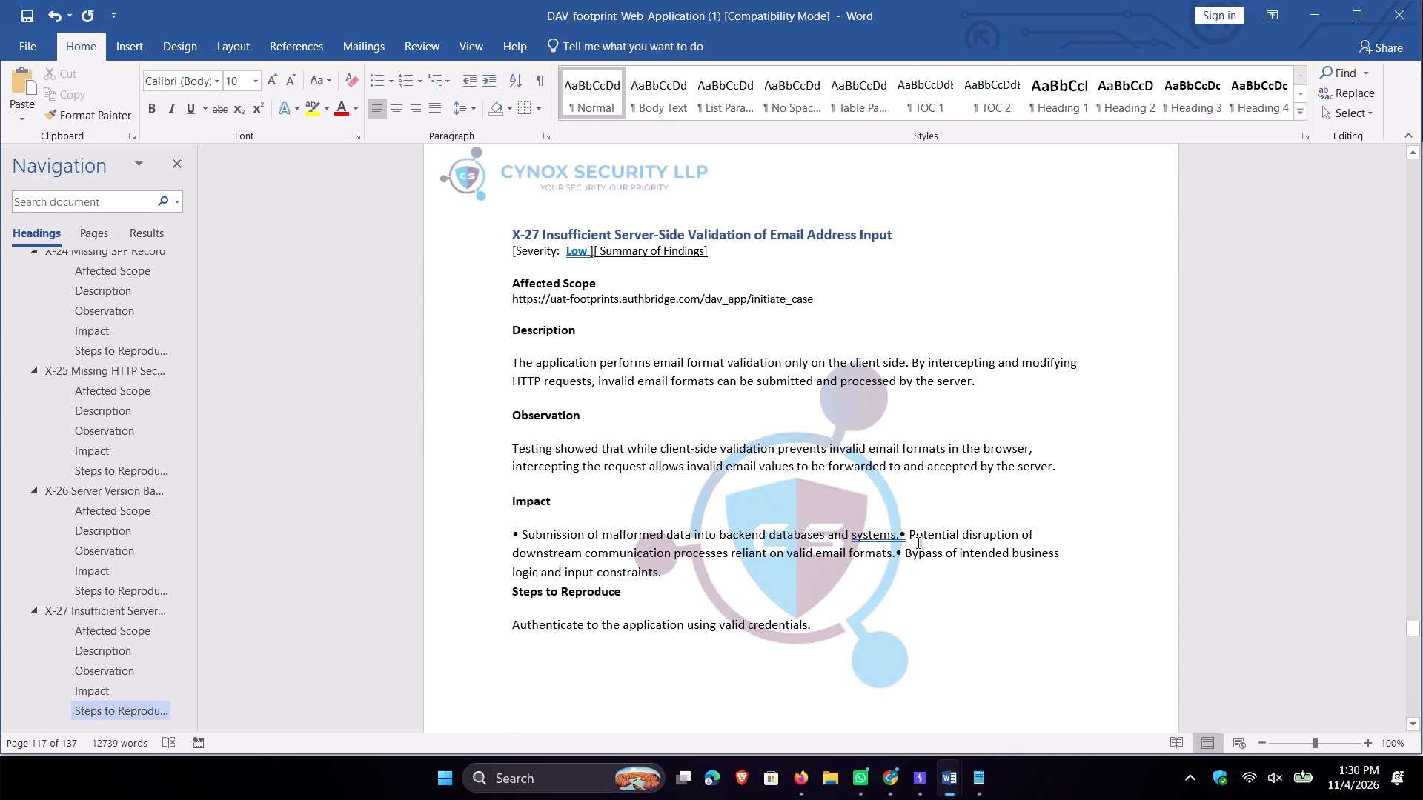
{"action": "left_click", "coordinate": [899, 537]}
{"action": "key", "text": "Return"}
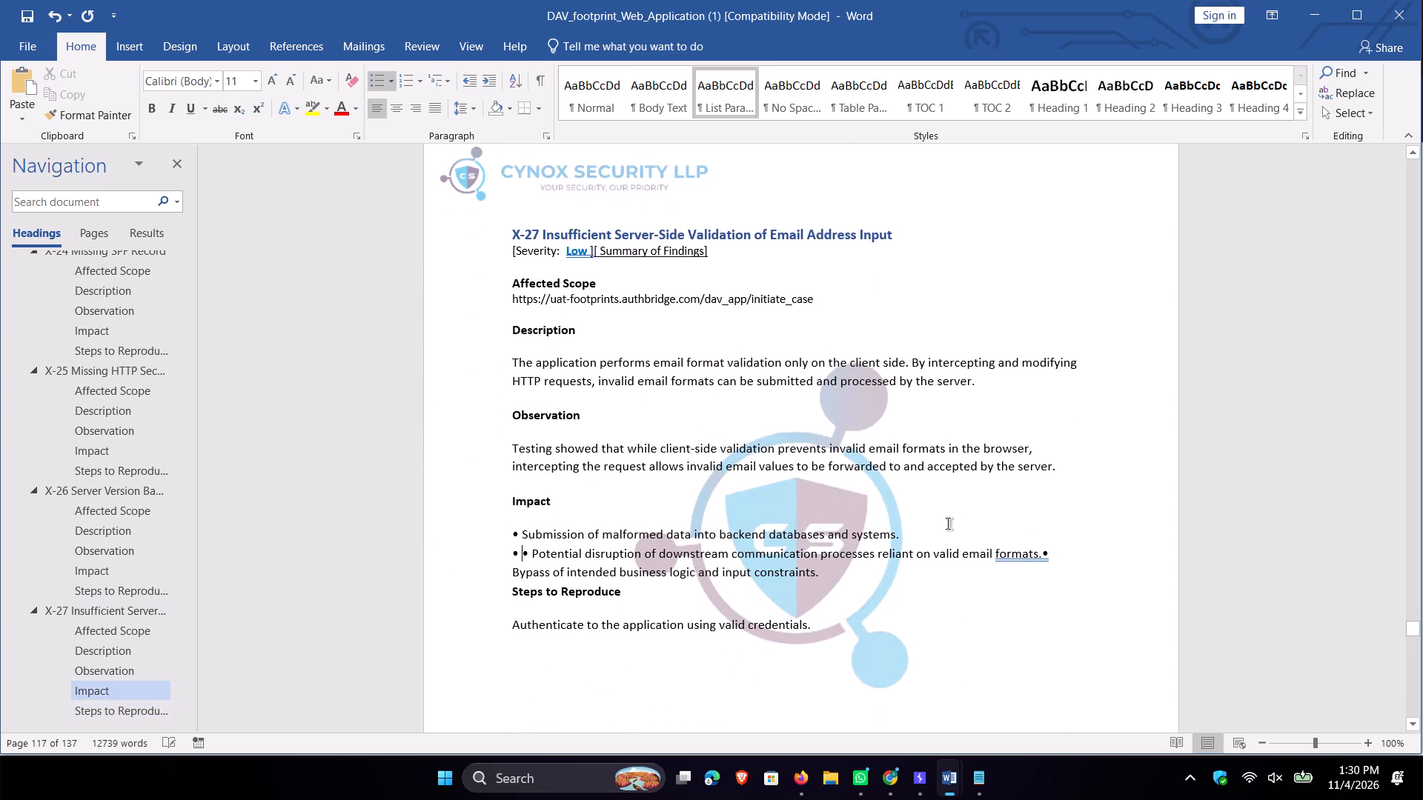
{"action": "key", "text": "BackSpace"}
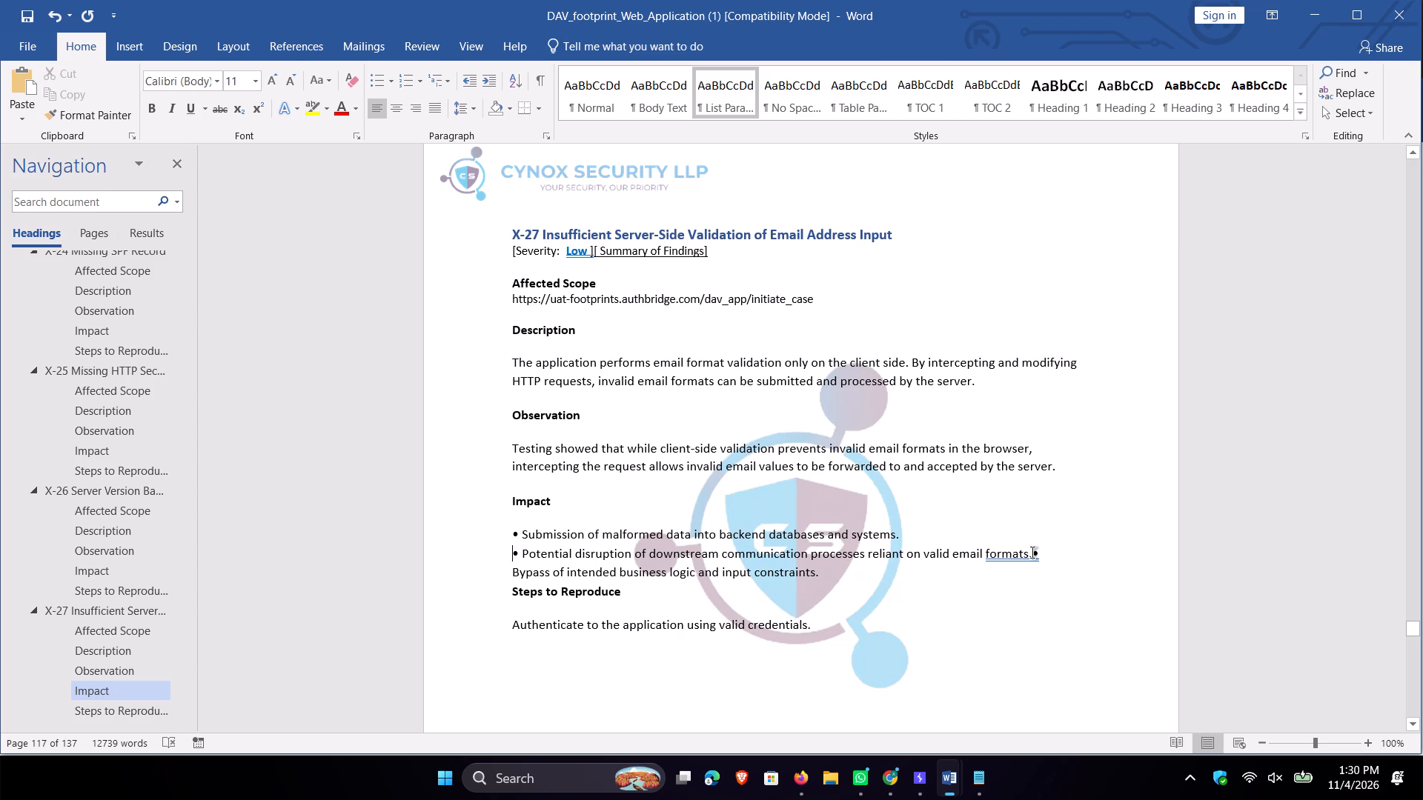
{"action": "left_click", "coordinate": [1032, 553]}
{"action": "key", "text": "Return"}
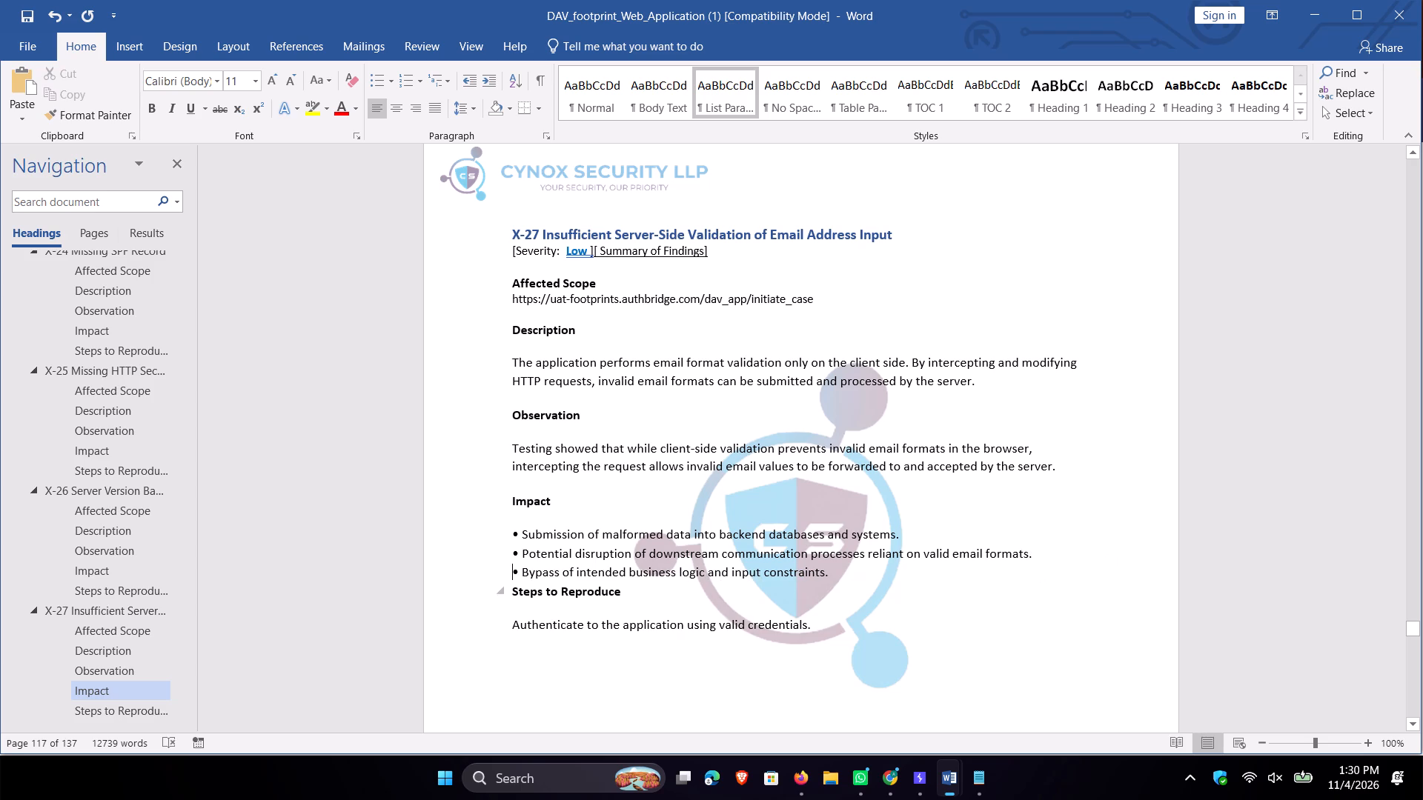
{"action": "left_click", "coordinate": [875, 572]}
{"action": "left_click", "coordinate": [834, 575]}
{"action": "key", "text": "Return"}
Widen the "Navigate to the Individual Upload functionality." text box in X-27 Steps to Reproduce to about the screenshot's right edge.
{"action": "scroll", "coordinate": [834, 575], "scroll_direction": "down", "scroll_amount": 18}
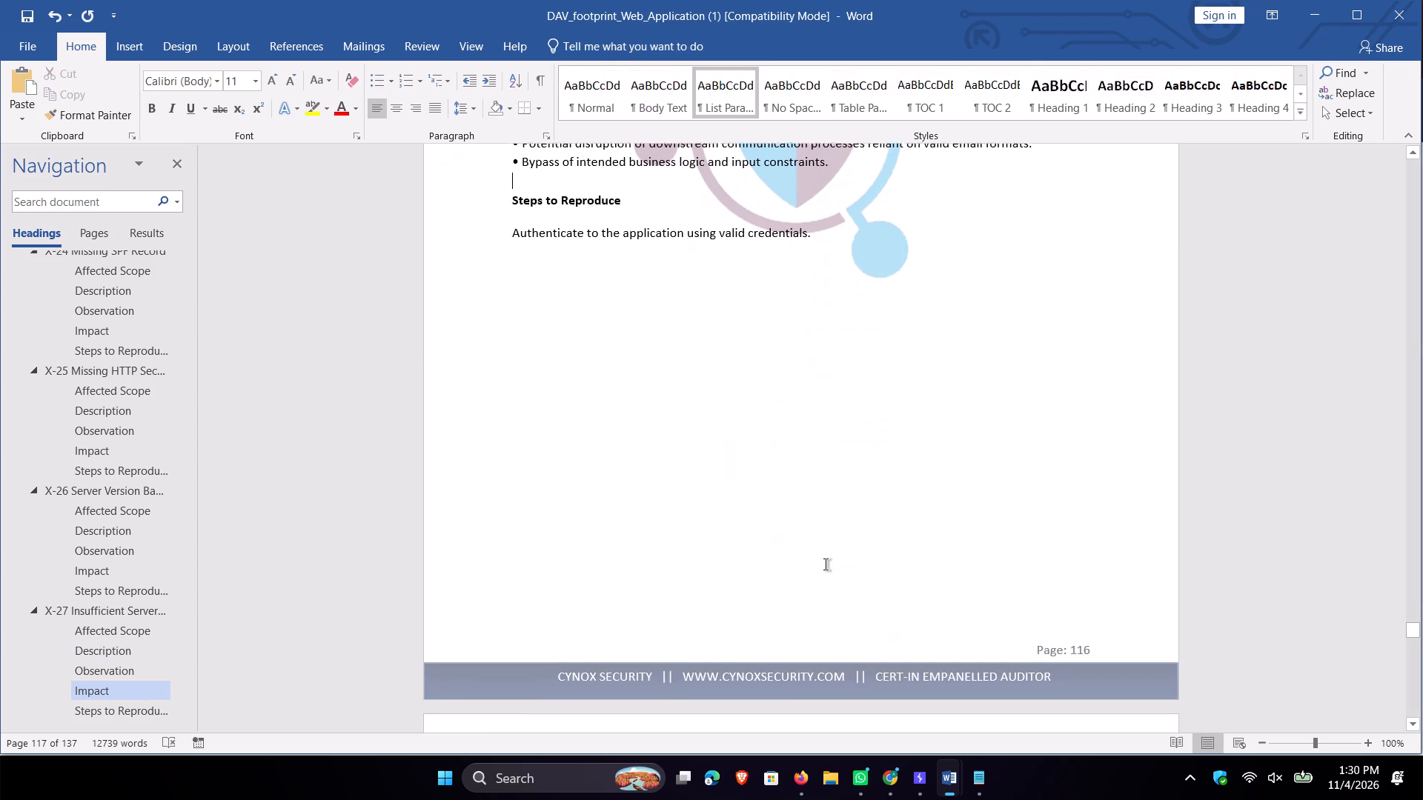
{"action": "scroll", "coordinate": [826, 564], "scroll_direction": "down", "scroll_amount": 16}
{"action": "scroll", "coordinate": [817, 560], "scroll_direction": "down", "scroll_amount": 6}
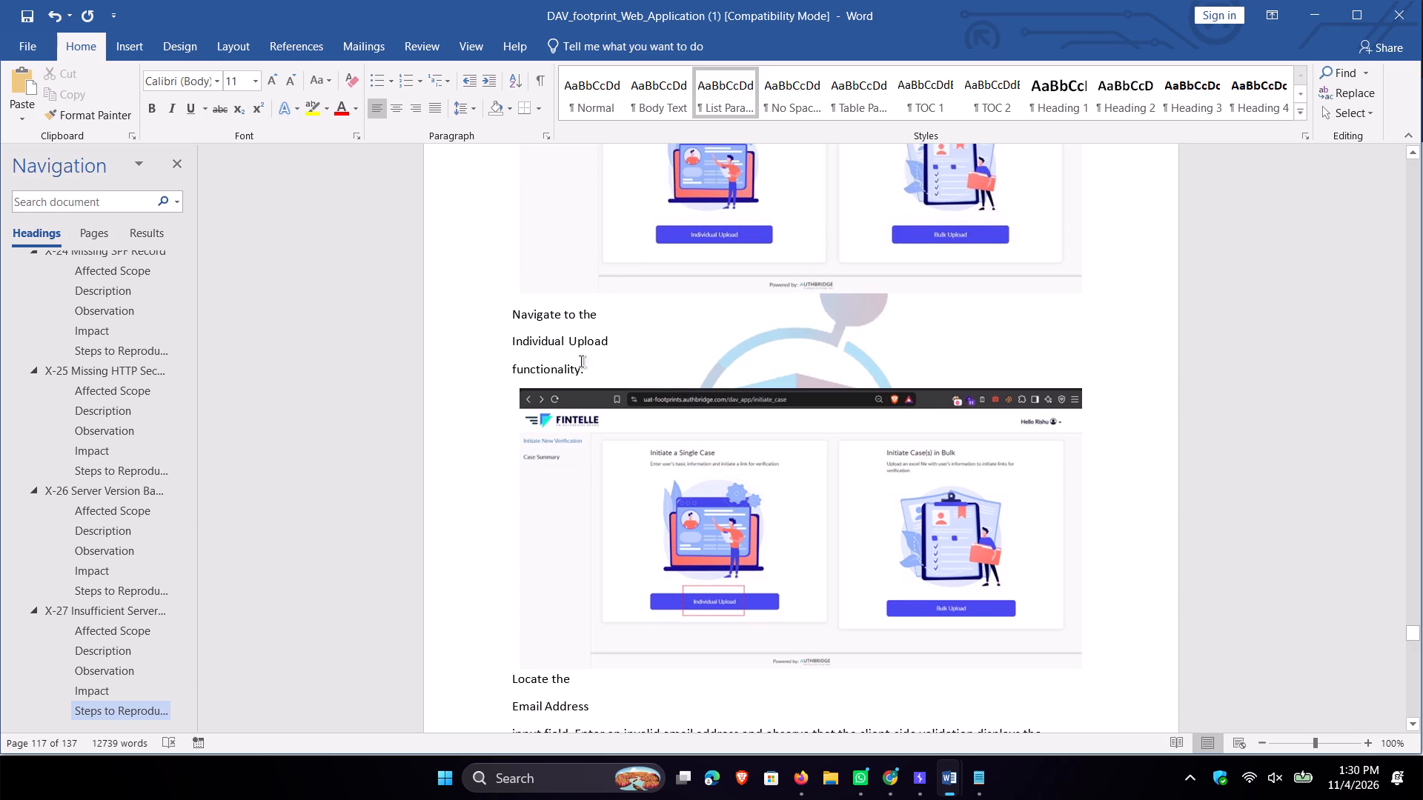
{"action": "left_click", "coordinate": [513, 313]}
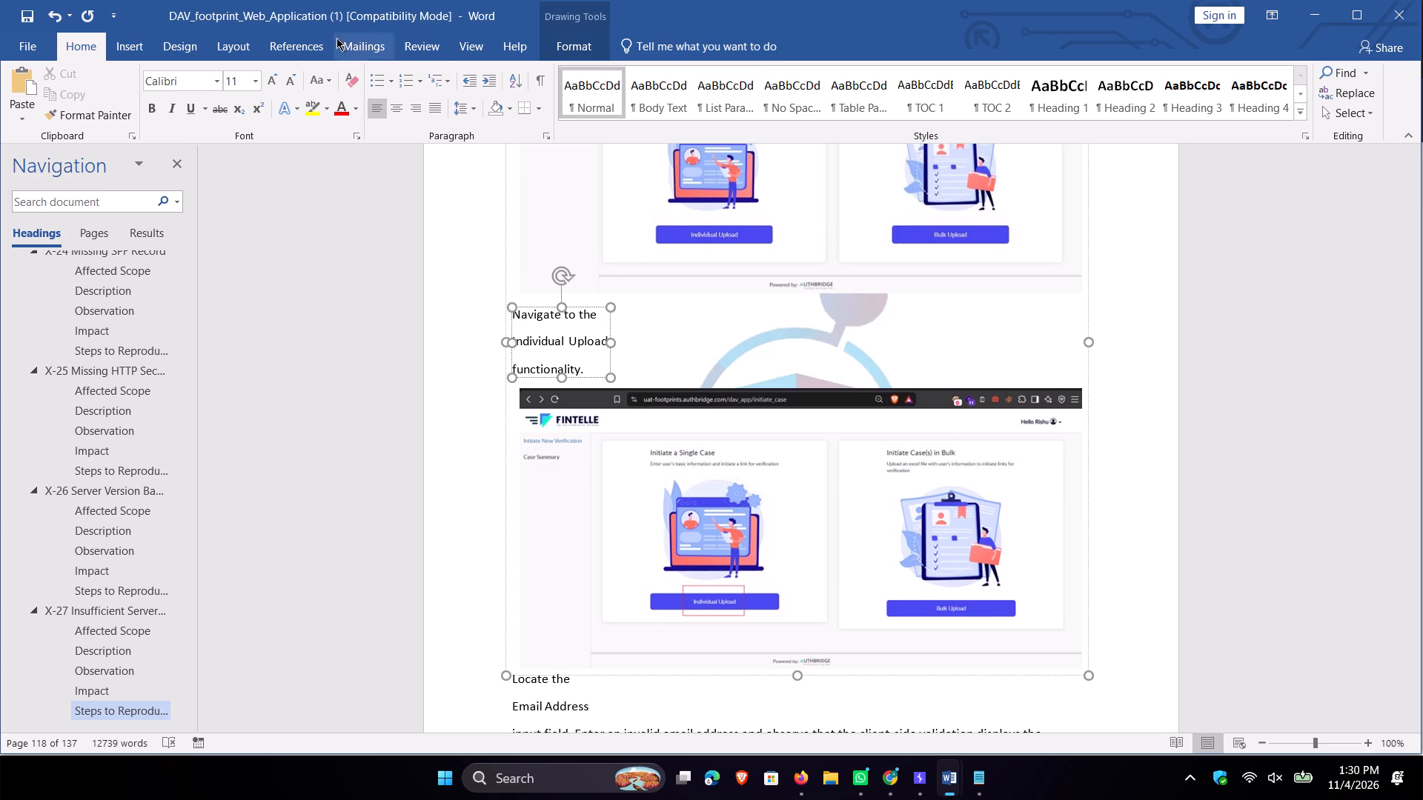
{"action": "left_click", "coordinate": [228, 49]}
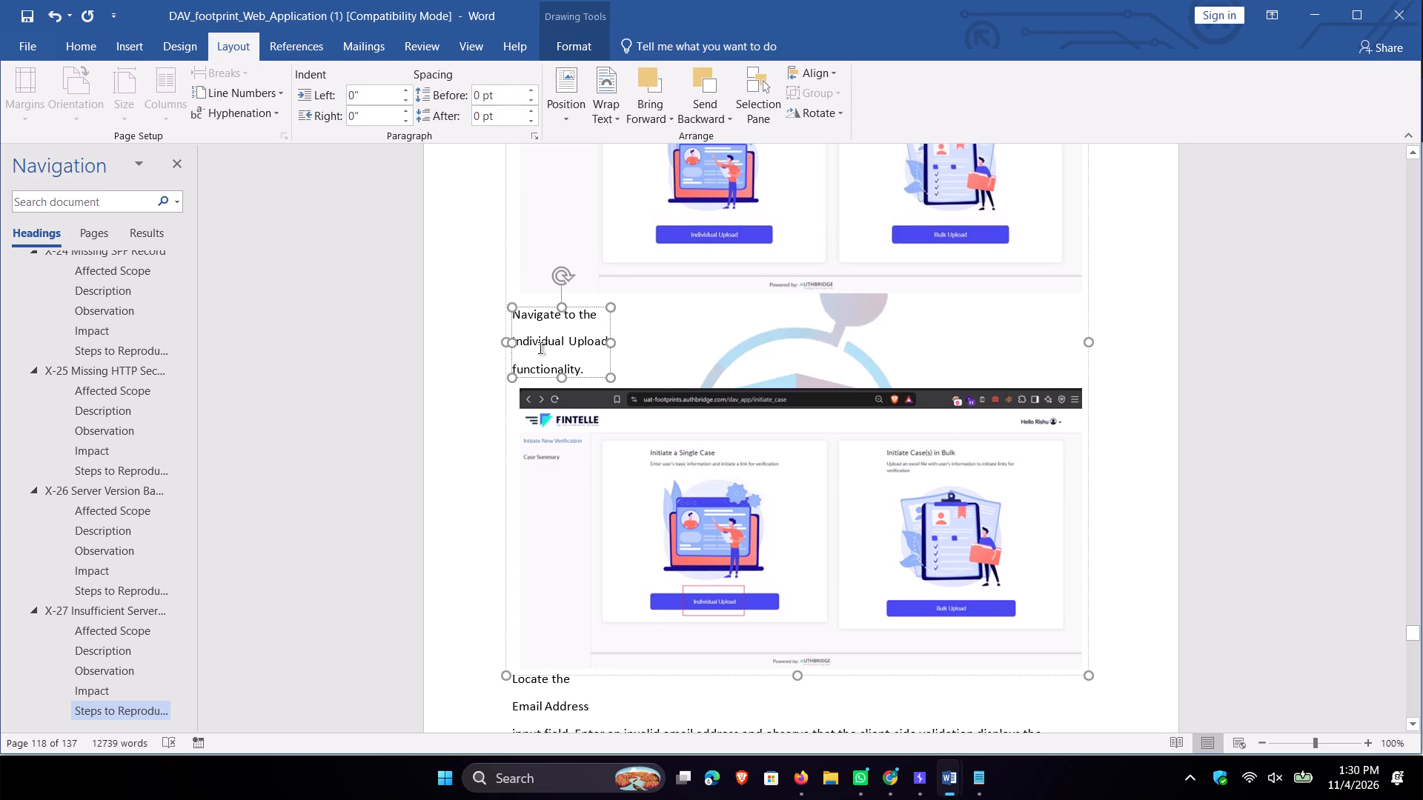
{"action": "left_click", "coordinate": [532, 321]}
{"action": "left_click_drag", "start_coordinate": [608, 341], "coordinate": [830, 339]}
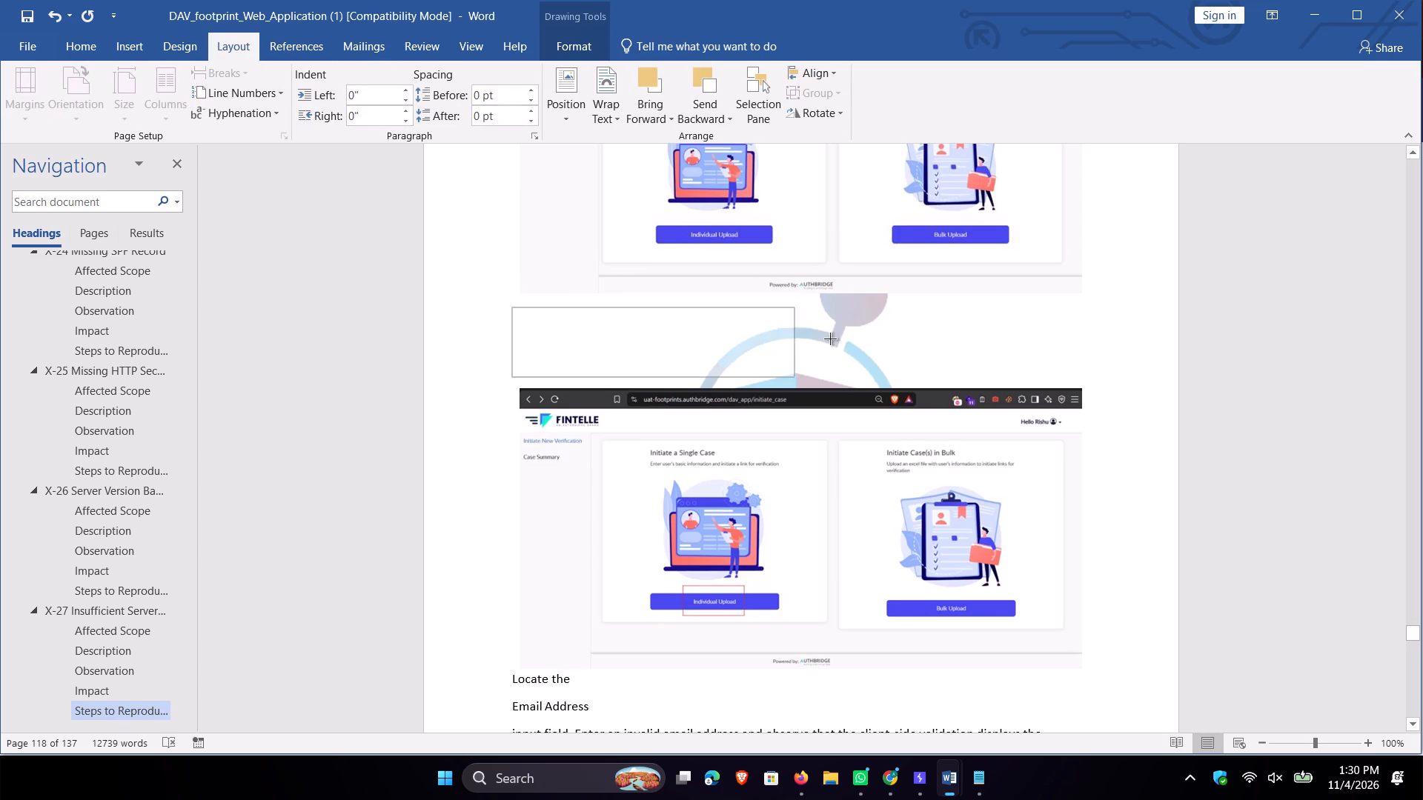
{"action": "left_click_drag", "start_coordinate": [830, 339], "coordinate": [1084, 341]}
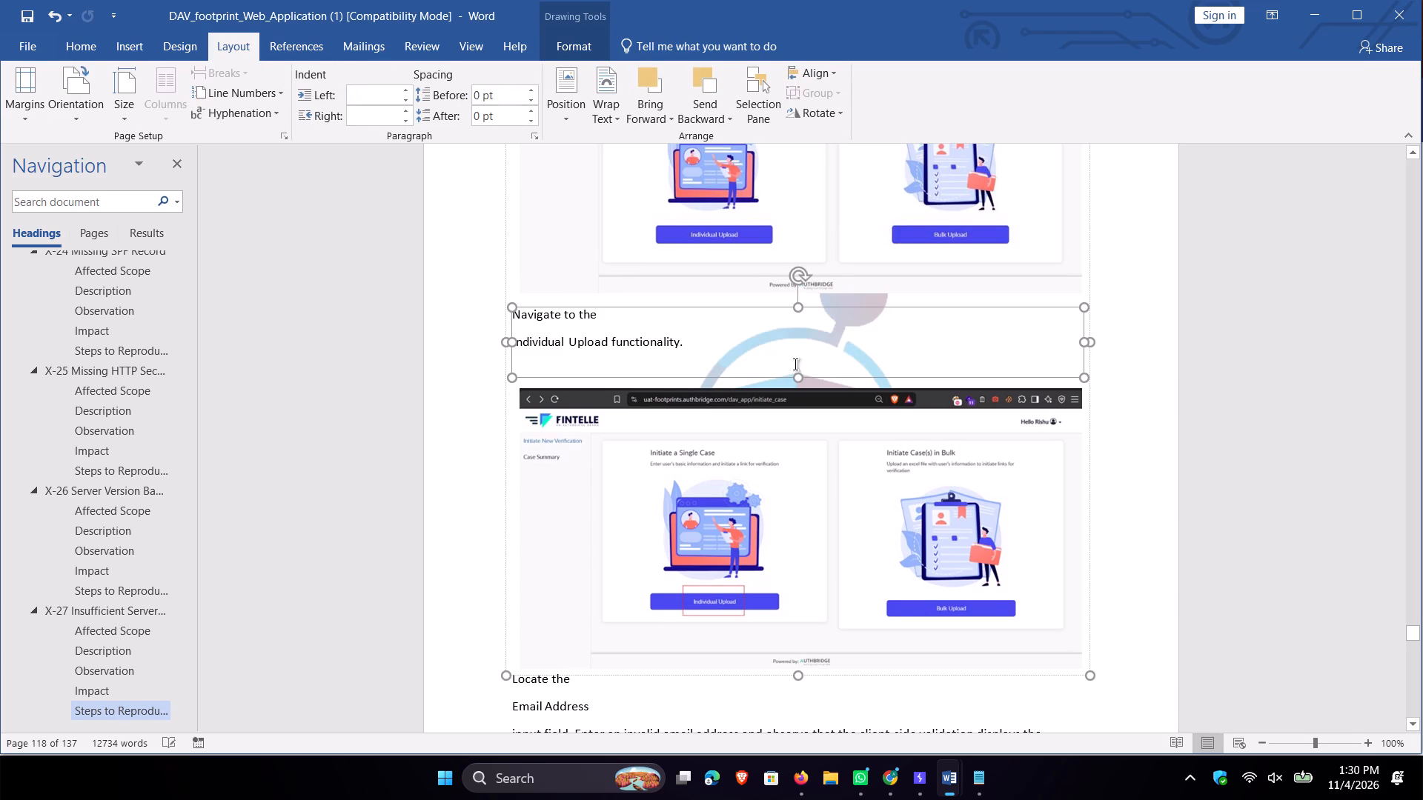
Join "Navigate to the" and "Individual Upload functionality." onto one line in the X-27 Steps to Reproduce text box.
{"action": "left_click", "coordinate": [545, 311]}
{"action": "left_click", "coordinate": [540, 316]}
{"action": "left_click", "coordinate": [518, 316]}
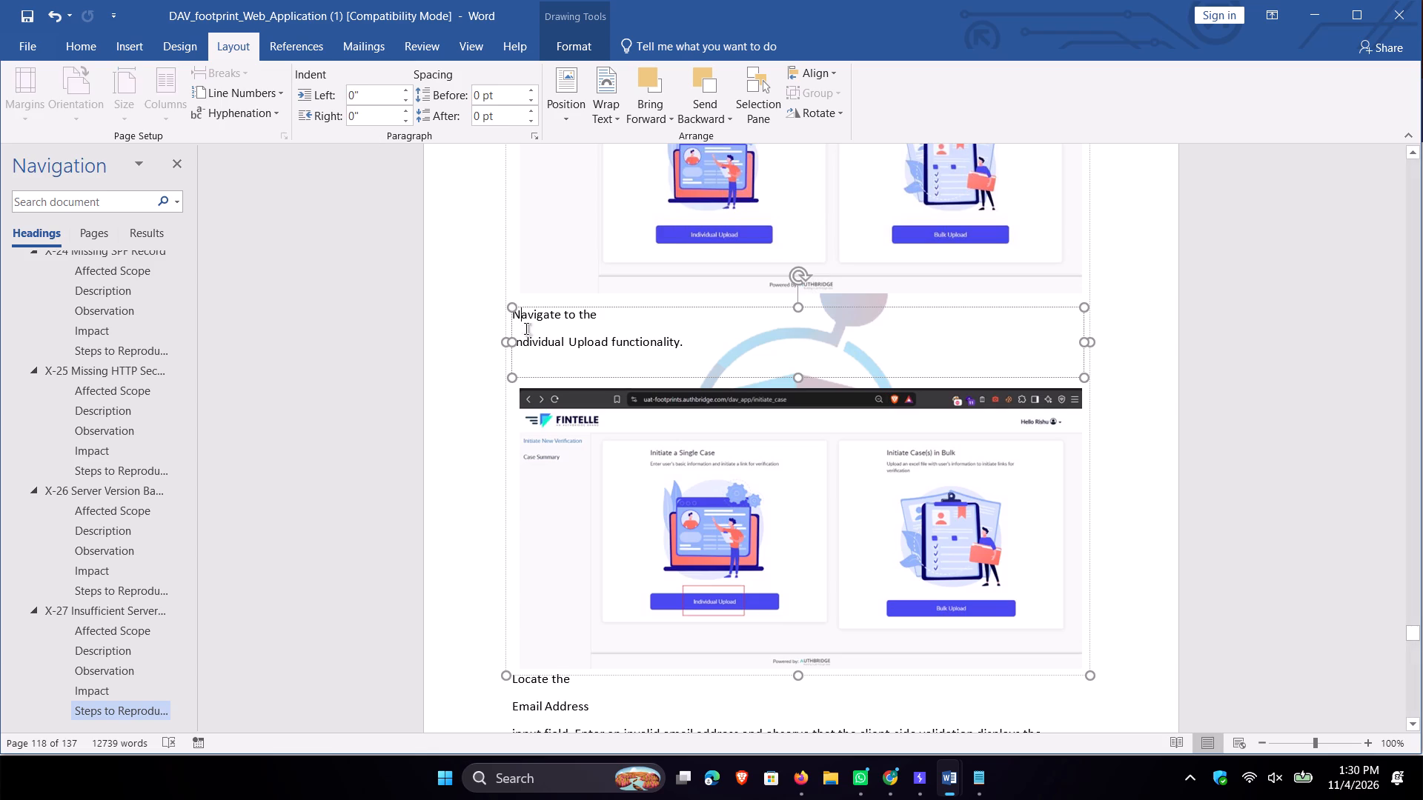
{"action": "left_click", "coordinate": [534, 348]}
{"action": "left_click", "coordinate": [518, 337]}
{"action": "key", "text": "Left"}
{"action": "key", "text": "BackSpace"}
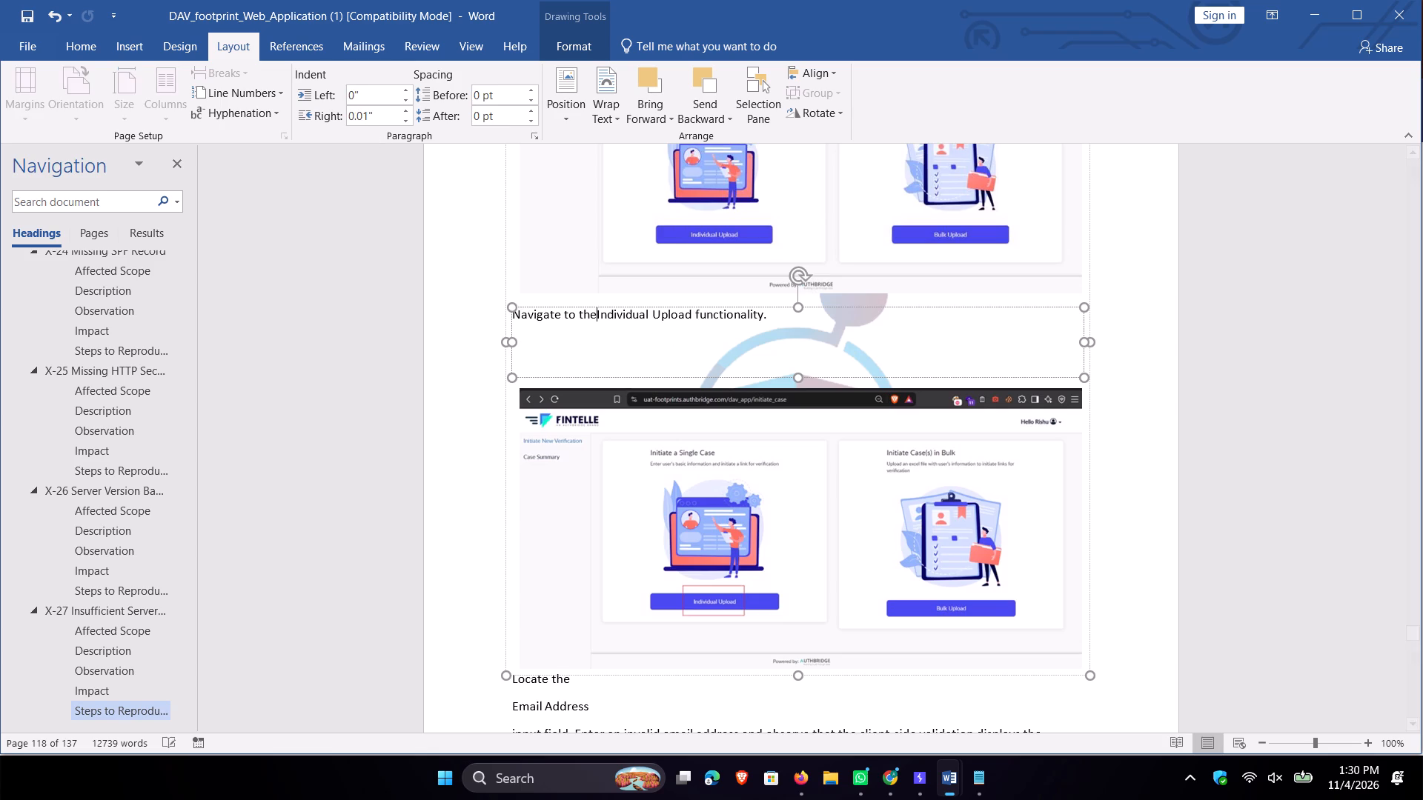
{"action": "key", "text": "space"}
Shorten the "Navigate to the Individual Upload functionality." text box to one line and move the screenshot up directly beneath it.
{"action": "scroll", "coordinate": [724, 380], "scroll_direction": "down", "scroll_amount": 2}
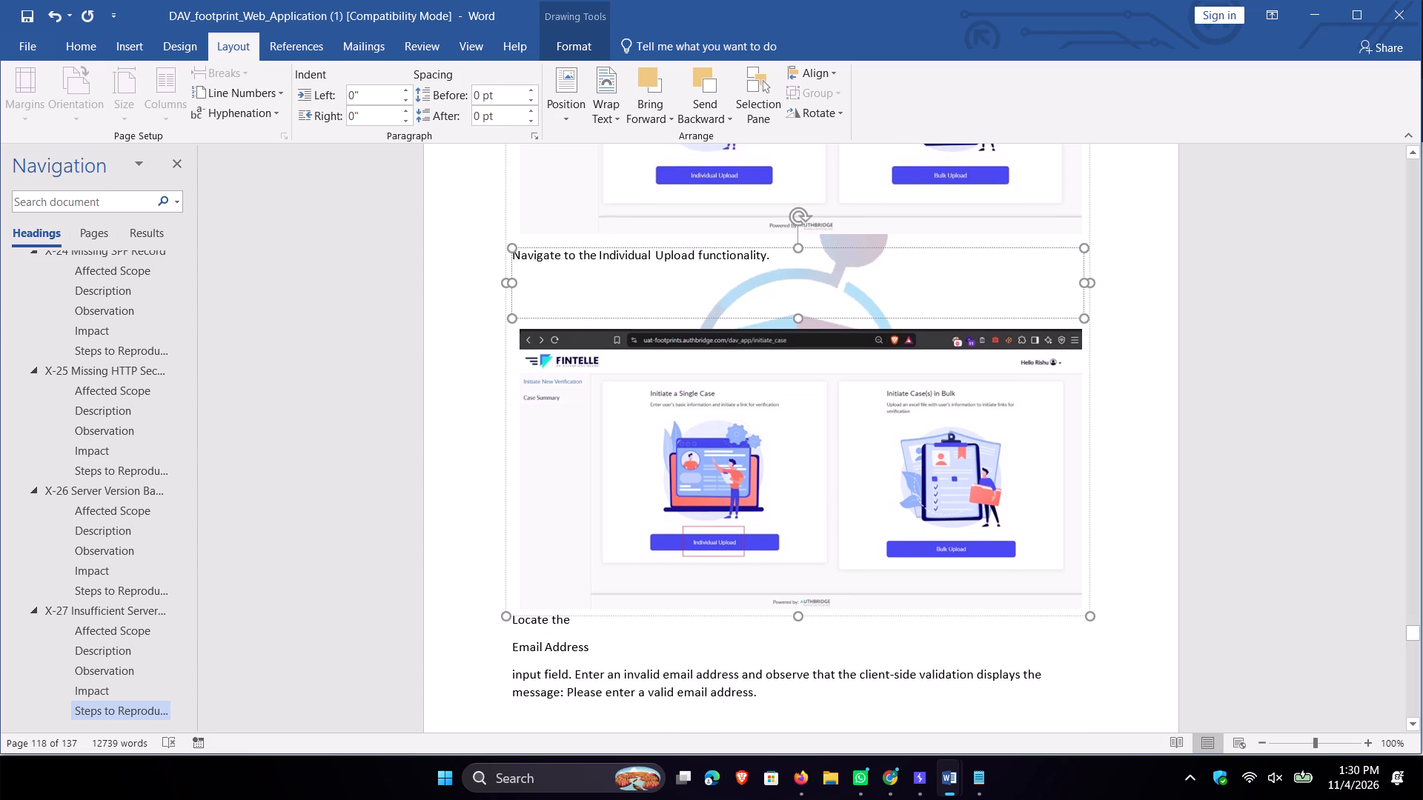
{"action": "left_click_drag", "start_coordinate": [796, 318], "coordinate": [806, 277]}
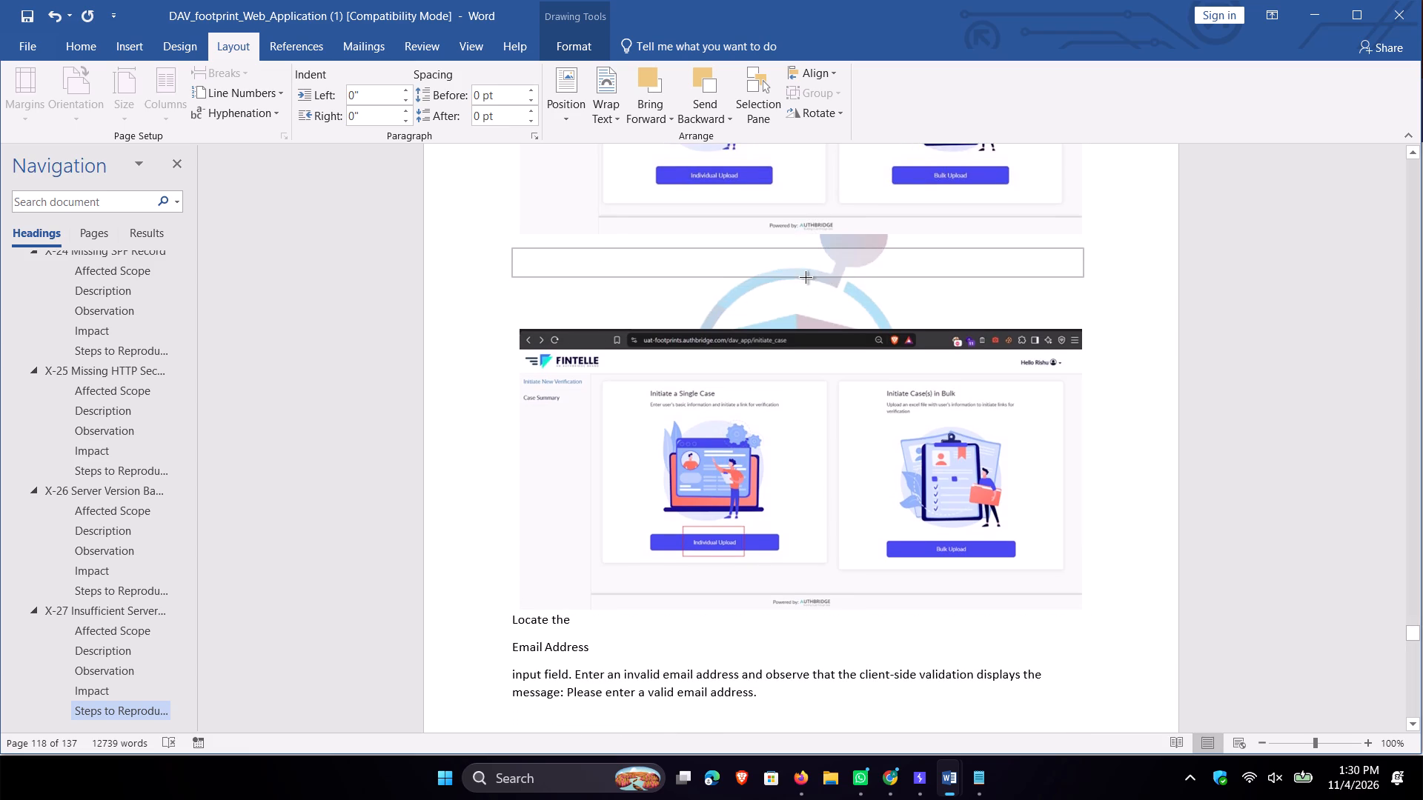
{"action": "left_click_drag", "start_coordinate": [806, 277], "coordinate": [807, 271]}
{"action": "left_click", "coordinate": [775, 421]}
{"action": "left_click", "coordinate": [775, 421]}
{"action": "left_click_drag", "start_coordinate": [775, 421], "coordinate": [776, 359]}
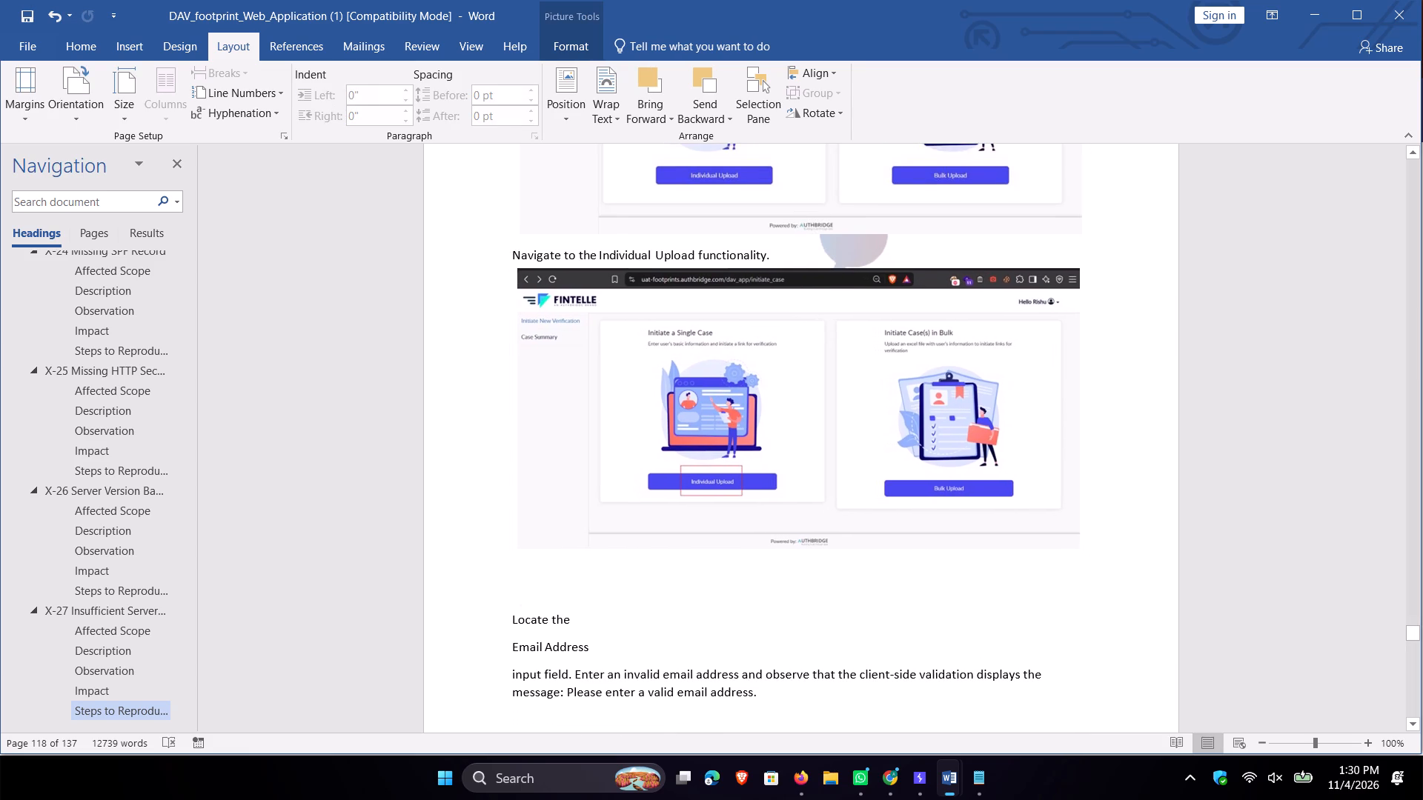
{"action": "left_click_drag", "start_coordinate": [776, 359], "coordinate": [770, 361]}
{"action": "left_click", "coordinate": [629, 639]}
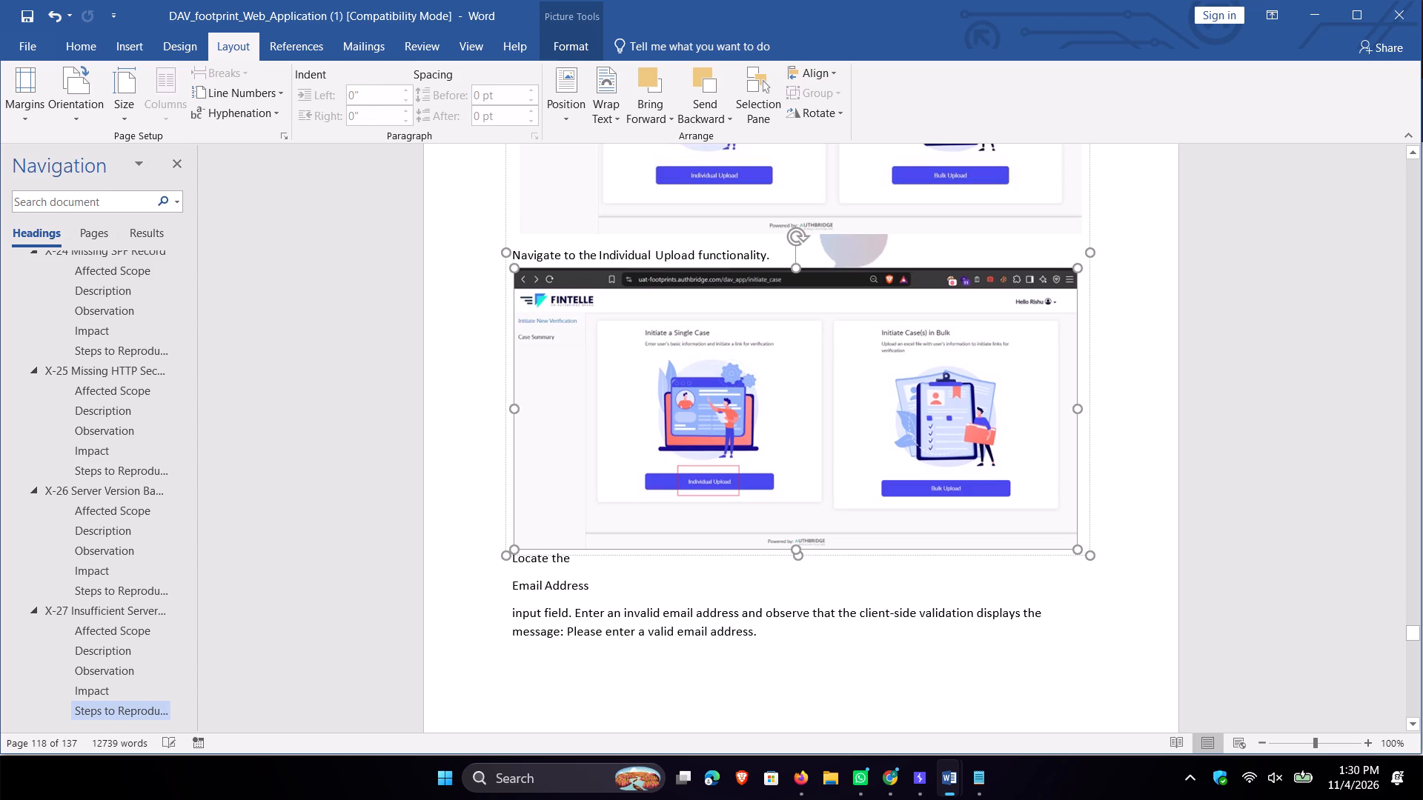
Set the "Locate the" paragraph's right indent to 1" and merge "Email Address" and the "input field…" text into it, separated by spaces.
{"action": "left_click", "coordinate": [511, 562]}
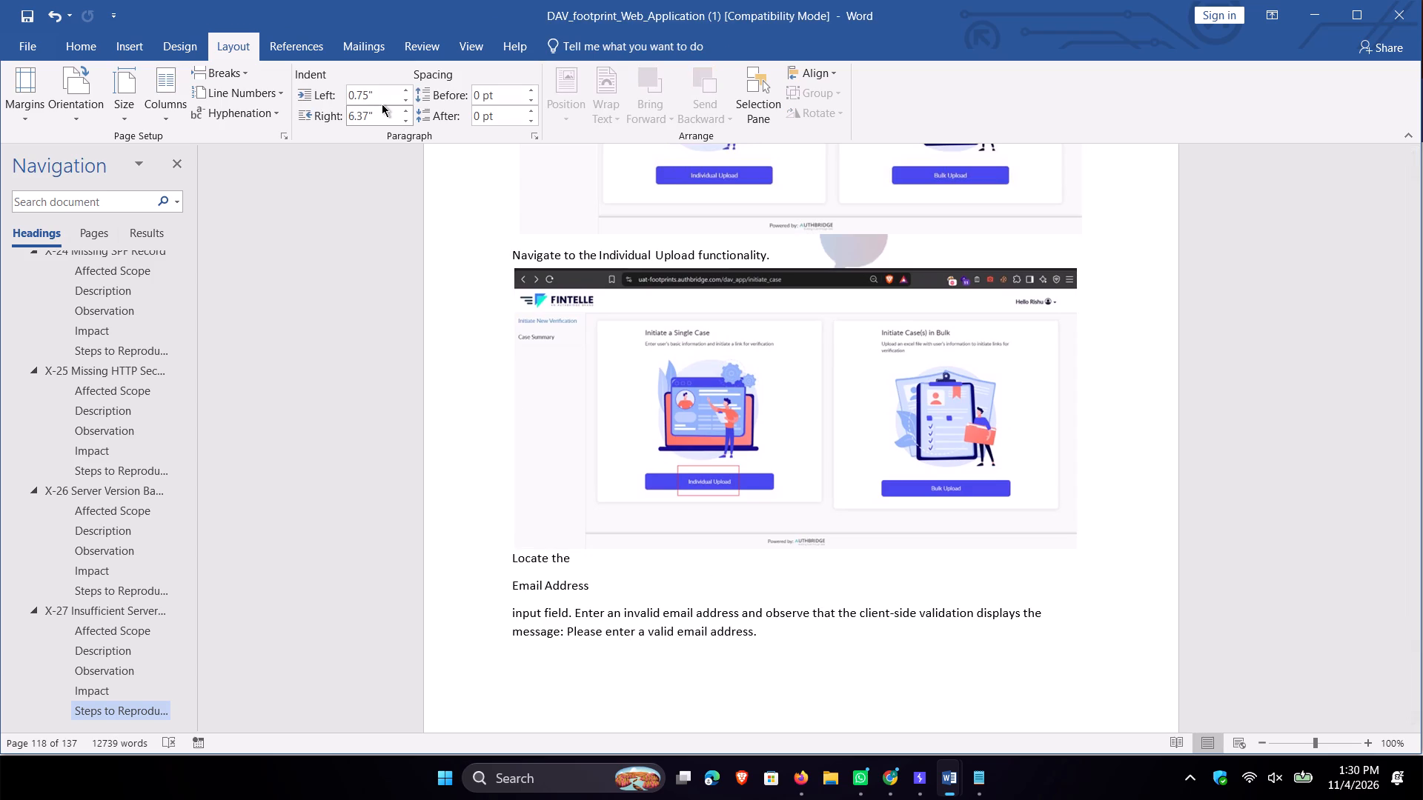
{"action": "left_click", "coordinate": [378, 114]}
{"action": "key", "text": "1"}
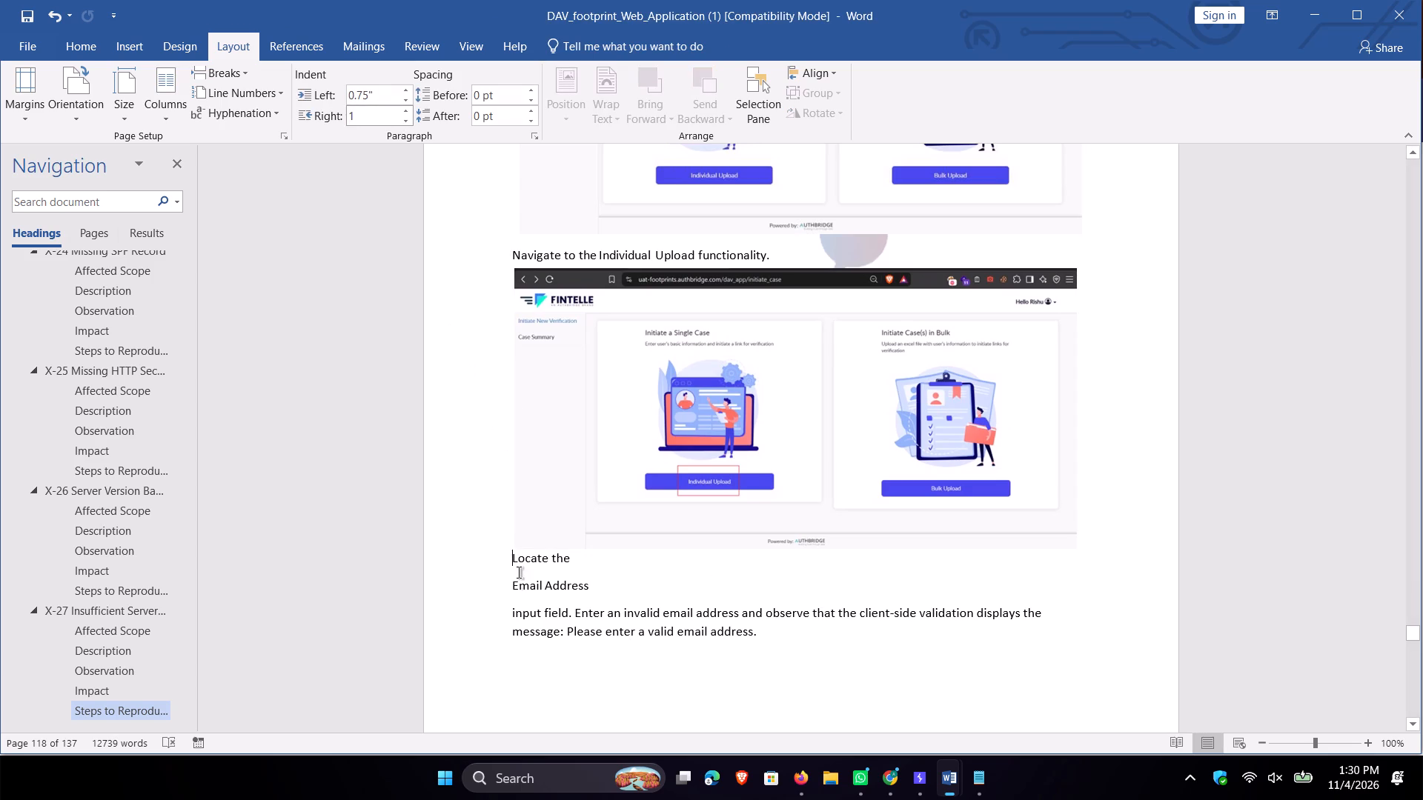
{"action": "left_click", "coordinate": [517, 584]}
{"action": "left_click", "coordinate": [511, 584]}
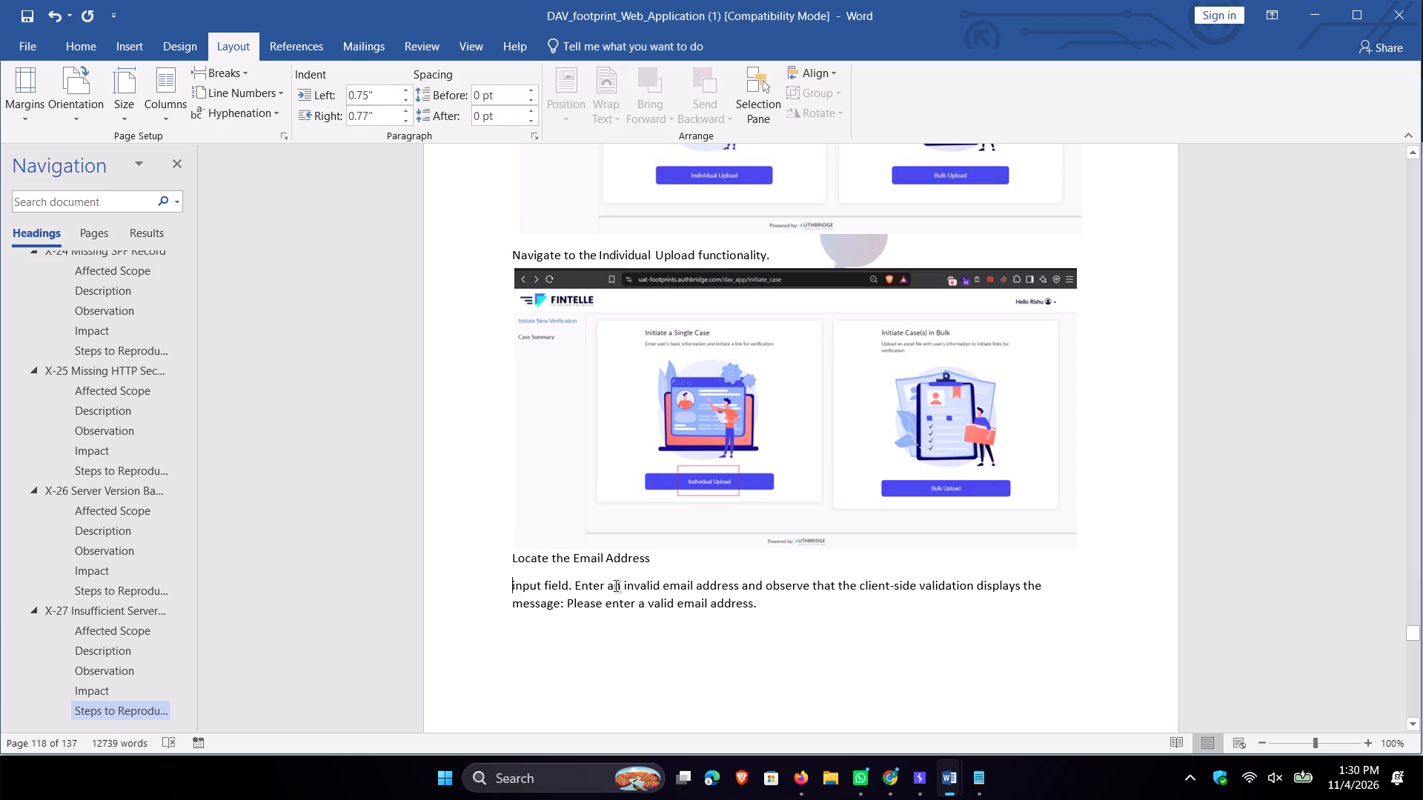
{"action": "key", "text": "BackSpace"}
{"action": "key", "text": "BackSpace"}
{"action": "key", "text": "space"}
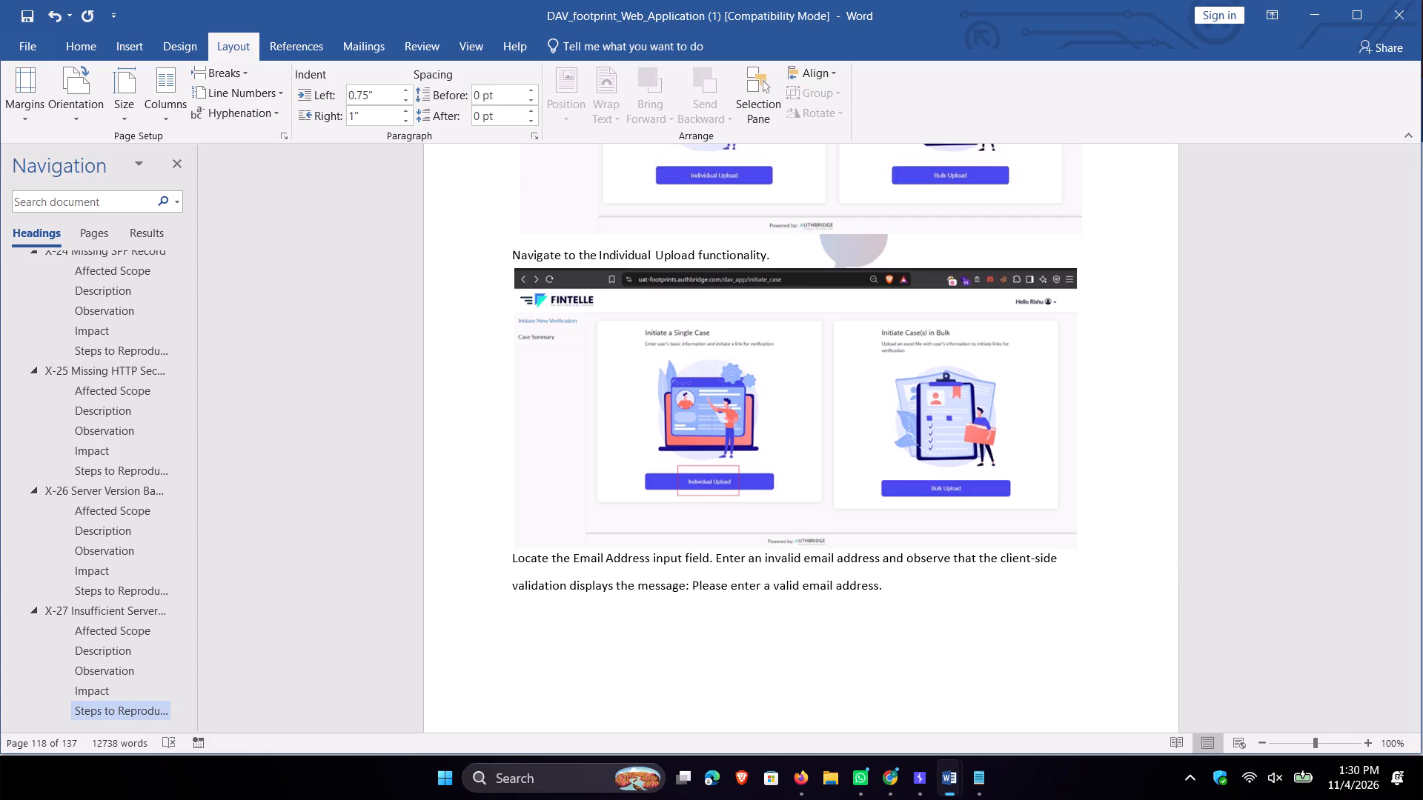
{"action": "scroll", "coordinate": [682, 594], "scroll_direction": "down", "scroll_amount": 7}
{"action": "scroll", "coordinate": [697, 556], "scroll_direction": "down", "scroll_amount": 16}
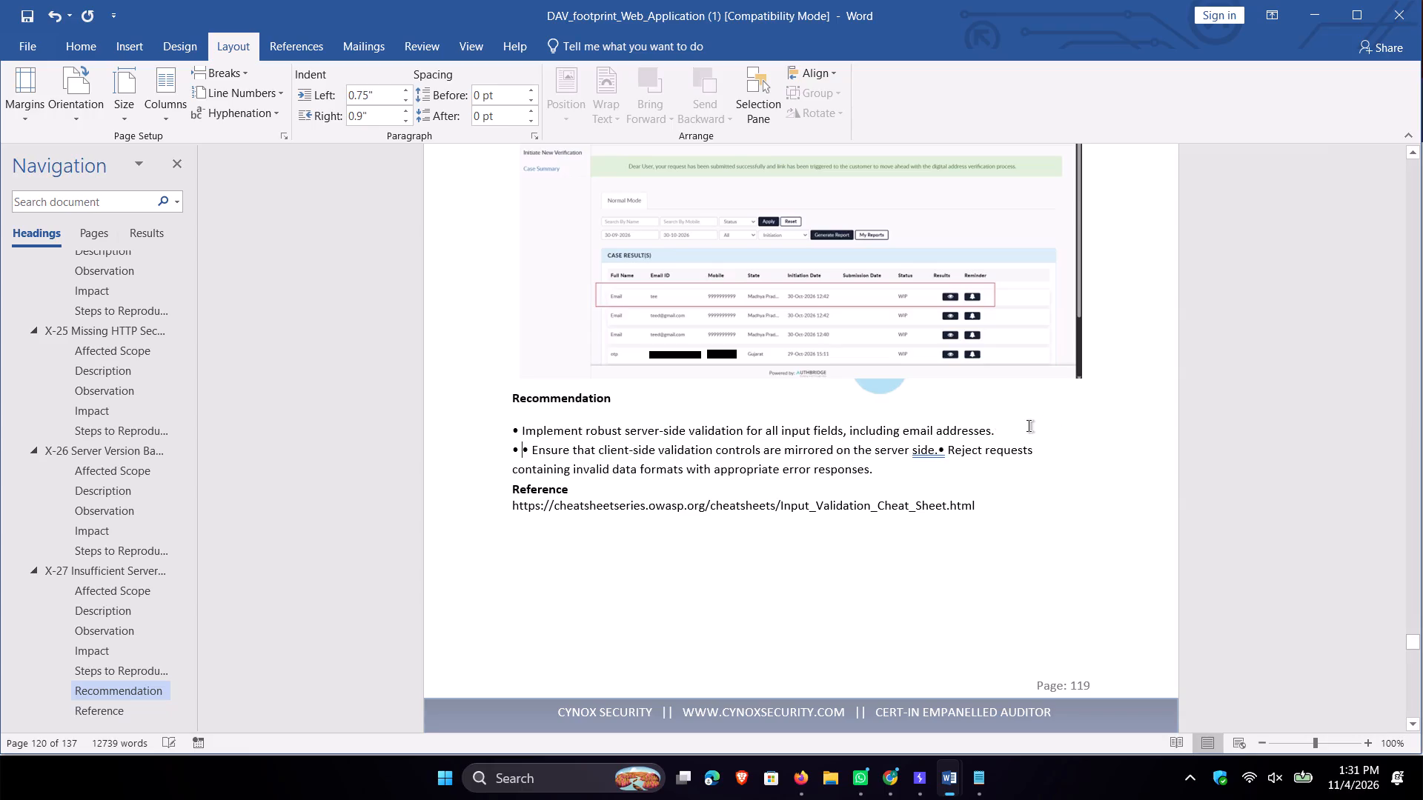
{"action": "key", "text": "BackSpace"}
{"action": "left_click", "coordinate": [929, 453]}
{"action": "key", "text": "Return"}
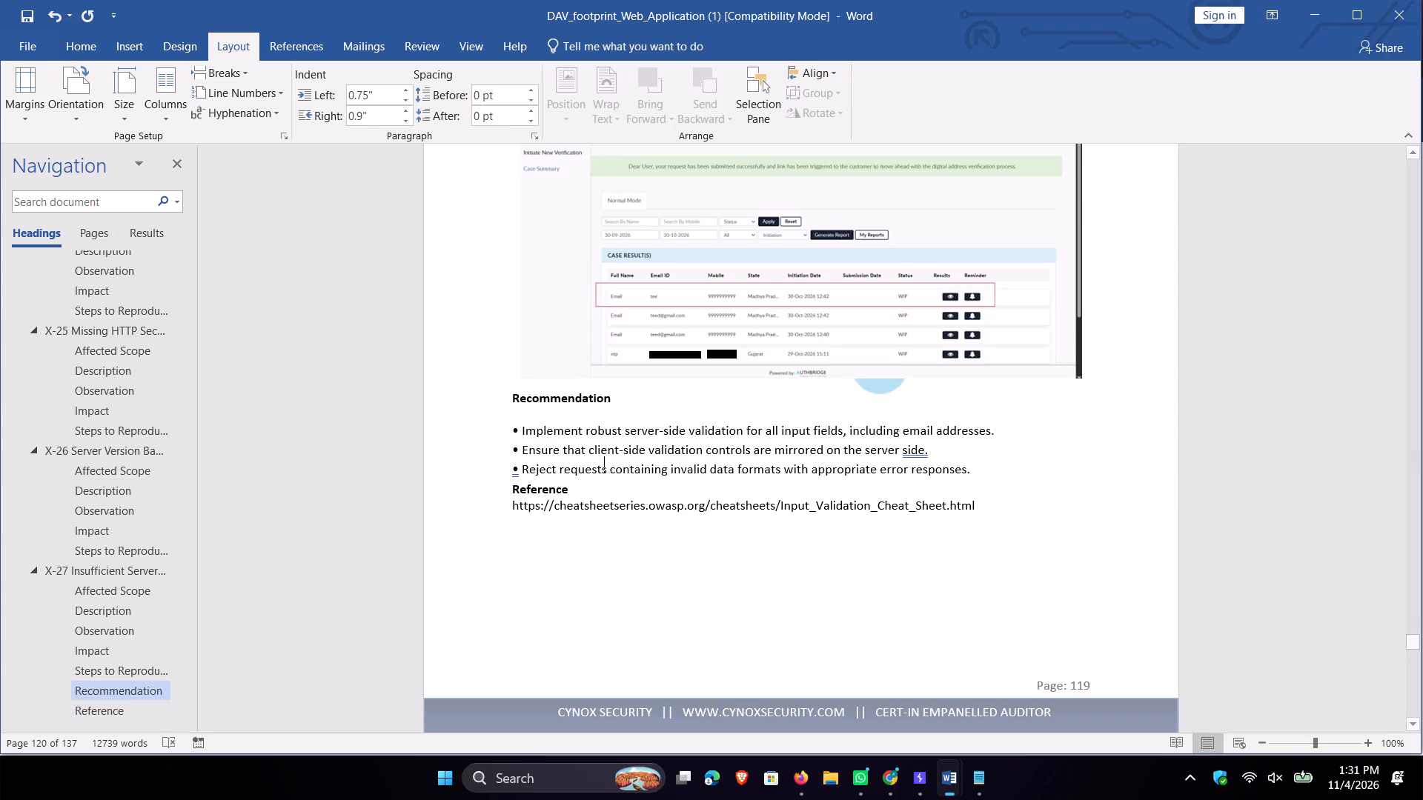
{"action": "left_click", "coordinate": [990, 464]}
{"action": "key", "text": "Return"}
Delete the extra blank lines above the X-28 Cross-Site Request Forgery (CSRF) on Logout Functionality heading.
{"action": "scroll", "coordinate": [812, 512], "scroll_direction": "down", "scroll_amount": 4}
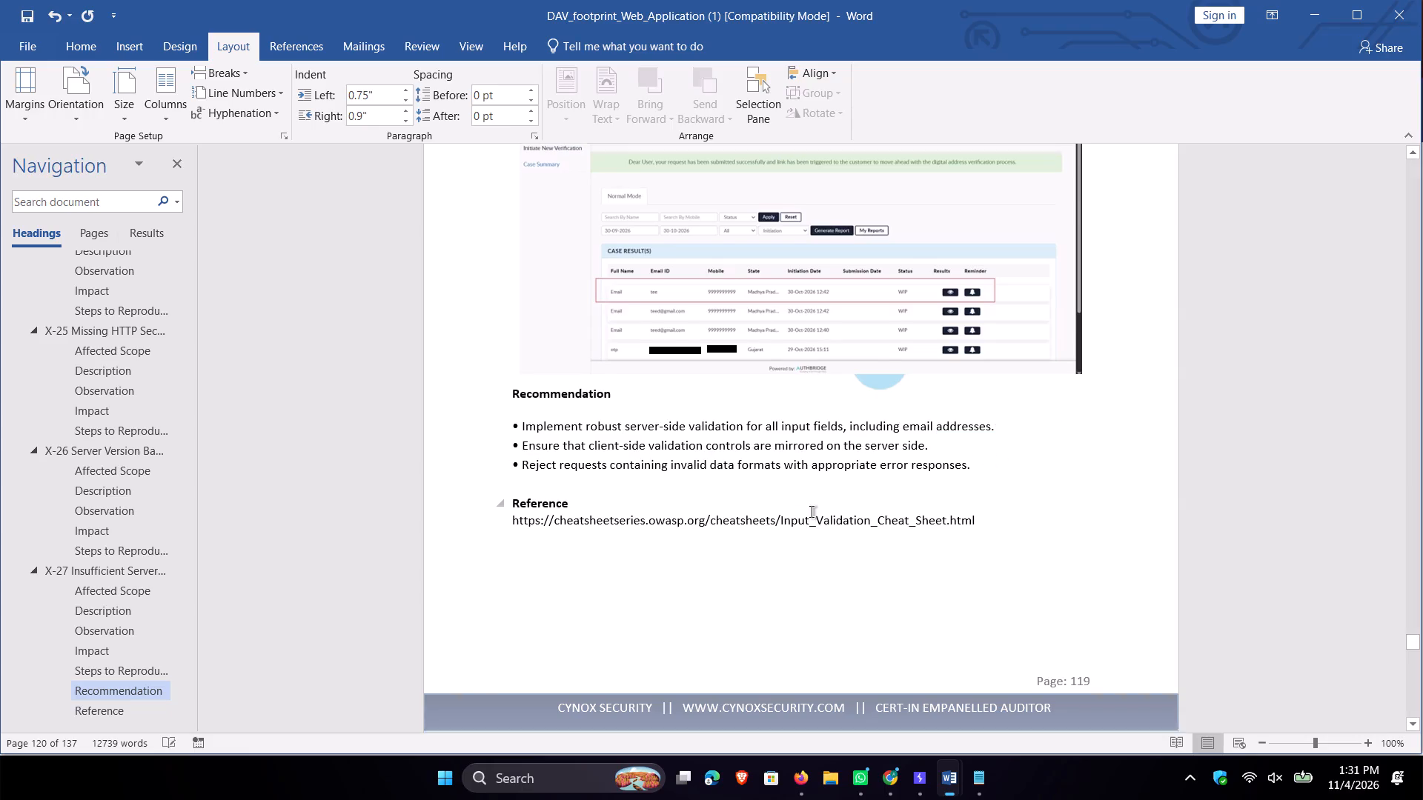
{"action": "scroll", "coordinate": [812, 512], "scroll_direction": "down", "scroll_amount": 9}
{"action": "left_click", "coordinate": [586, 497]}
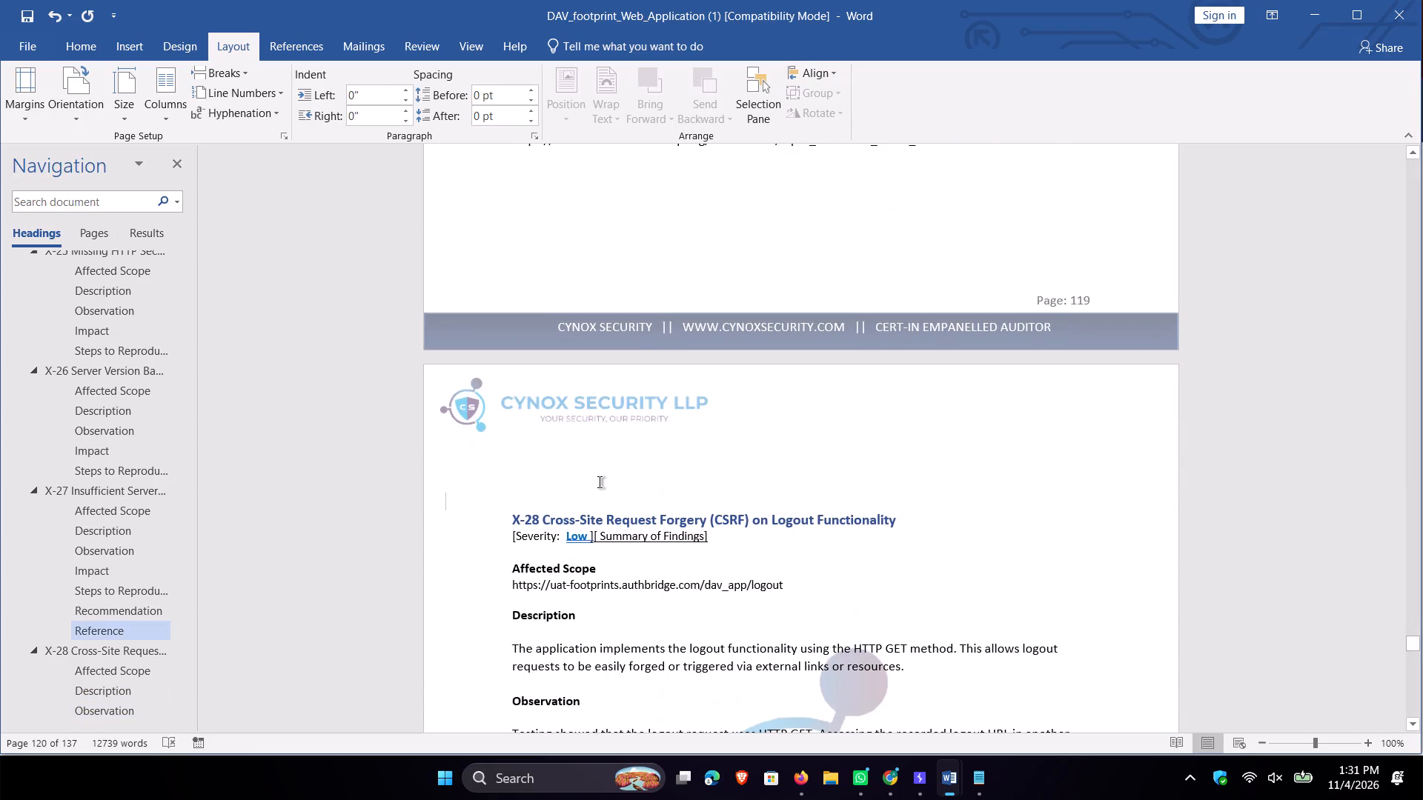
{"action": "key", "text": "BackSpace"}
{"action": "key", "text": "BackSpace"}
{"action": "key", "text": "BackSpace"}
{"action": "key", "text": "BackSpace"}
Put each of the three X-28 Impact bullets on its own line, with a blank line before Steps to Reproduce.
{"action": "scroll", "coordinate": [600, 482], "scroll_direction": "down", "scroll_amount": 10}
{"action": "left_click", "coordinate": [917, 499]}
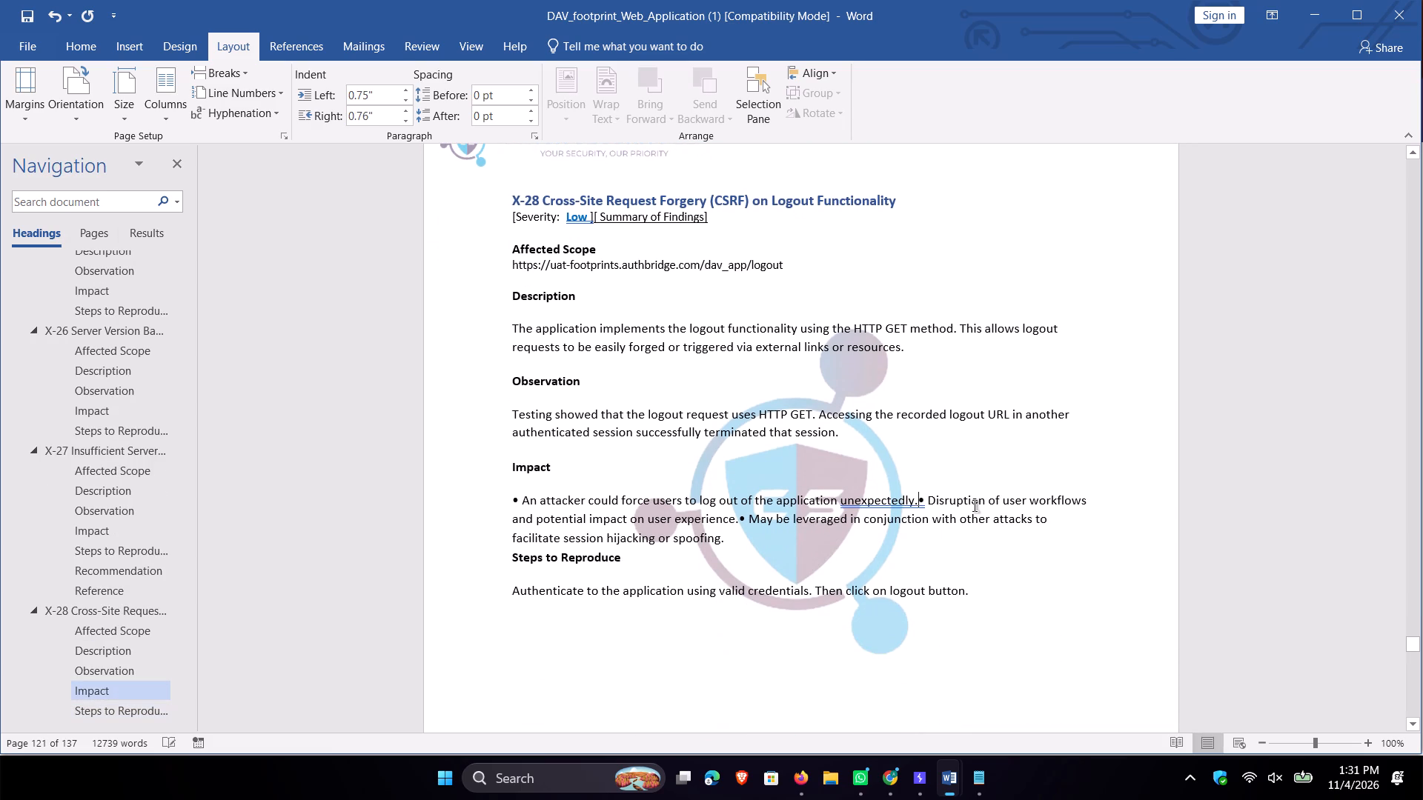
{"action": "key", "text": "Return"}
{"action": "key", "text": "BackSpace"}
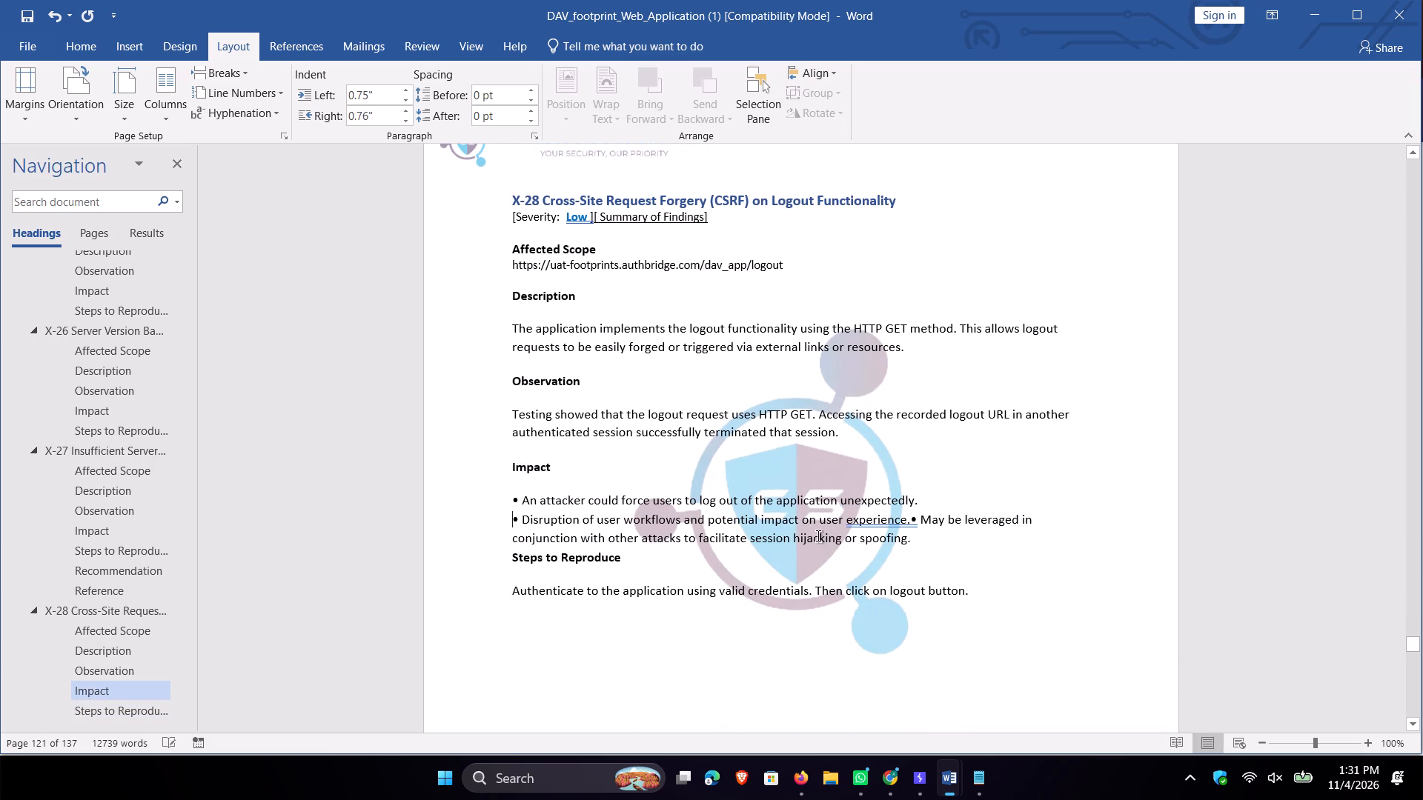
{"action": "left_click", "coordinate": [912, 515]}
{"action": "key", "text": "Return"}
{"action": "left_click", "coordinate": [1044, 539]}
{"action": "key", "text": "Return"}
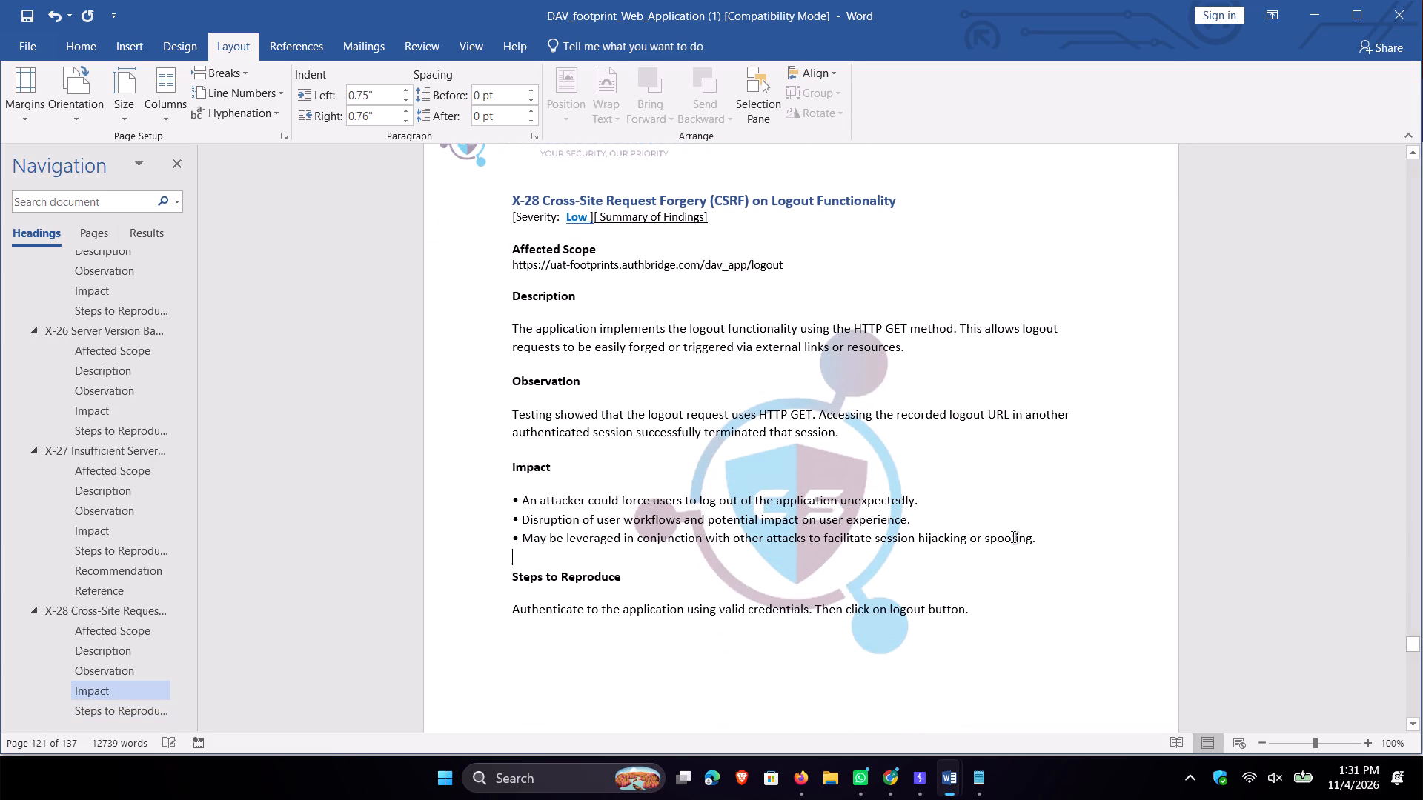
Review the layout of the X-28 Steps to Reproduce text and screenshots through to the Recommendation section.
{"action": "scroll", "coordinate": [777, 552], "scroll_direction": "down", "scroll_amount": 13}
{"action": "scroll", "coordinate": [753, 559], "scroll_direction": "down", "scroll_amount": 19}
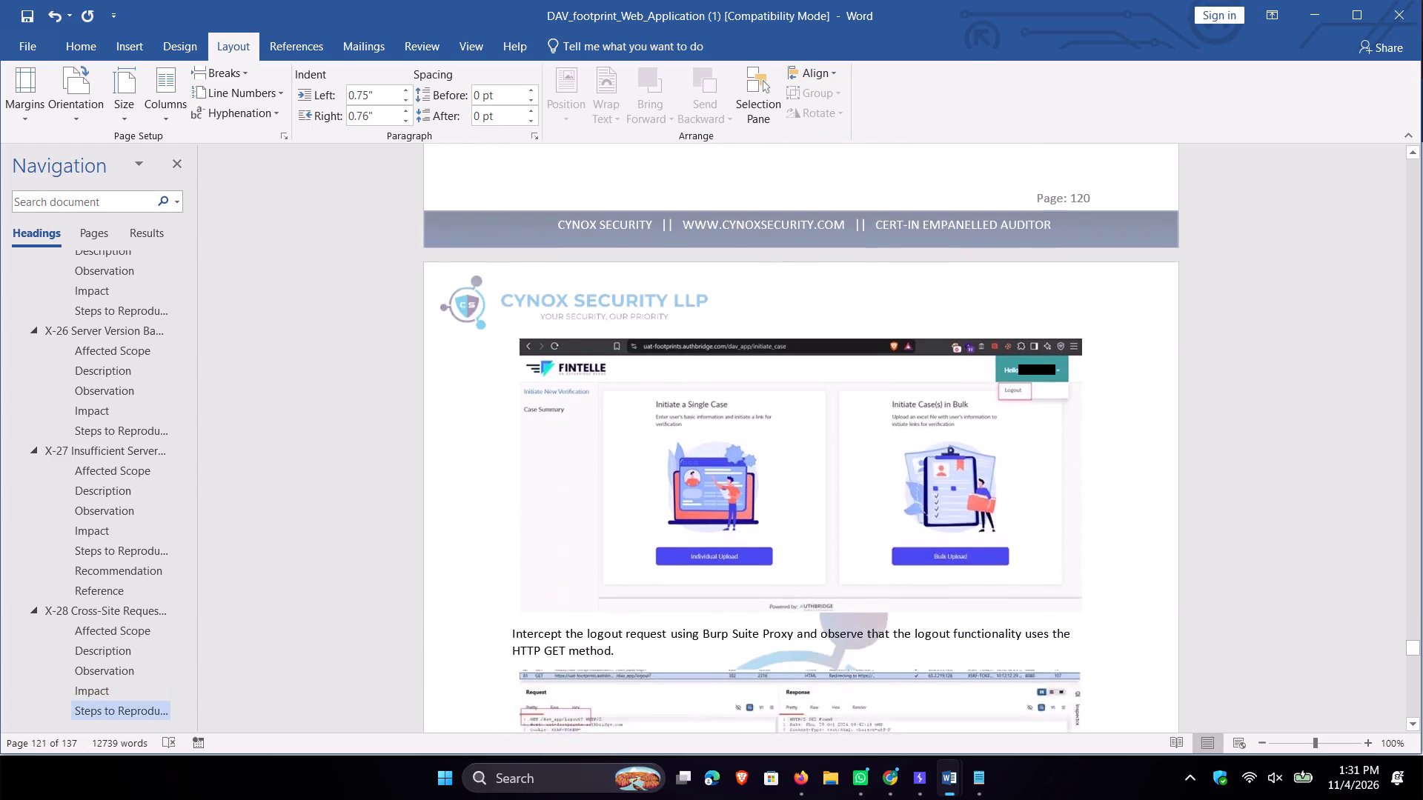
{"action": "scroll", "coordinate": [704, 557], "scroll_direction": "down", "scroll_amount": 2}
{"action": "scroll", "coordinate": [695, 558], "scroll_direction": "up", "scroll_amount": 3}
{"action": "scroll", "coordinate": [695, 558], "scroll_direction": "down", "scroll_amount": 19}
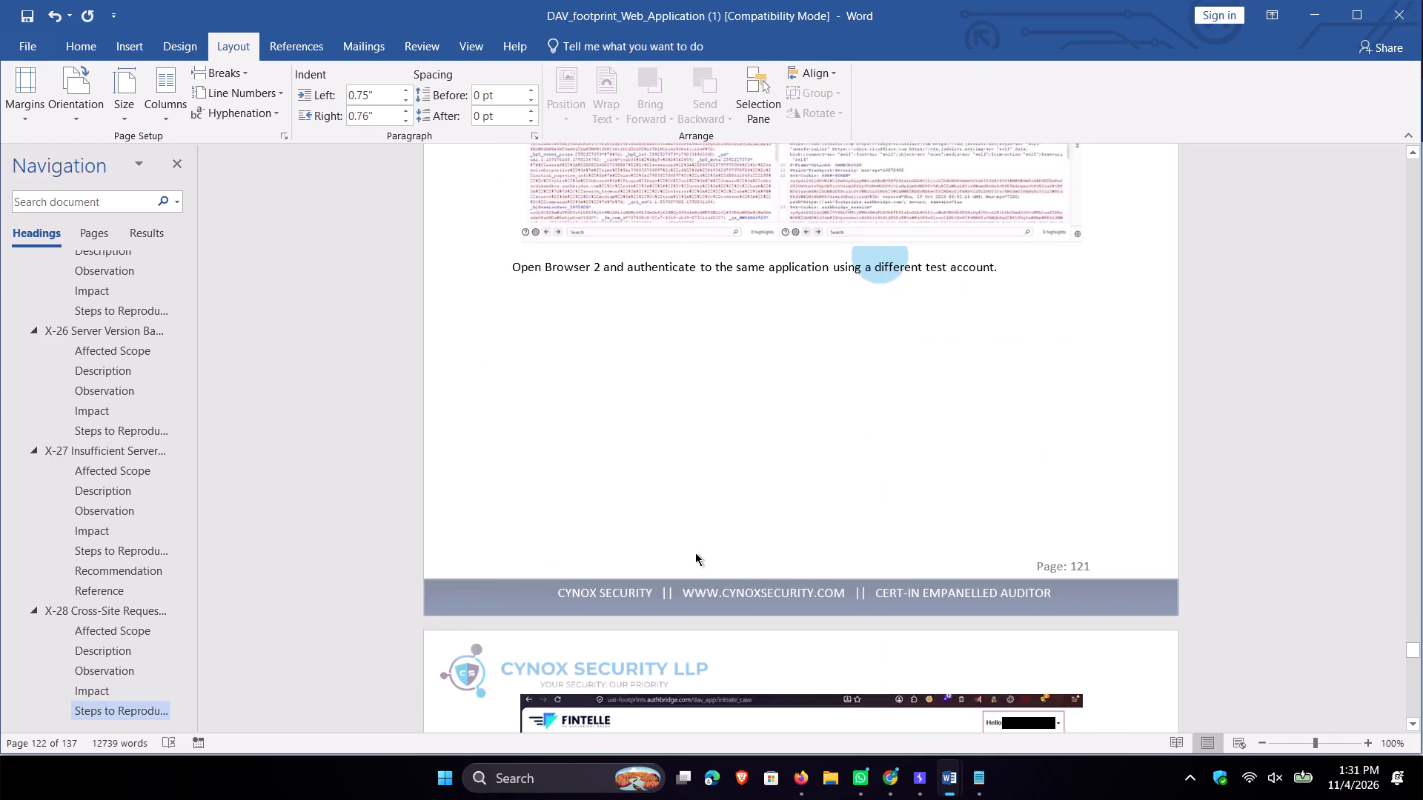
{"action": "scroll", "coordinate": [695, 553], "scroll_direction": "down", "scroll_amount": 14}
{"action": "scroll", "coordinate": [695, 553], "scroll_direction": "down", "scroll_amount": 14}
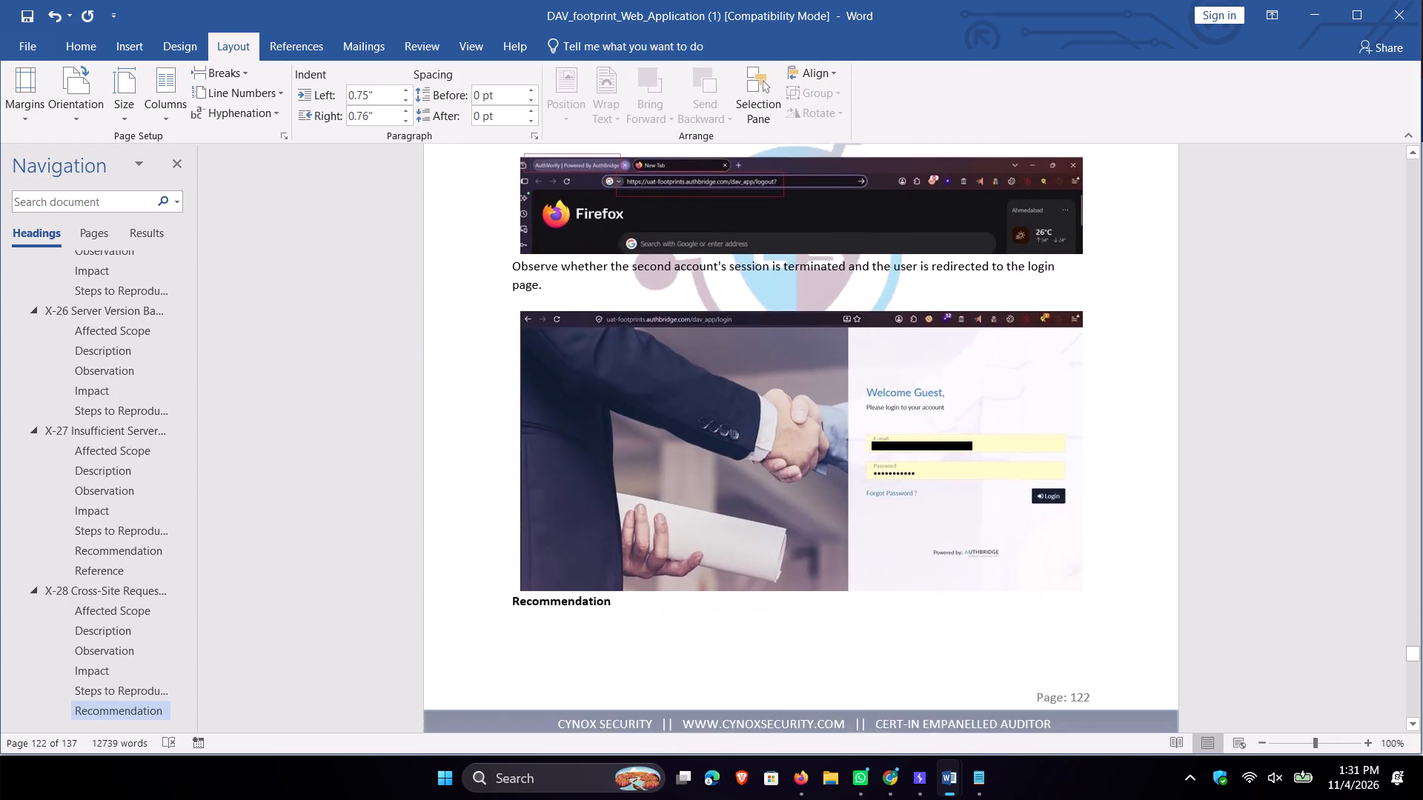
{"action": "scroll", "coordinate": [695, 553], "scroll_direction": "down", "scroll_amount": 6}
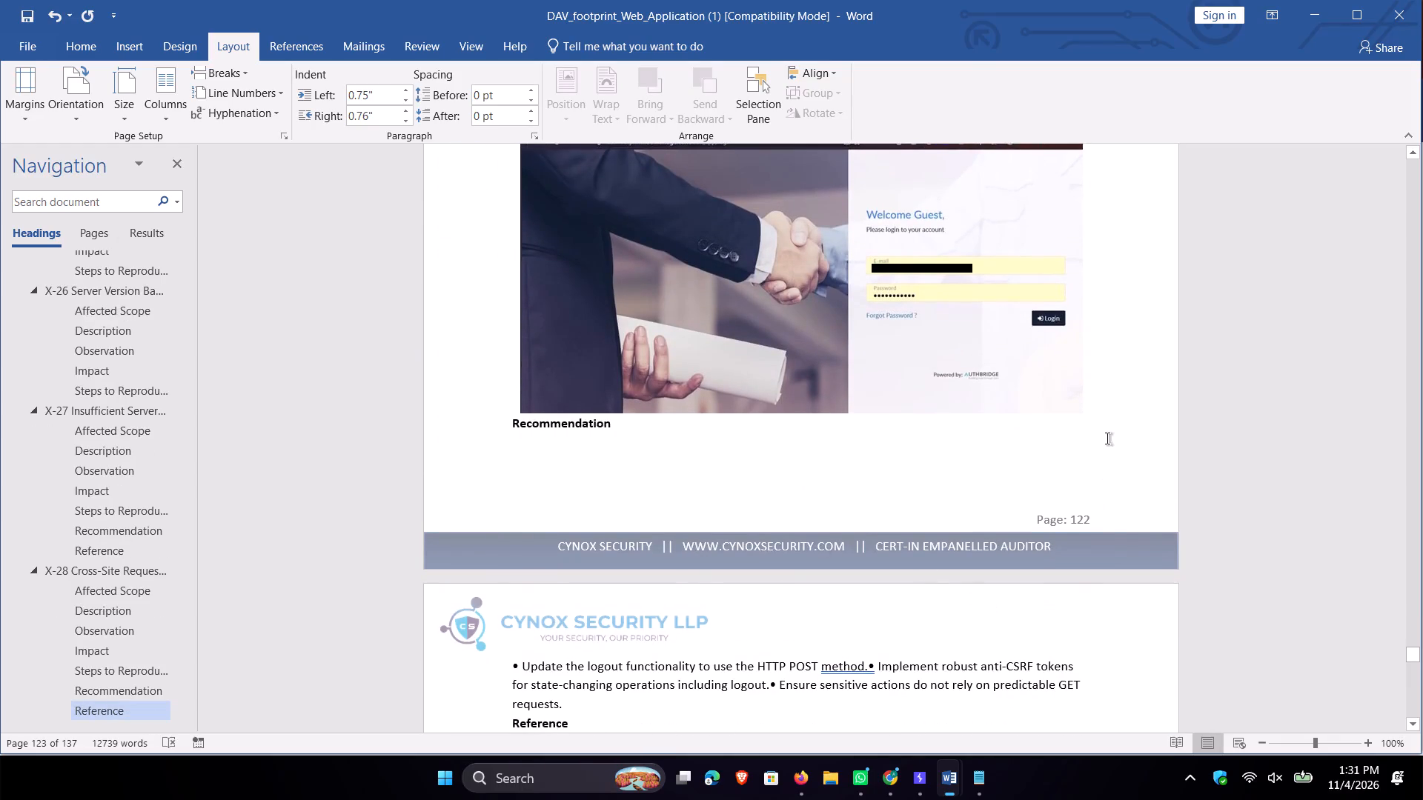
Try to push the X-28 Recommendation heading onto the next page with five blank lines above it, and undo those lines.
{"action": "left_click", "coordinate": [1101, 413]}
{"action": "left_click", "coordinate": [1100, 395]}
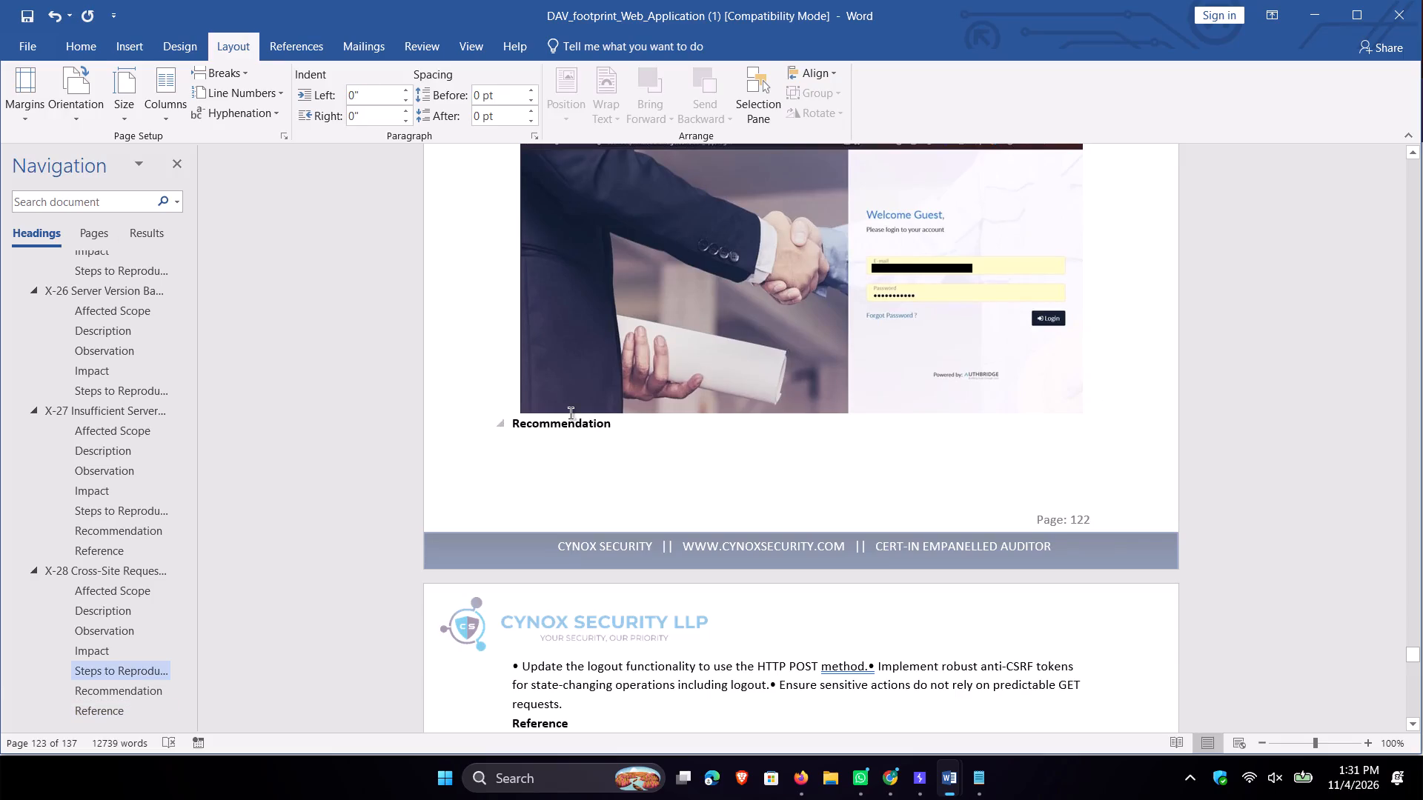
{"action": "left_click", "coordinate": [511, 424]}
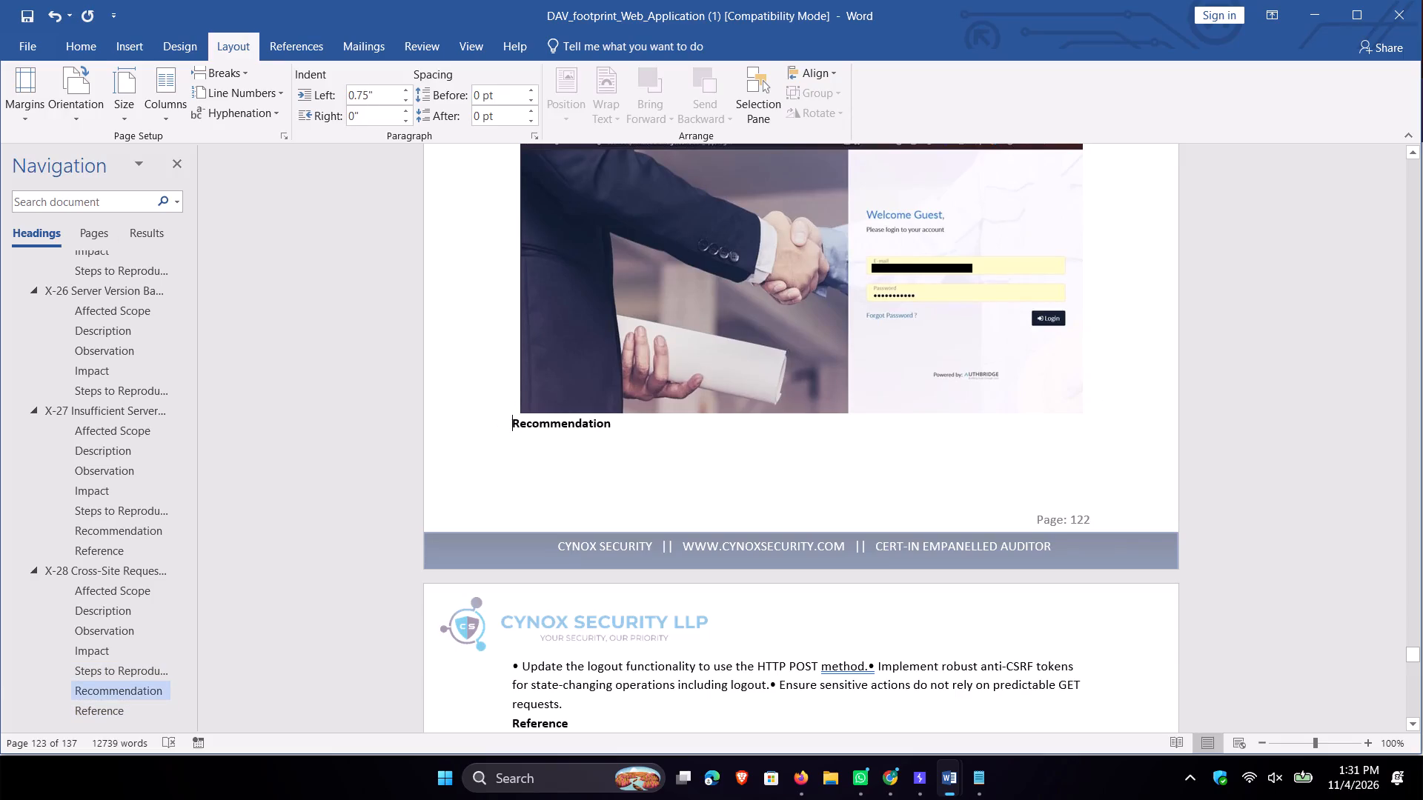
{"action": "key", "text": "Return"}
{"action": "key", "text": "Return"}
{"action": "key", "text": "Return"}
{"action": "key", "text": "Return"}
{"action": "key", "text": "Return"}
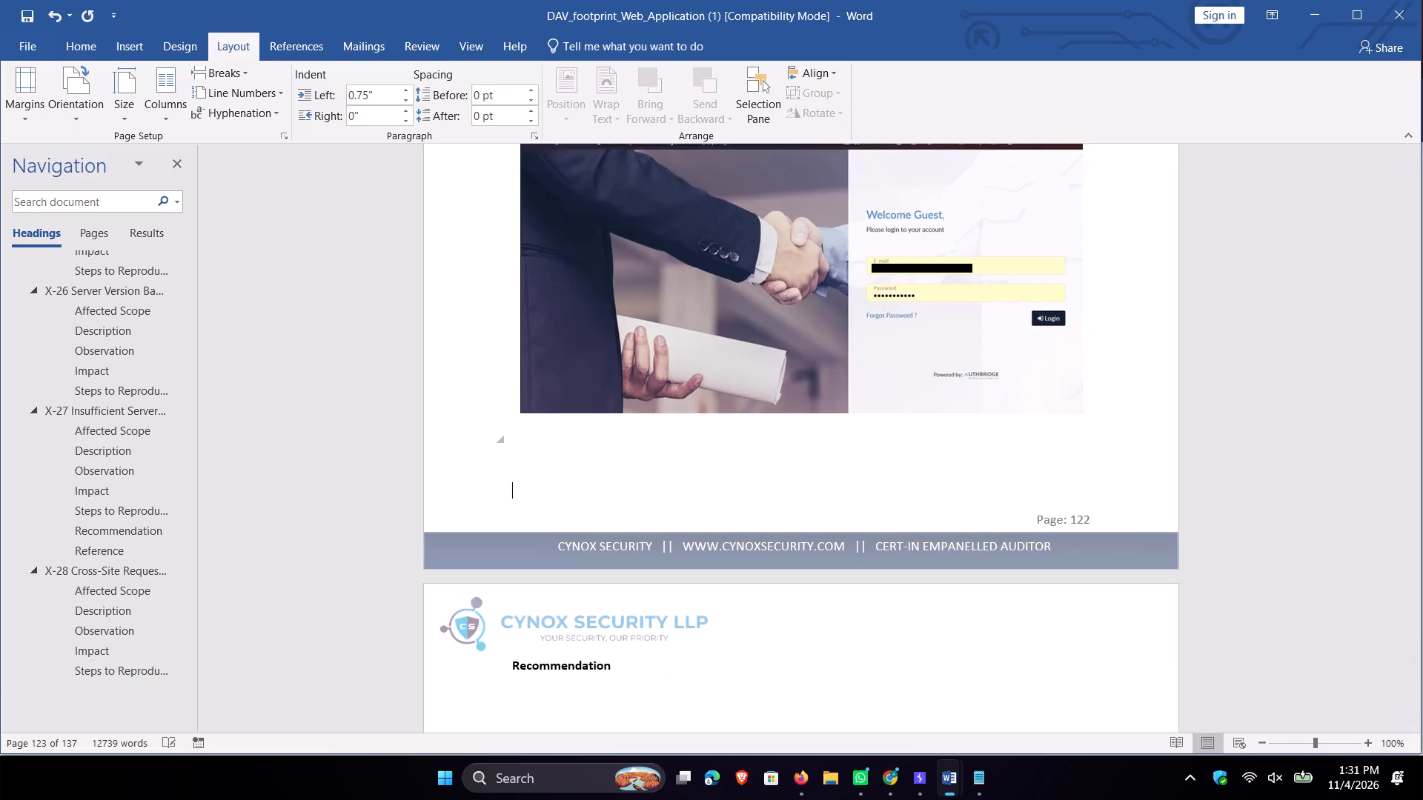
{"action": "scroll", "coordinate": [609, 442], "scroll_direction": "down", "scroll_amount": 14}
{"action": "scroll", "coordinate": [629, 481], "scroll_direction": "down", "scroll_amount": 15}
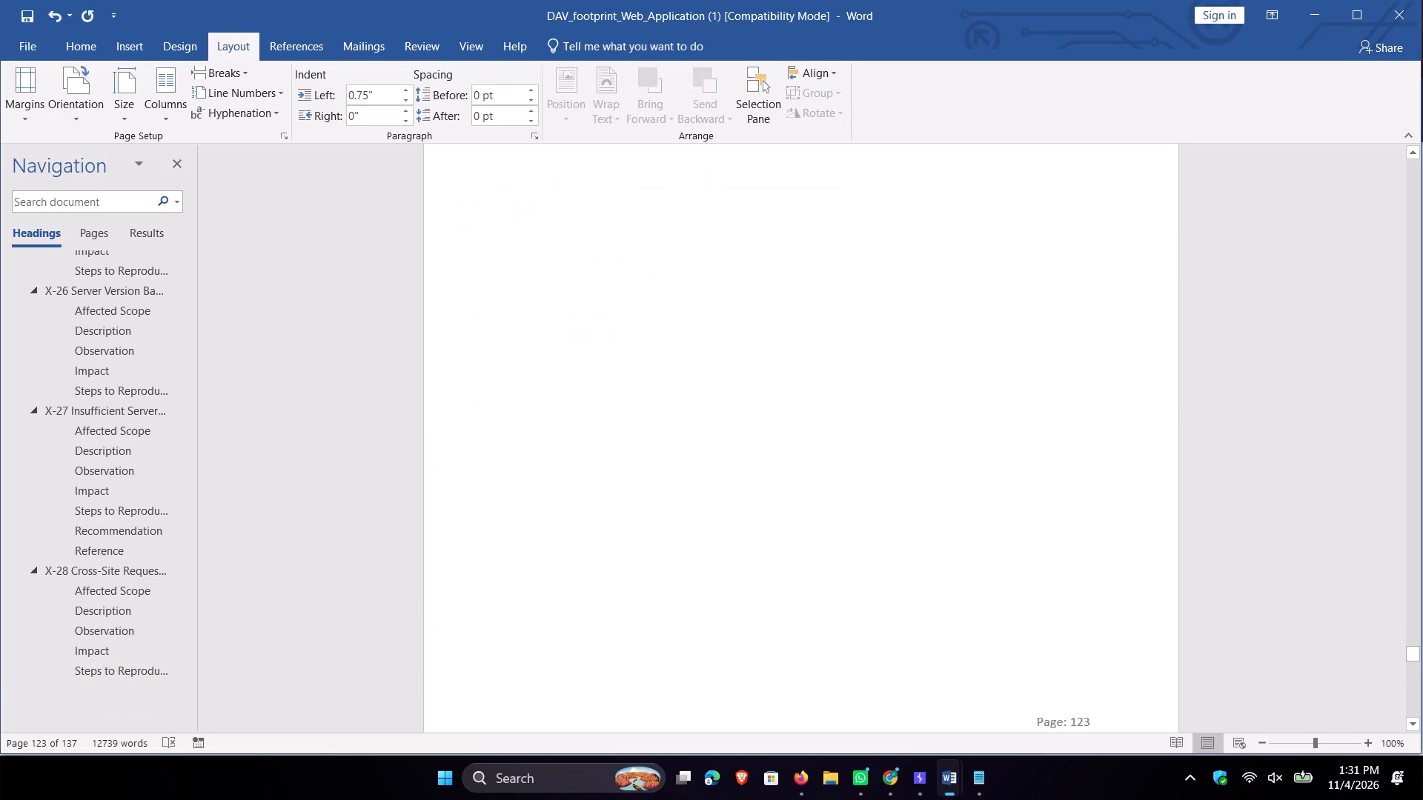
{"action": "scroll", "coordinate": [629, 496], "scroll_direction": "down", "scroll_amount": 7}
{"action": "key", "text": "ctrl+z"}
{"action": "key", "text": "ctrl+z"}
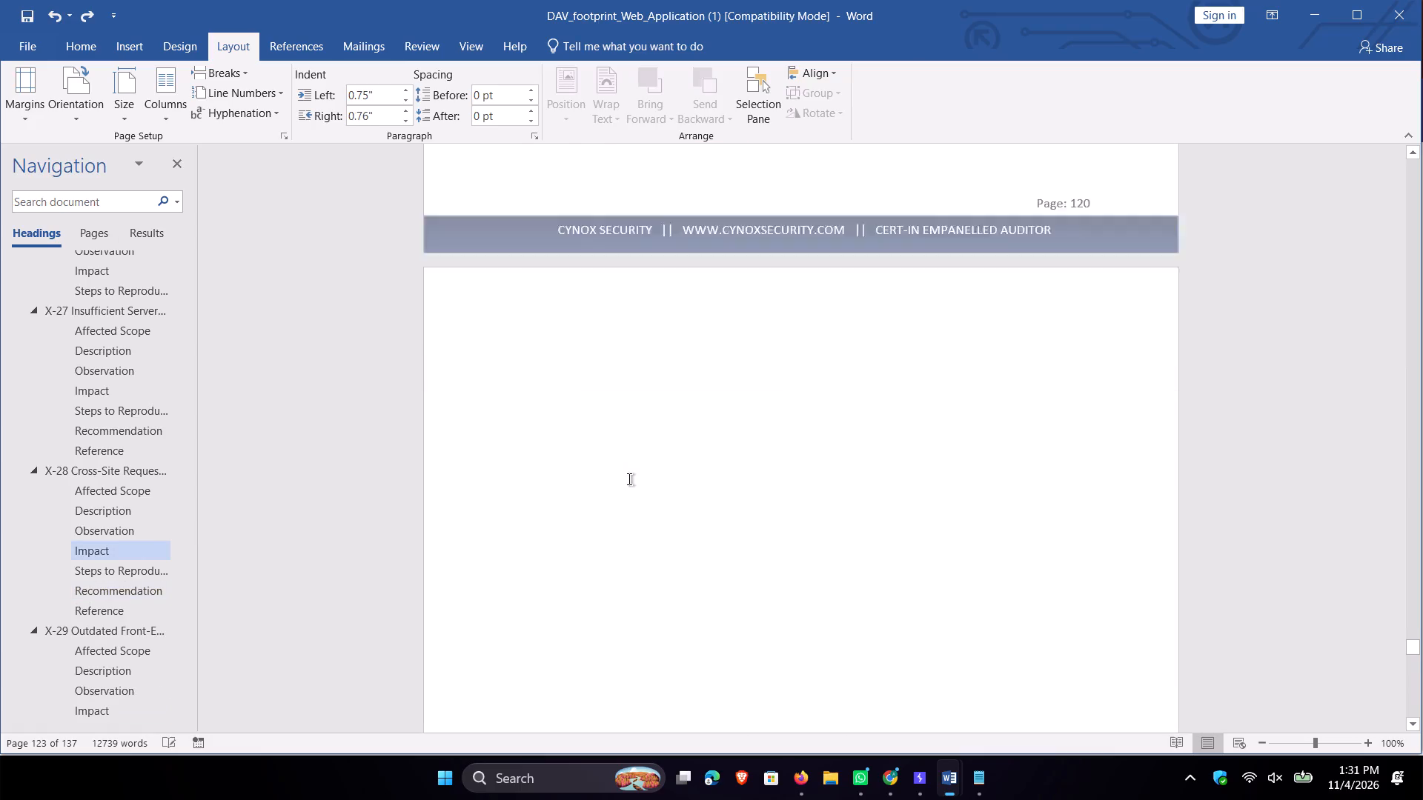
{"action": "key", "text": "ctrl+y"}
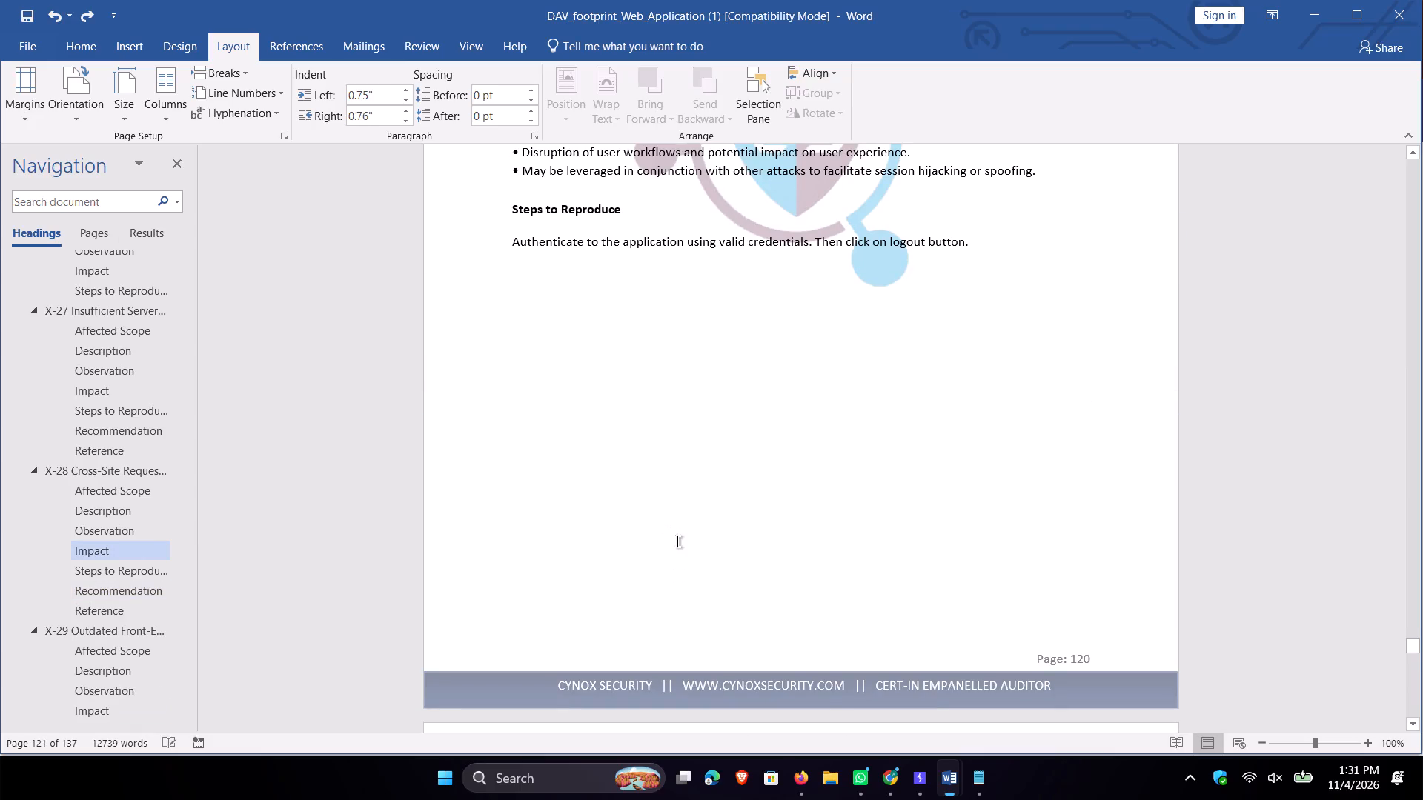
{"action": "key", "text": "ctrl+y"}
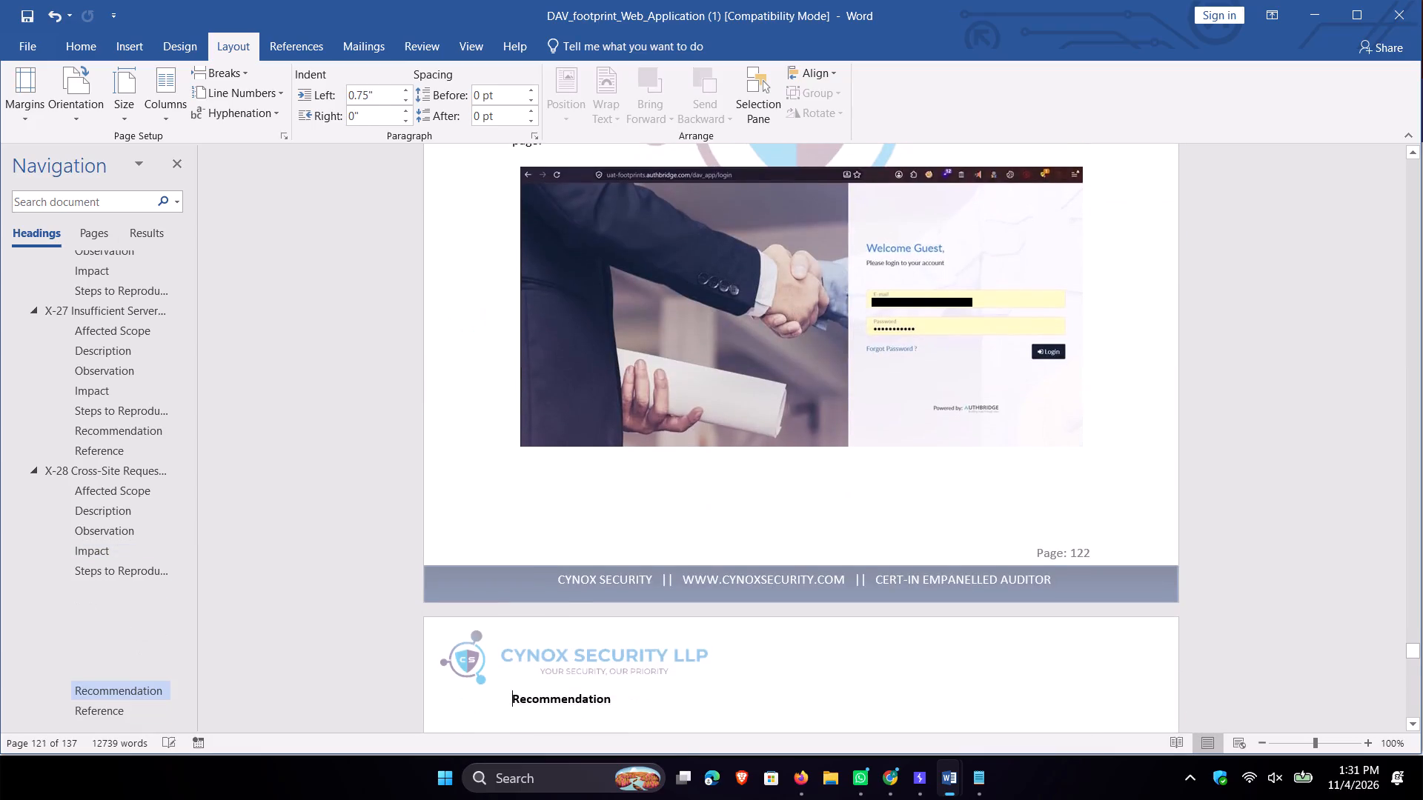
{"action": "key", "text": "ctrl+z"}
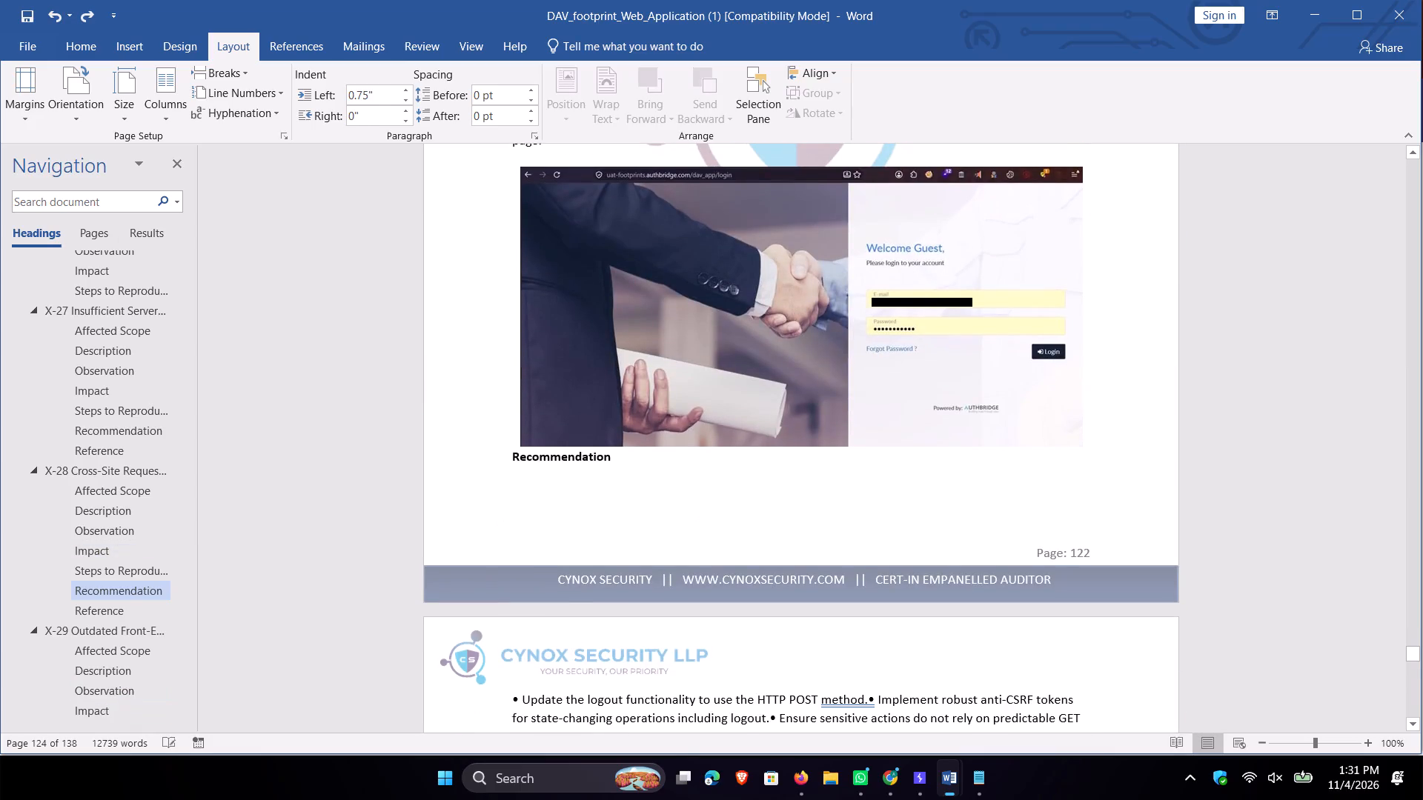
Put each of the three X-28 Recommendation bullets on its own line, with a blank line before the Reference heading.
{"action": "scroll", "coordinate": [607, 544], "scroll_direction": "down", "scroll_amount": 3}
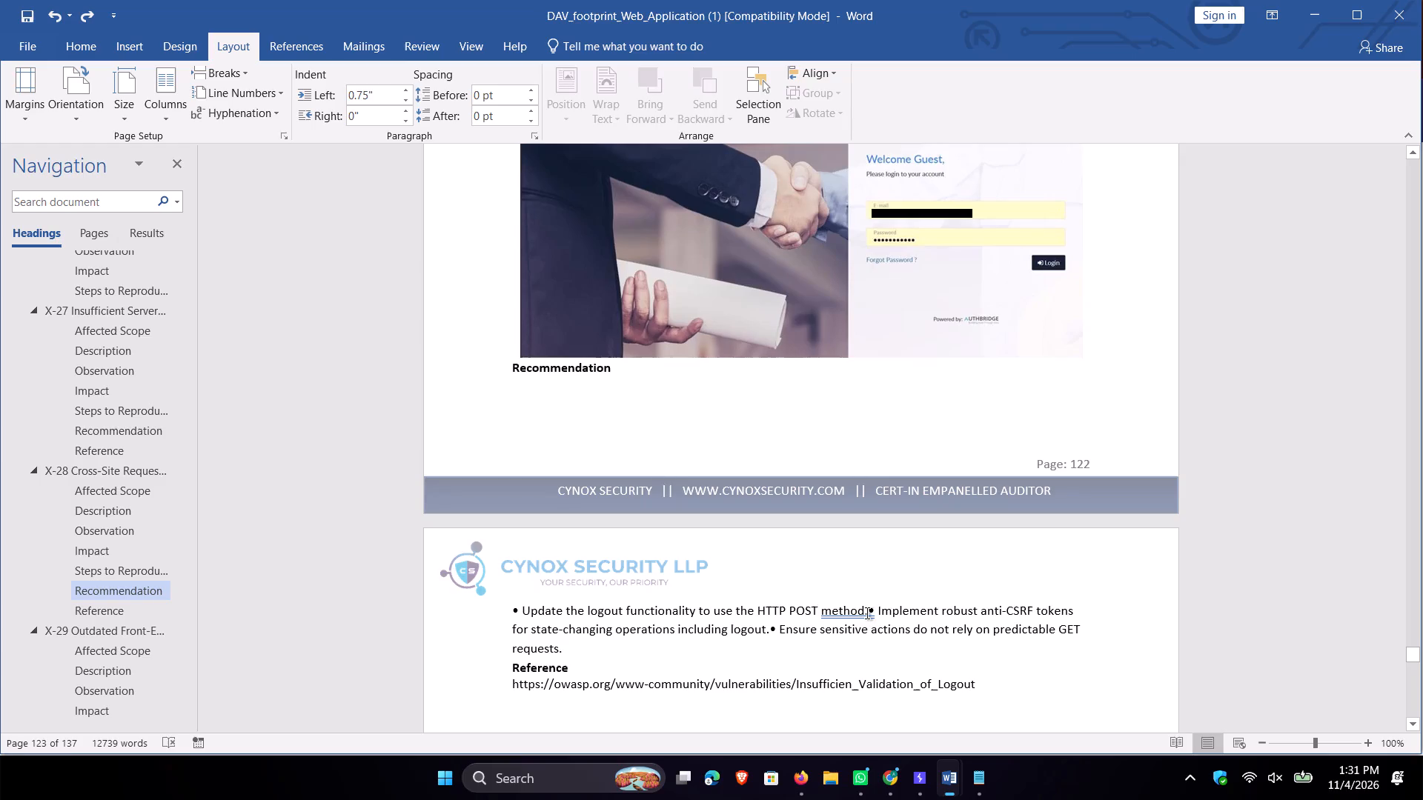
{"action": "left_click", "coordinate": [867, 613]}
{"action": "key", "text": "Return"}
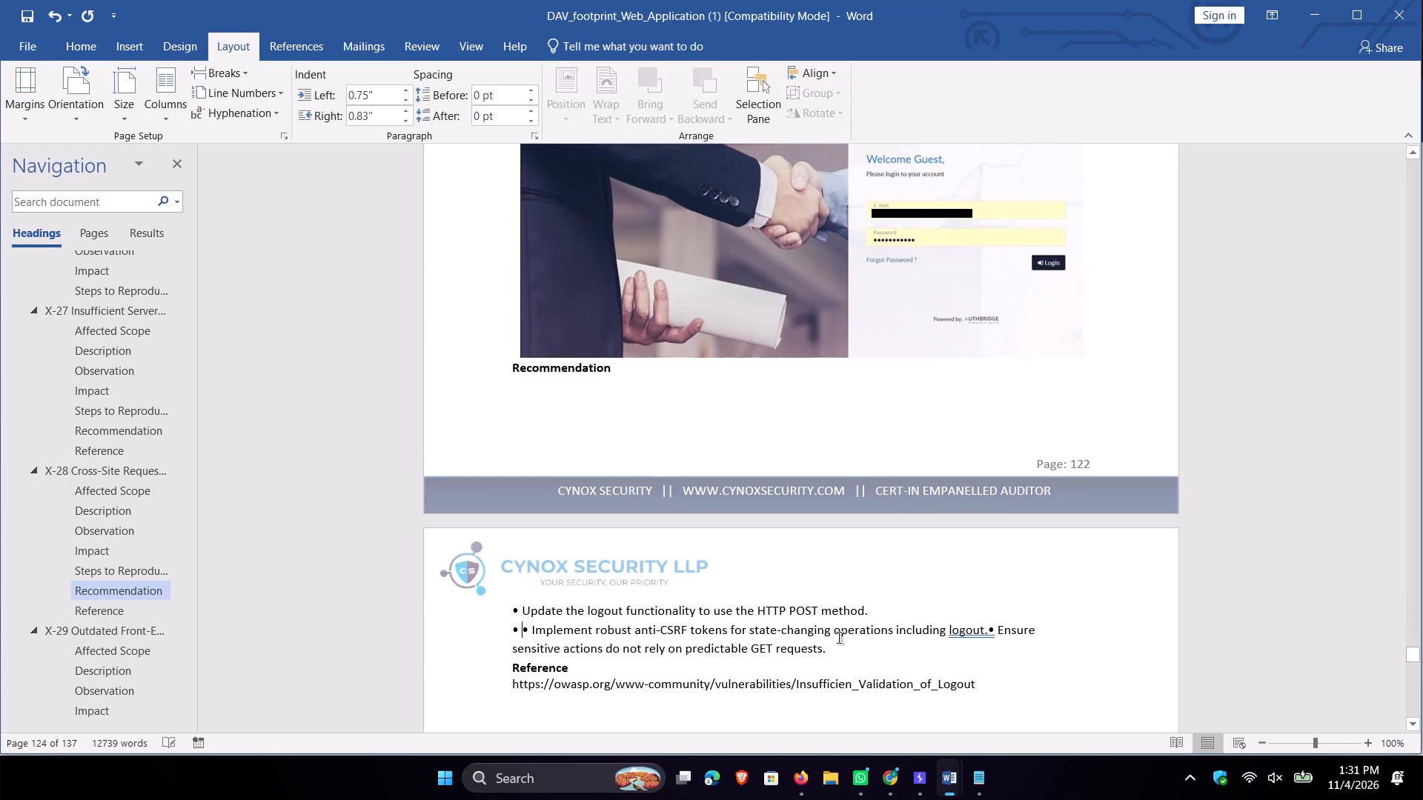
{"action": "key", "text": "BackSpace"}
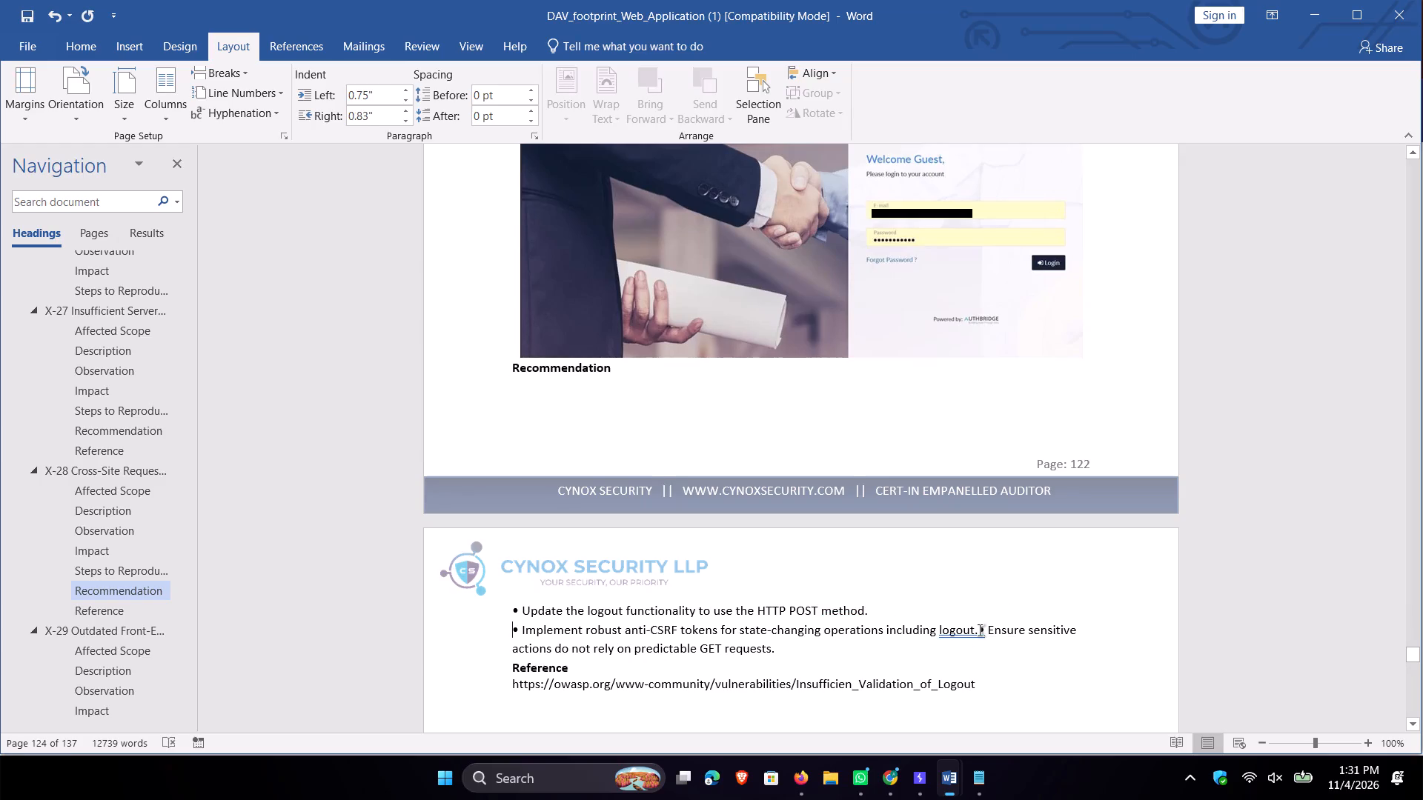
{"action": "left_click", "coordinate": [980, 630]}
{"action": "key", "text": "Return"}
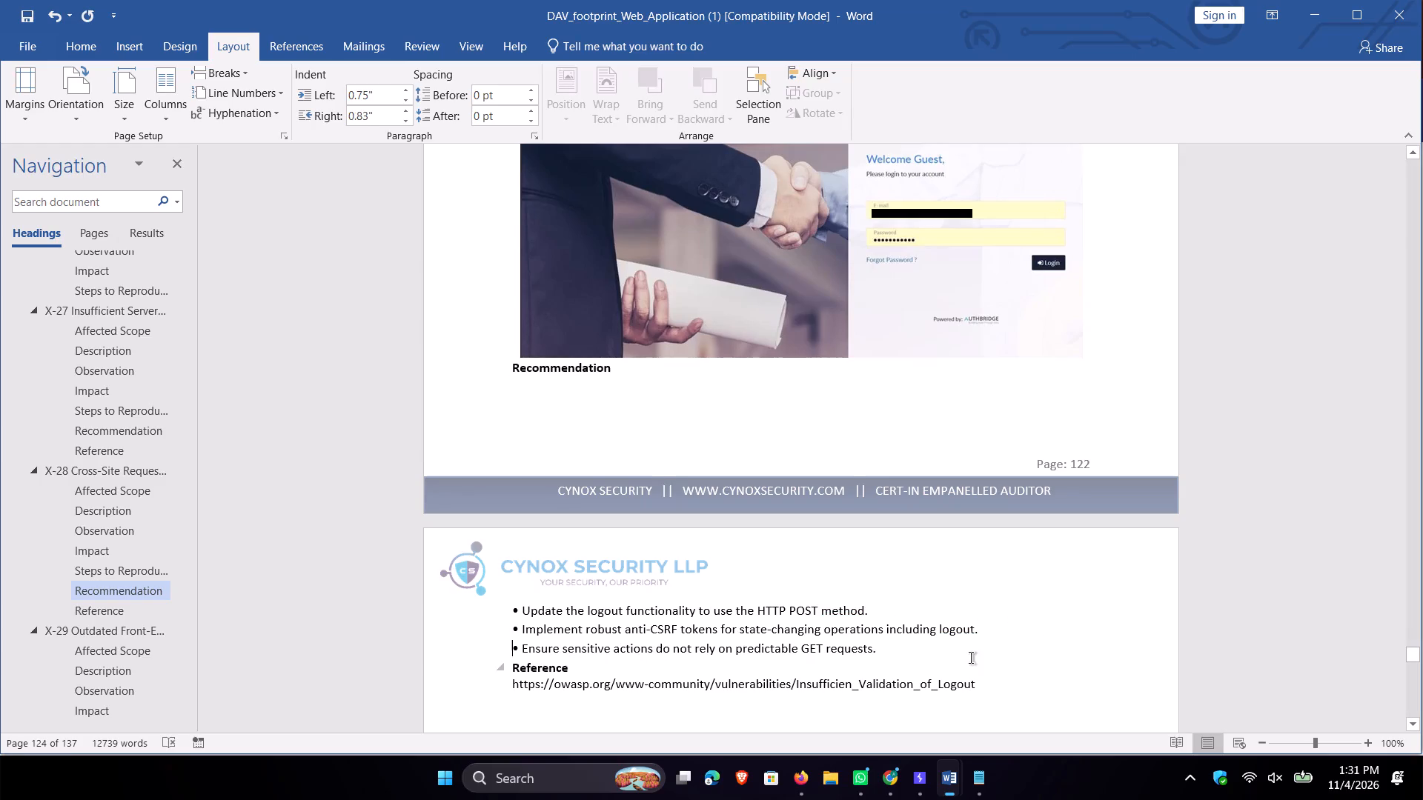
{"action": "left_click", "coordinate": [921, 655]}
{"action": "key", "text": "Return"}
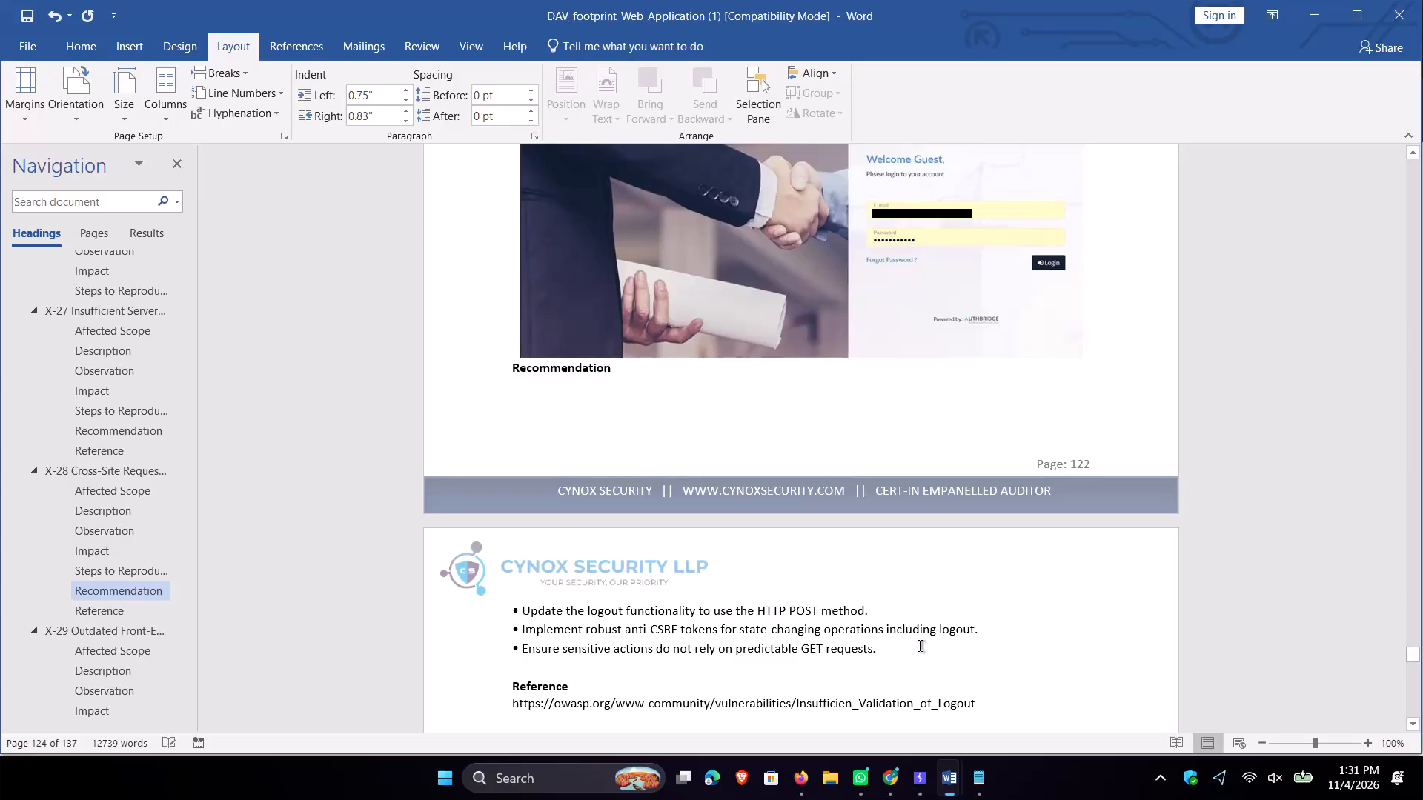
Delete the extra blank lines above the X-29 Outdated Front-End and Back-End Dependencies with Known Vulnerabilities heading.
{"action": "scroll", "coordinate": [920, 646], "scroll_direction": "down", "scroll_amount": 7}
{"action": "scroll", "coordinate": [912, 644], "scroll_direction": "down", "scroll_amount": 20}
{"action": "scroll", "coordinate": [912, 644], "scroll_direction": "down", "scroll_amount": 8}
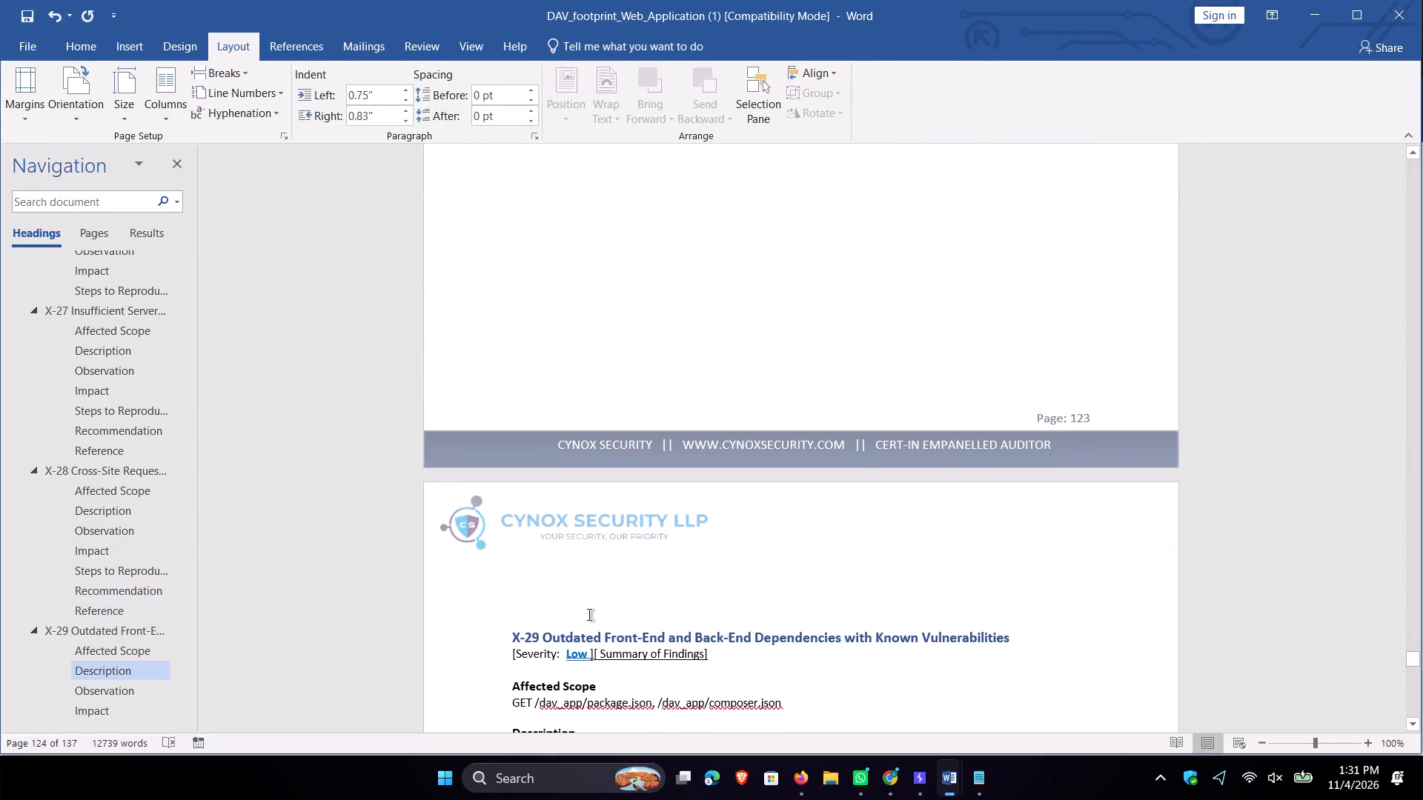
{"action": "left_click", "coordinate": [579, 608]}
{"action": "key", "text": "Down"}
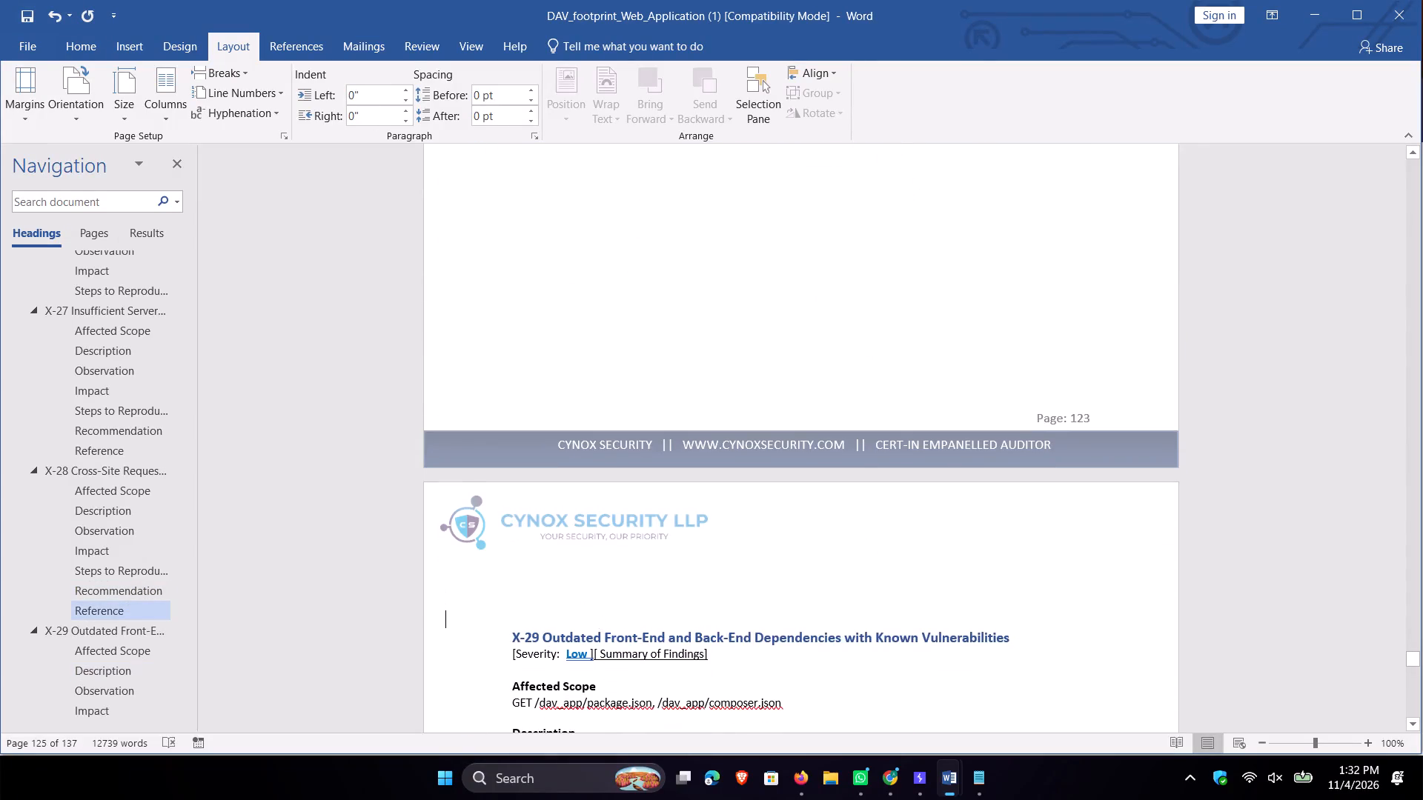
{"action": "key", "text": "BackSpace"}
{"action": "key", "text": "BackSpace"}
{"action": "key", "text": "BackSpace"}
{"action": "key", "text": "BackSpace"}
Put each of the three X-29 Impact bullets on its own line, with a blank line before Steps to Reproduce.
{"action": "scroll", "coordinate": [573, 417], "scroll_direction": "down", "scroll_amount": 20}
{"action": "scroll", "coordinate": [573, 417], "scroll_direction": "down", "scroll_amount": 2}
{"action": "scroll", "coordinate": [749, 490], "scroll_direction": "down", "scroll_amount": 5}
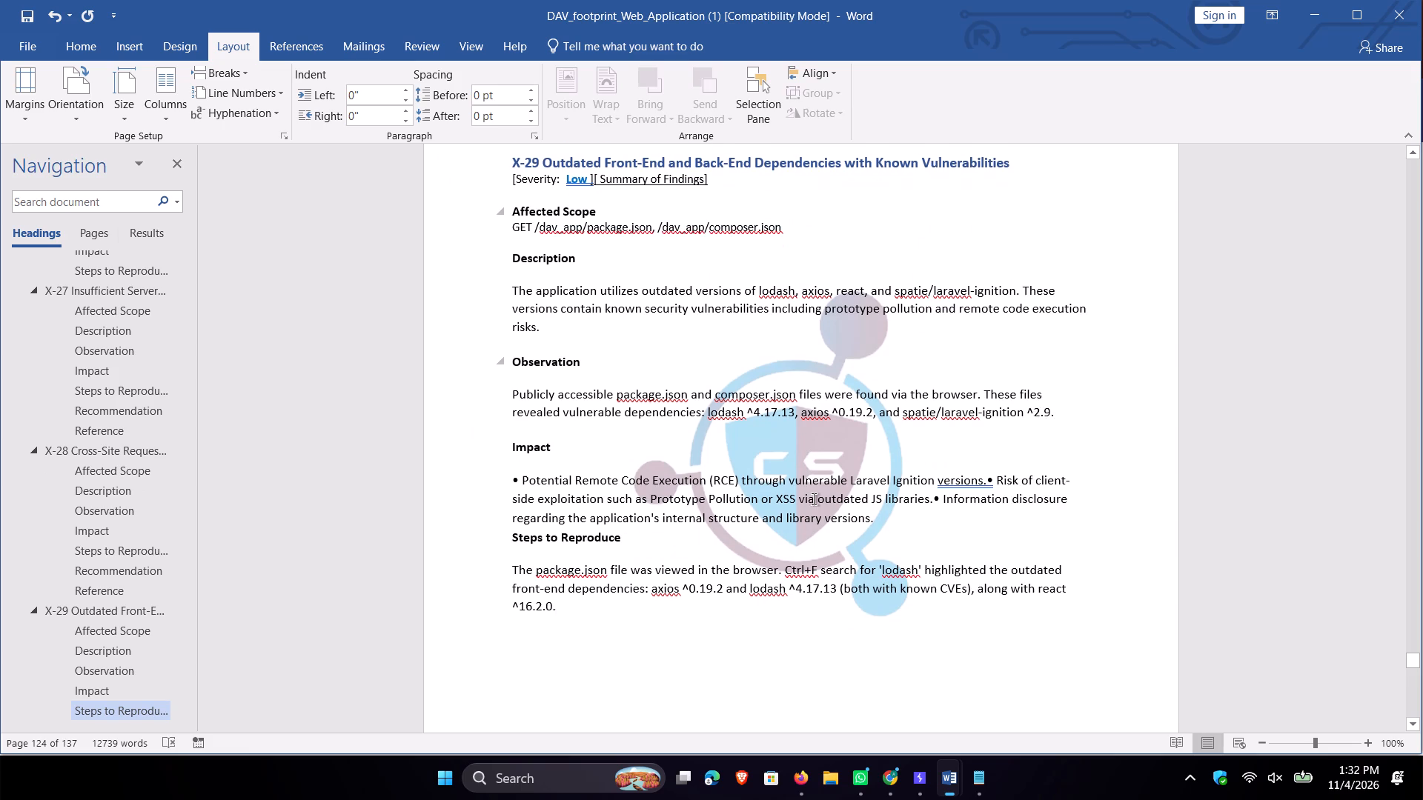
{"action": "left_click", "coordinate": [985, 471]}
{"action": "key", "text": "Return"}
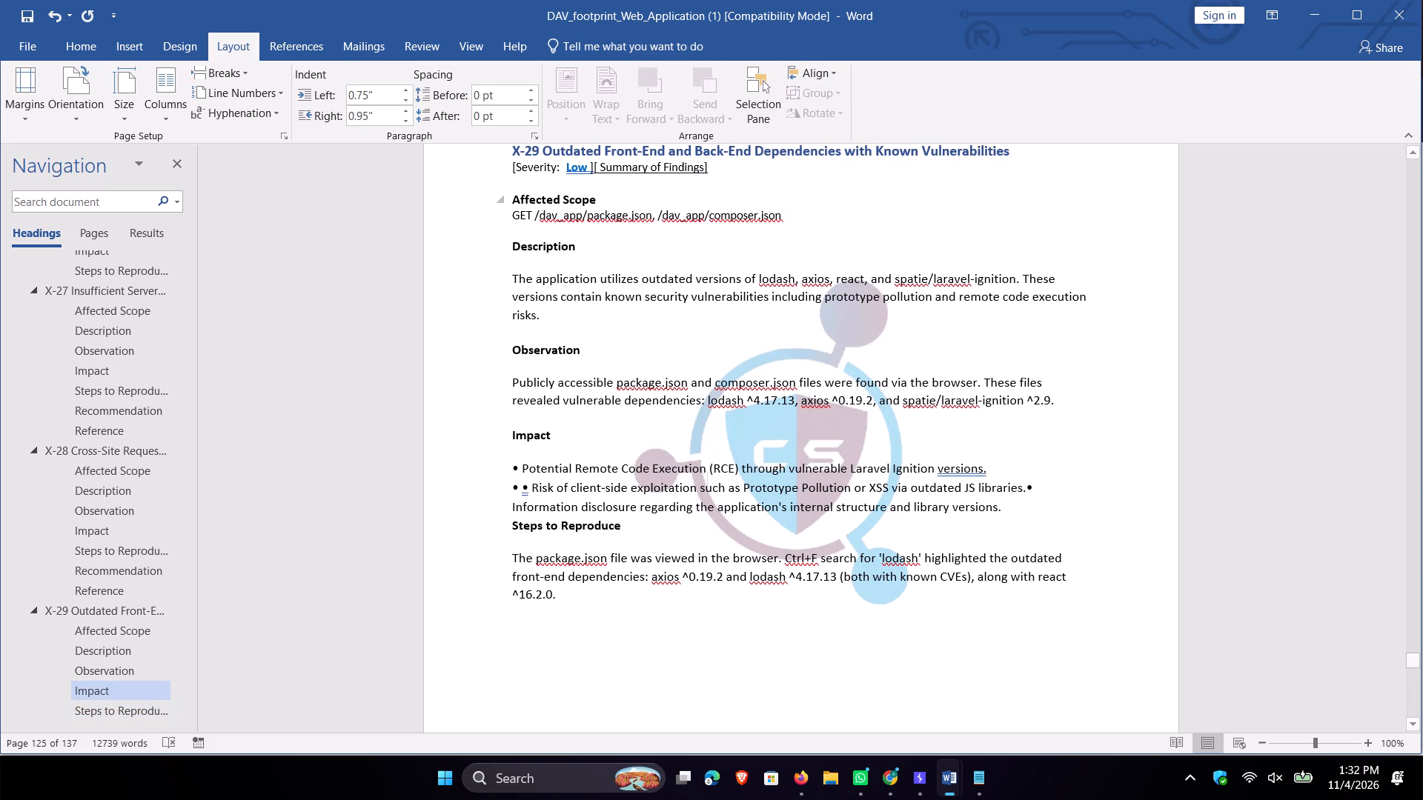
{"action": "key", "text": "BackSpace"}
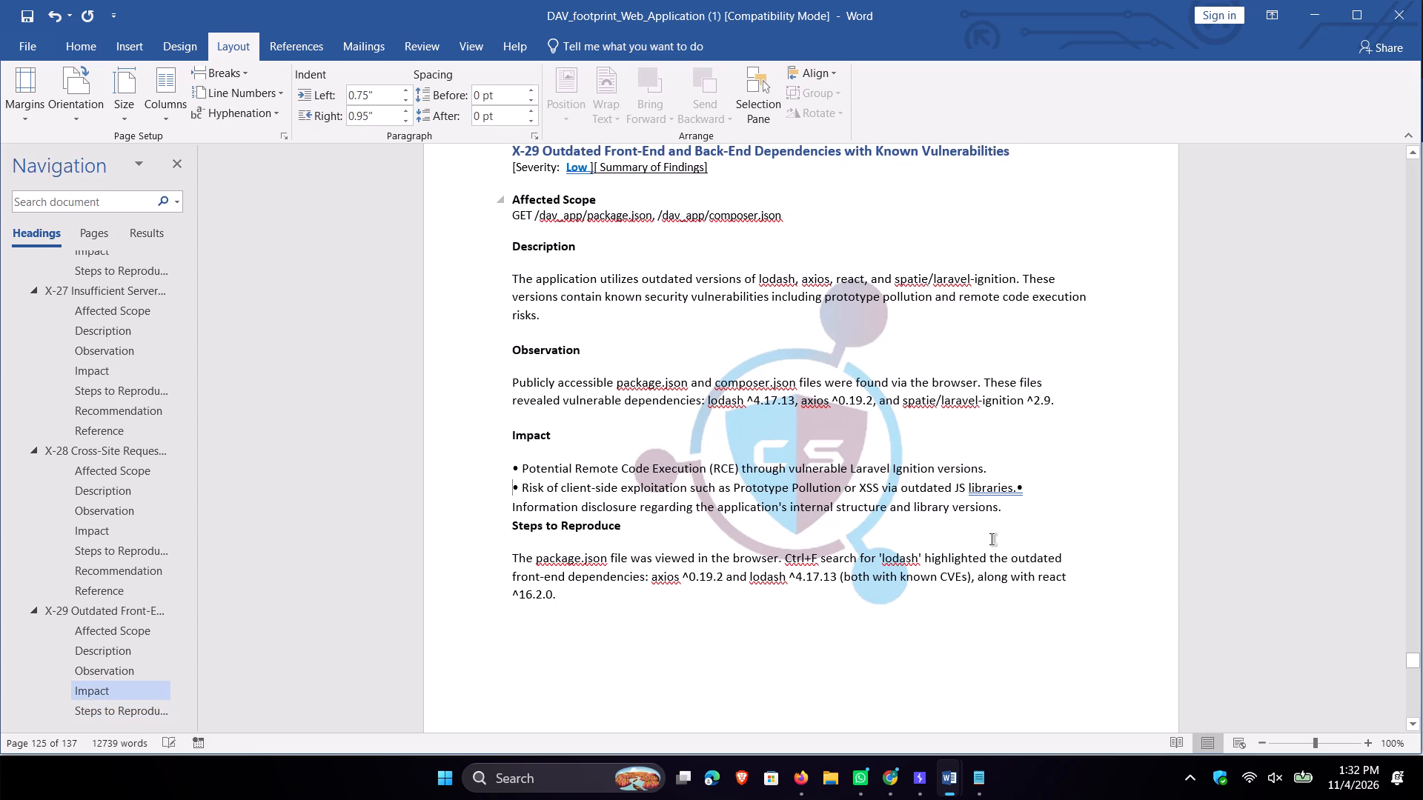
{"action": "left_click", "coordinate": [1015, 490]}
{"action": "key", "text": "BackSpace"}
{"action": "key", "text": "ctrl+z"}
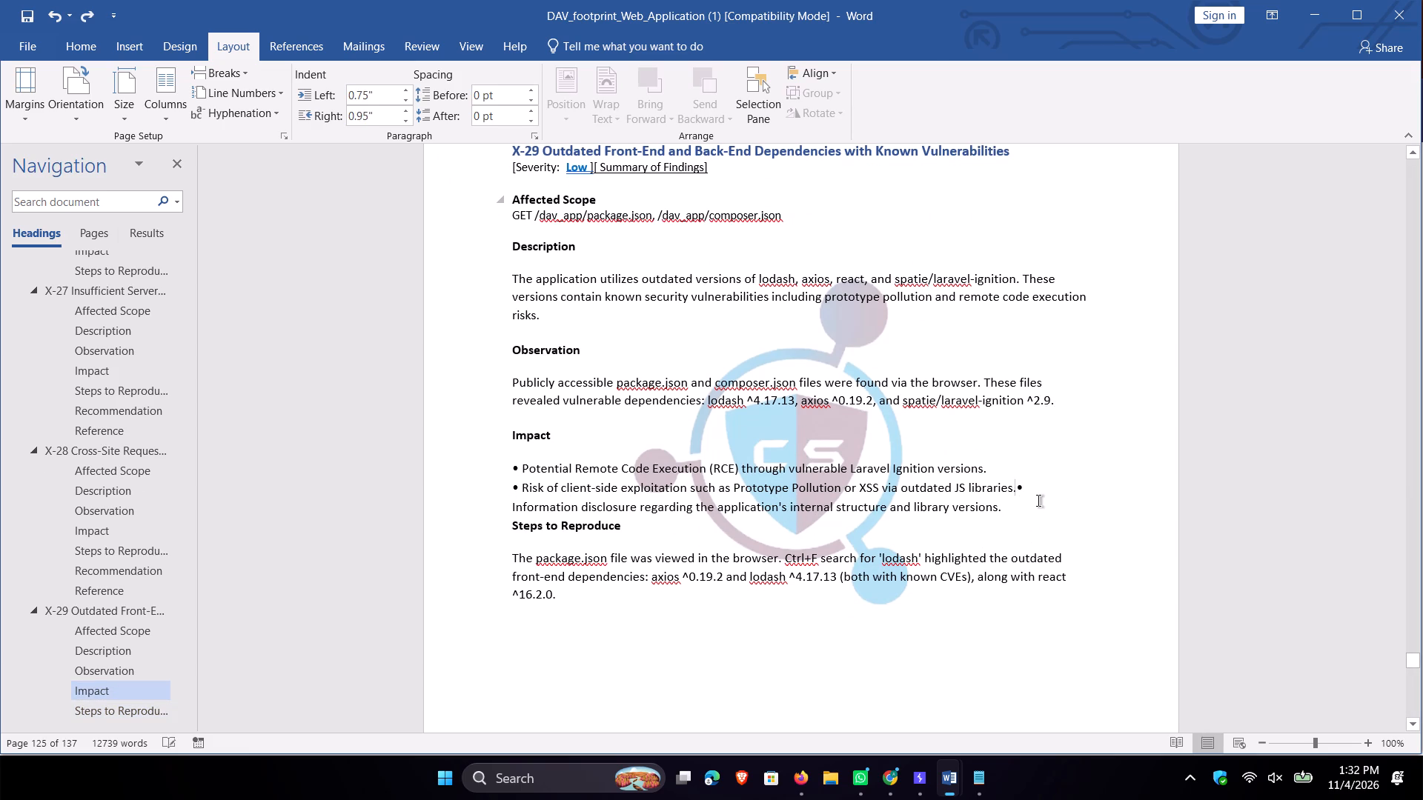
{"action": "key", "text": "Return"}
{"action": "left_click", "coordinate": [1041, 516]}
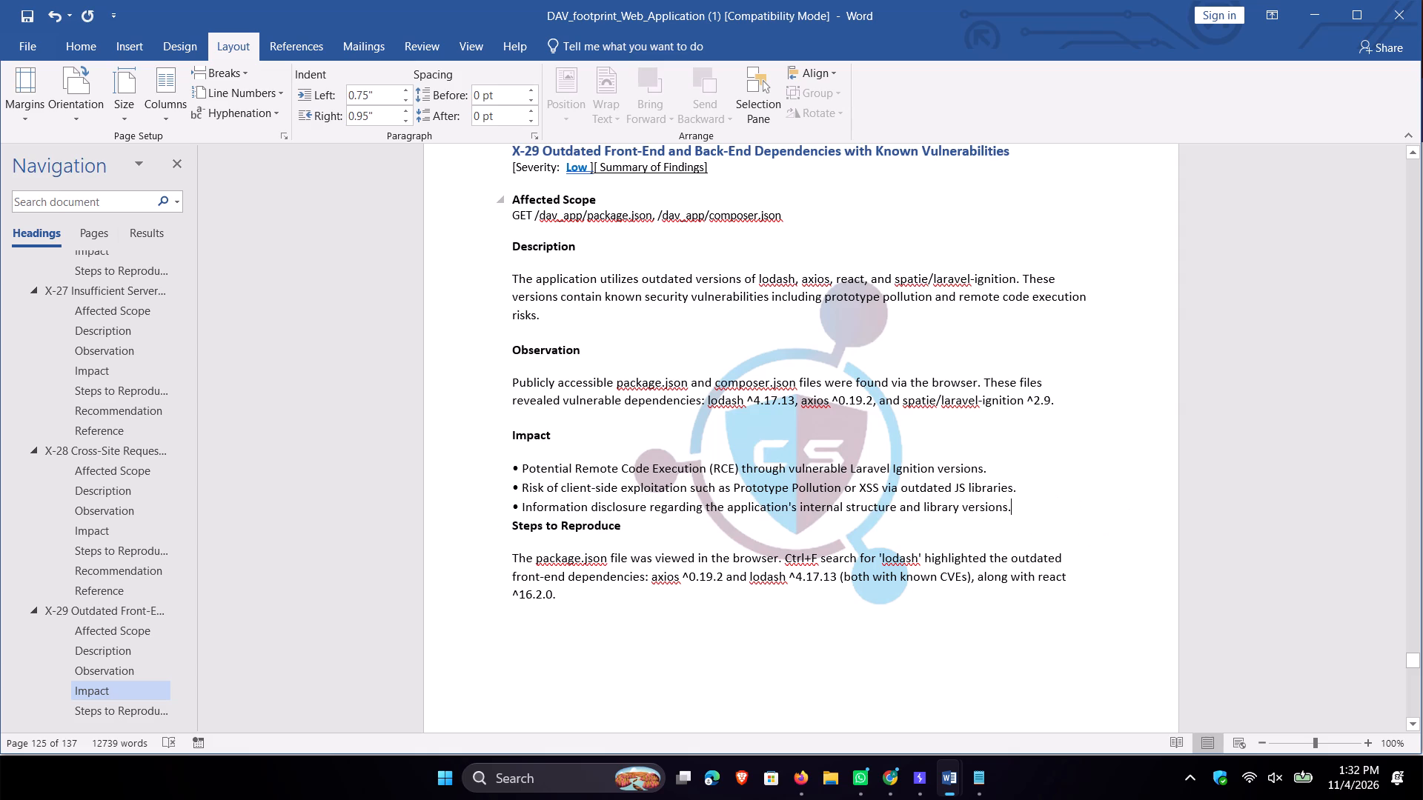
{"action": "key", "text": "Return"}
Put each of the three X-29 Recommendation bullets on its own line, with a blank line before the Reference heading.
{"action": "scroll", "coordinate": [913, 540], "scroll_direction": "down", "scroll_amount": 20}
{"action": "scroll", "coordinate": [913, 540], "scroll_direction": "down", "scroll_amount": 7}
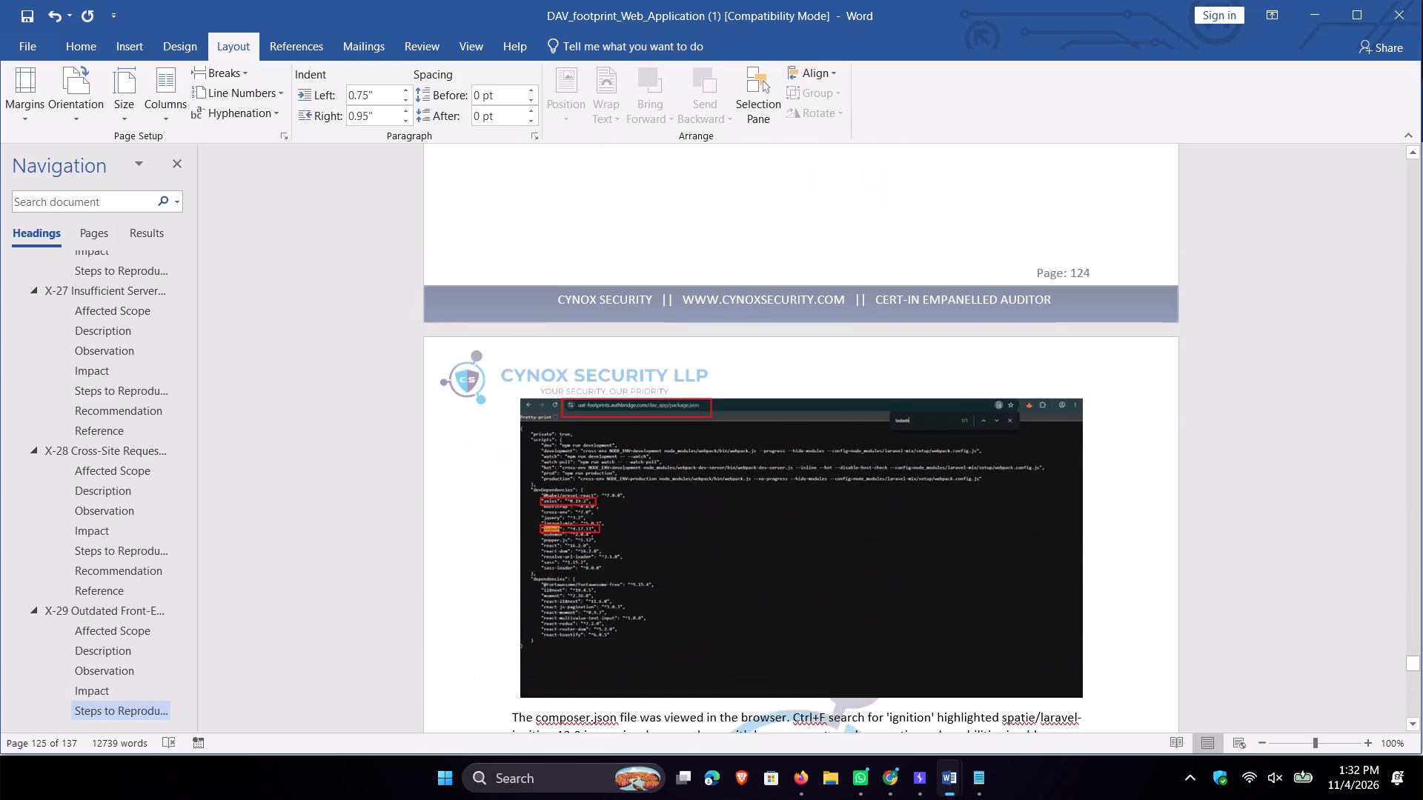
{"action": "scroll", "coordinate": [800, 530], "scroll_direction": "down", "scroll_amount": 20}
{"action": "scroll", "coordinate": [800, 530], "scroll_direction": "down", "scroll_amount": 4}
{"action": "scroll", "coordinate": [761, 448], "scroll_direction": "up", "scroll_amount": 2}
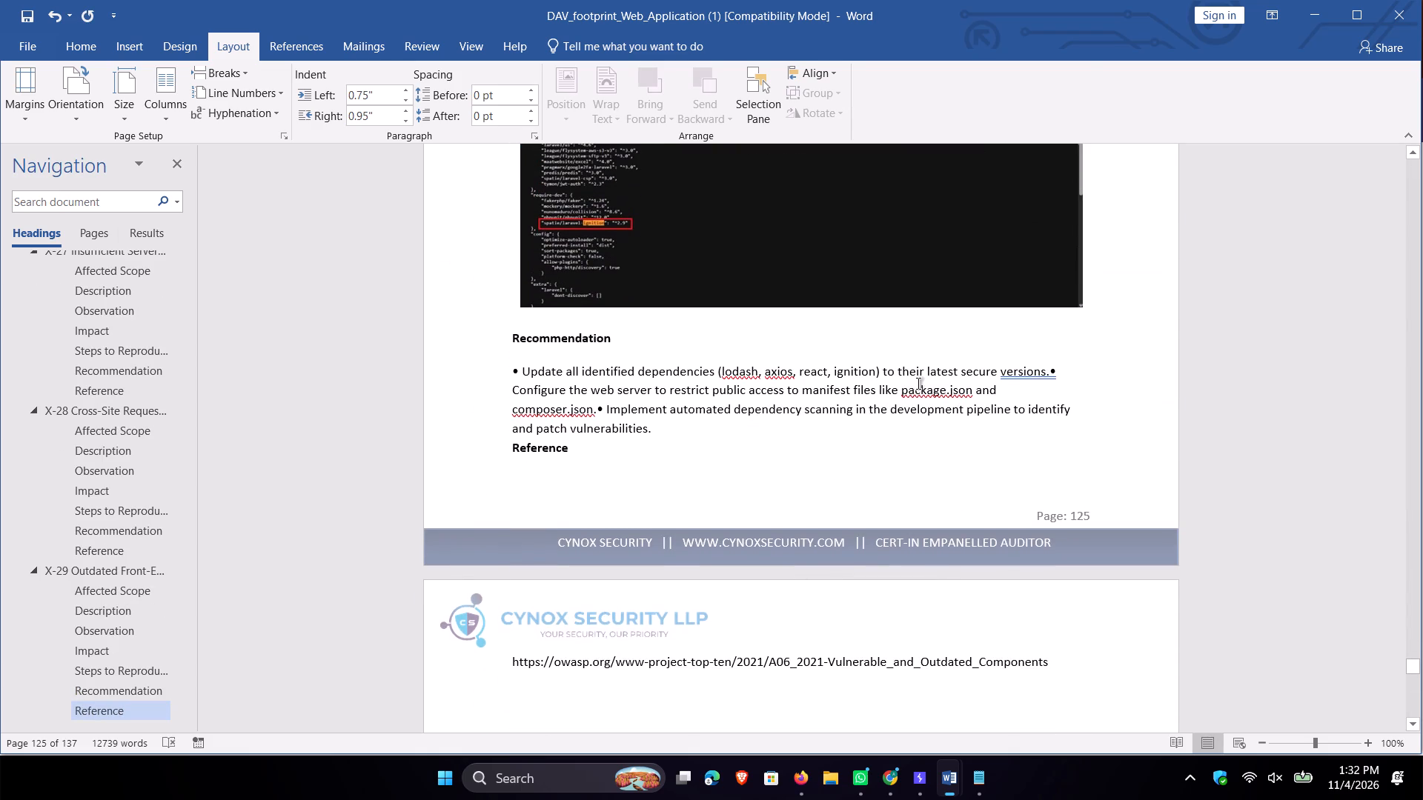
{"action": "left_click", "coordinate": [1051, 379]}
{"action": "key", "text": "Return"}
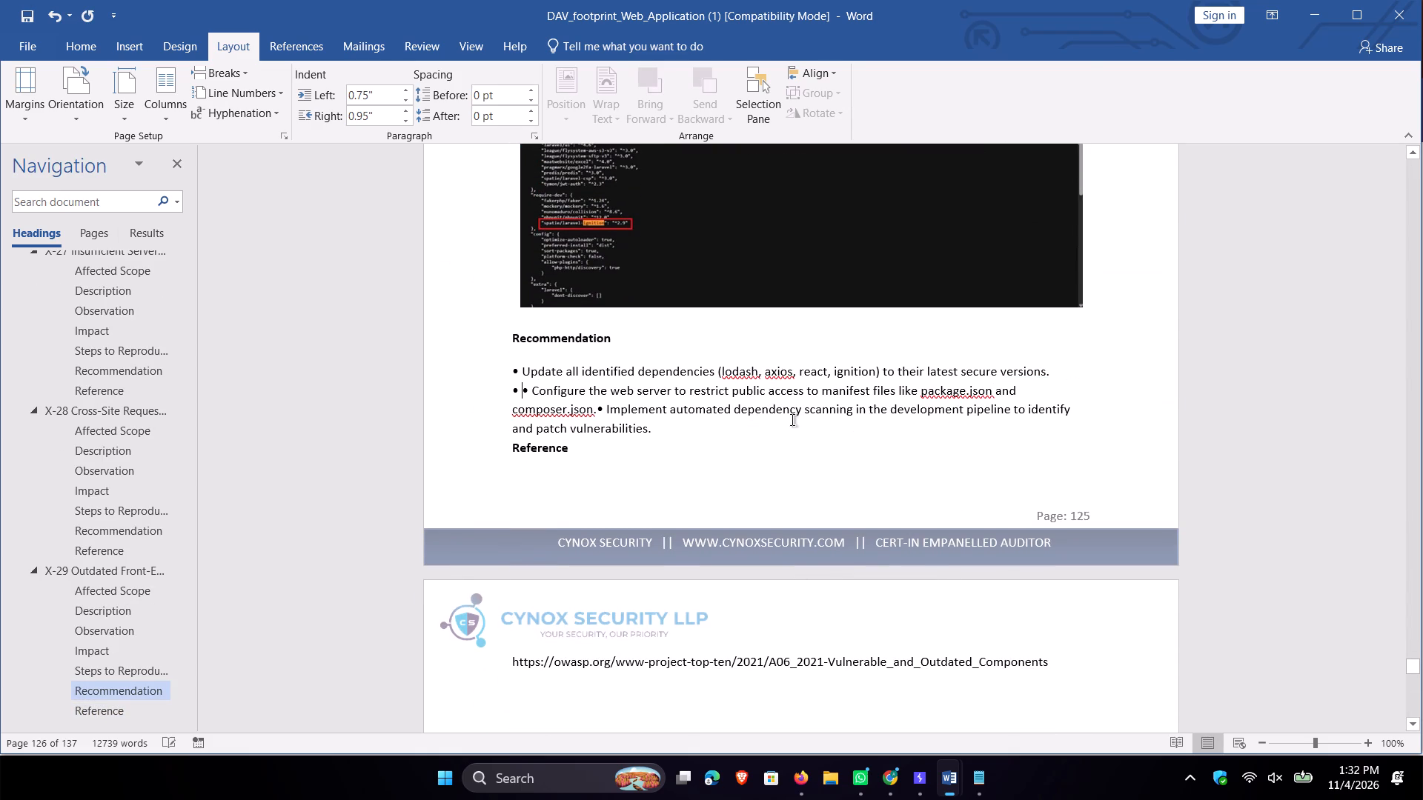
{"action": "key", "text": "BackSpace"}
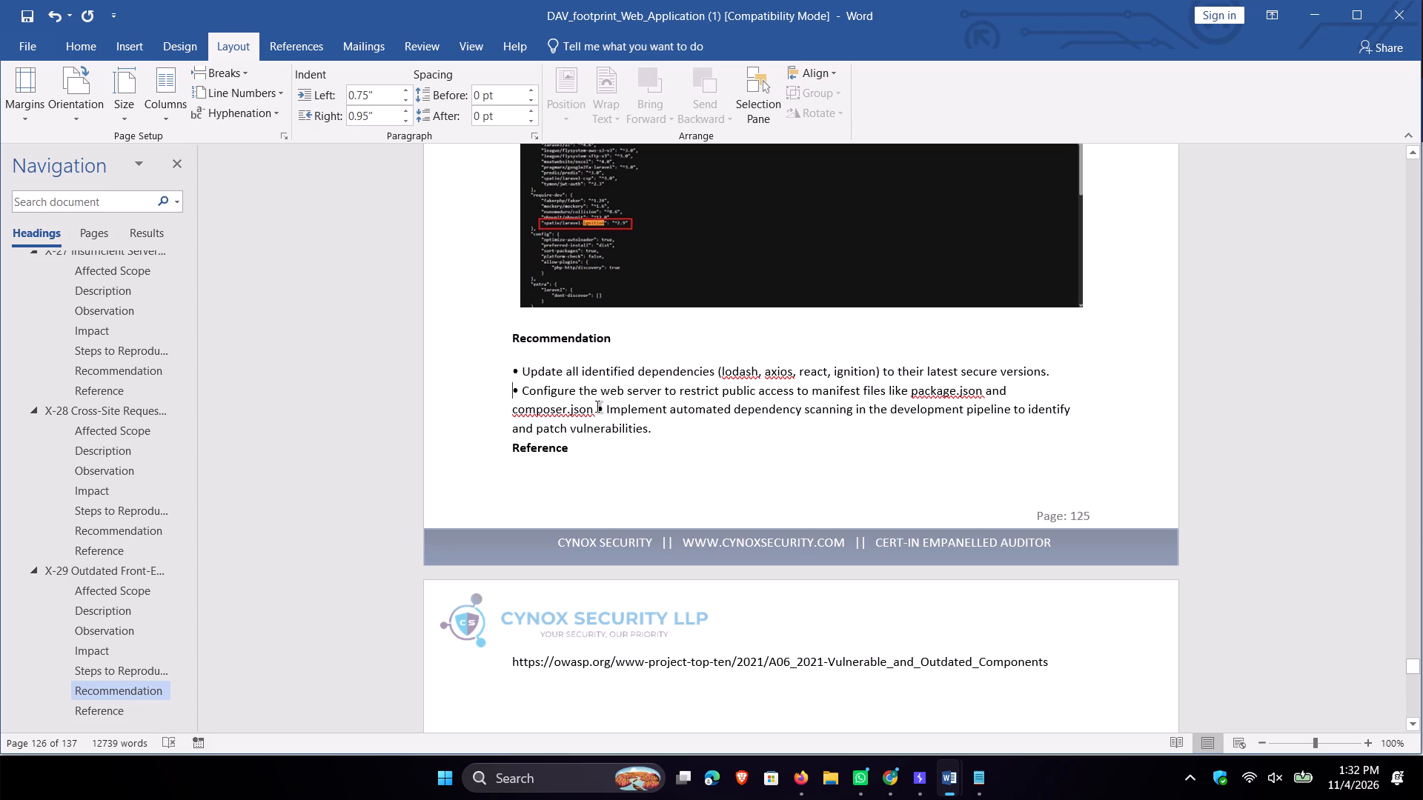
{"action": "left_click", "coordinate": [597, 407]}
{"action": "key", "text": "Return"}
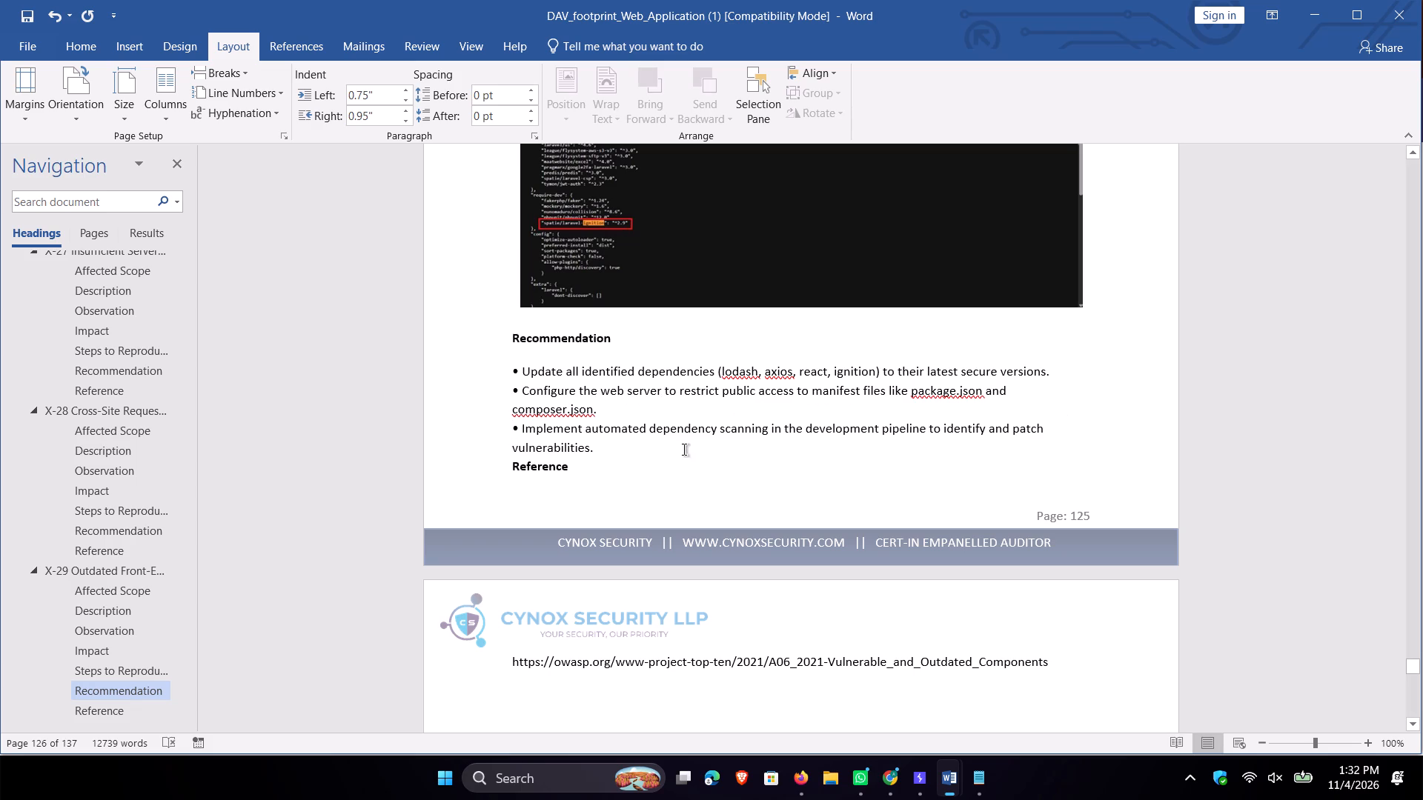
{"action": "left_click", "coordinate": [665, 457]}
{"action": "key", "text": "Return"}
{"action": "scroll", "coordinate": [674, 459], "scroll_direction": "down", "scroll_amount": 13}
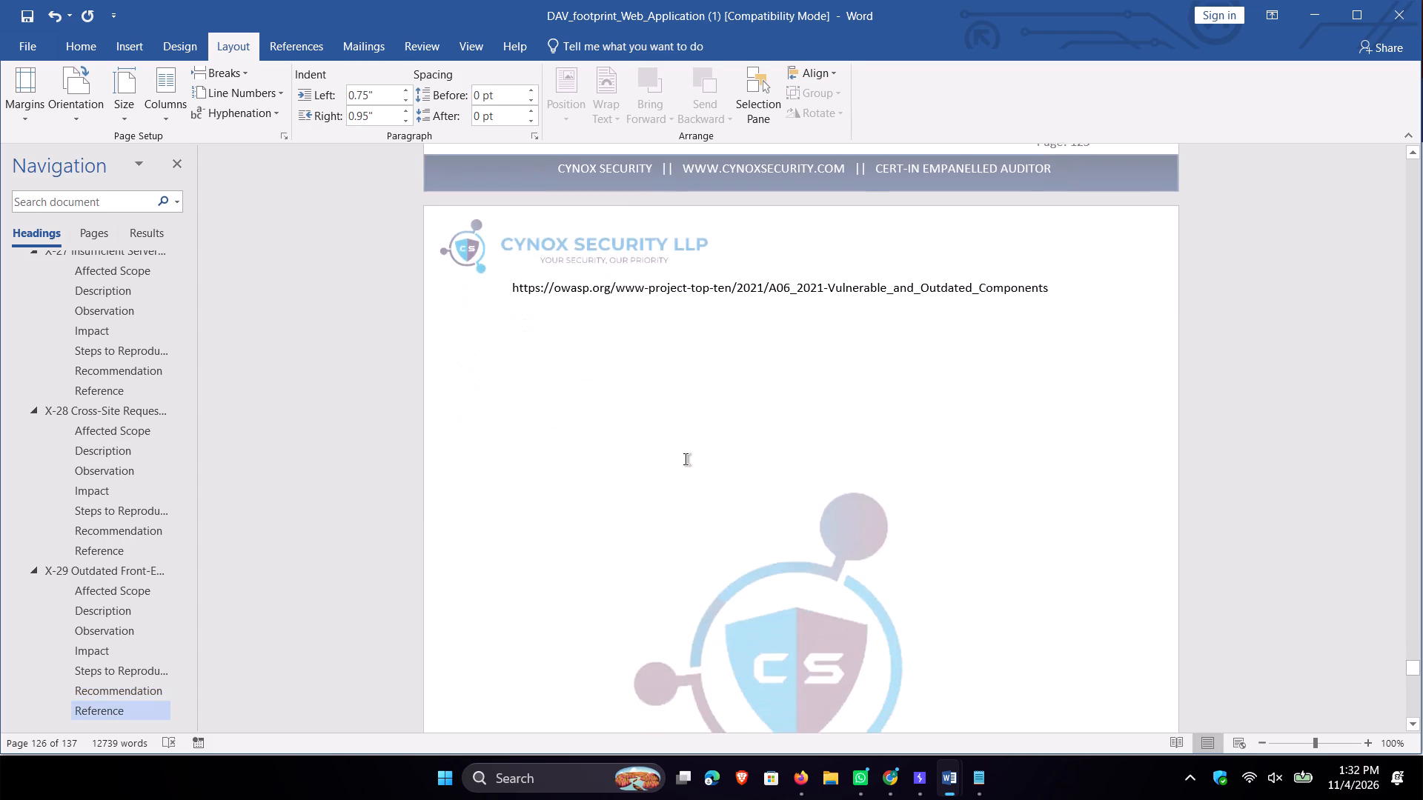
{"action": "scroll", "coordinate": [686, 459], "scroll_direction": "down", "scroll_amount": 7}
{"action": "scroll", "coordinate": [686, 459], "scroll_direction": "down", "scroll_amount": 20}
{"action": "scroll", "coordinate": [686, 459], "scroll_direction": "down", "scroll_amount": 2}
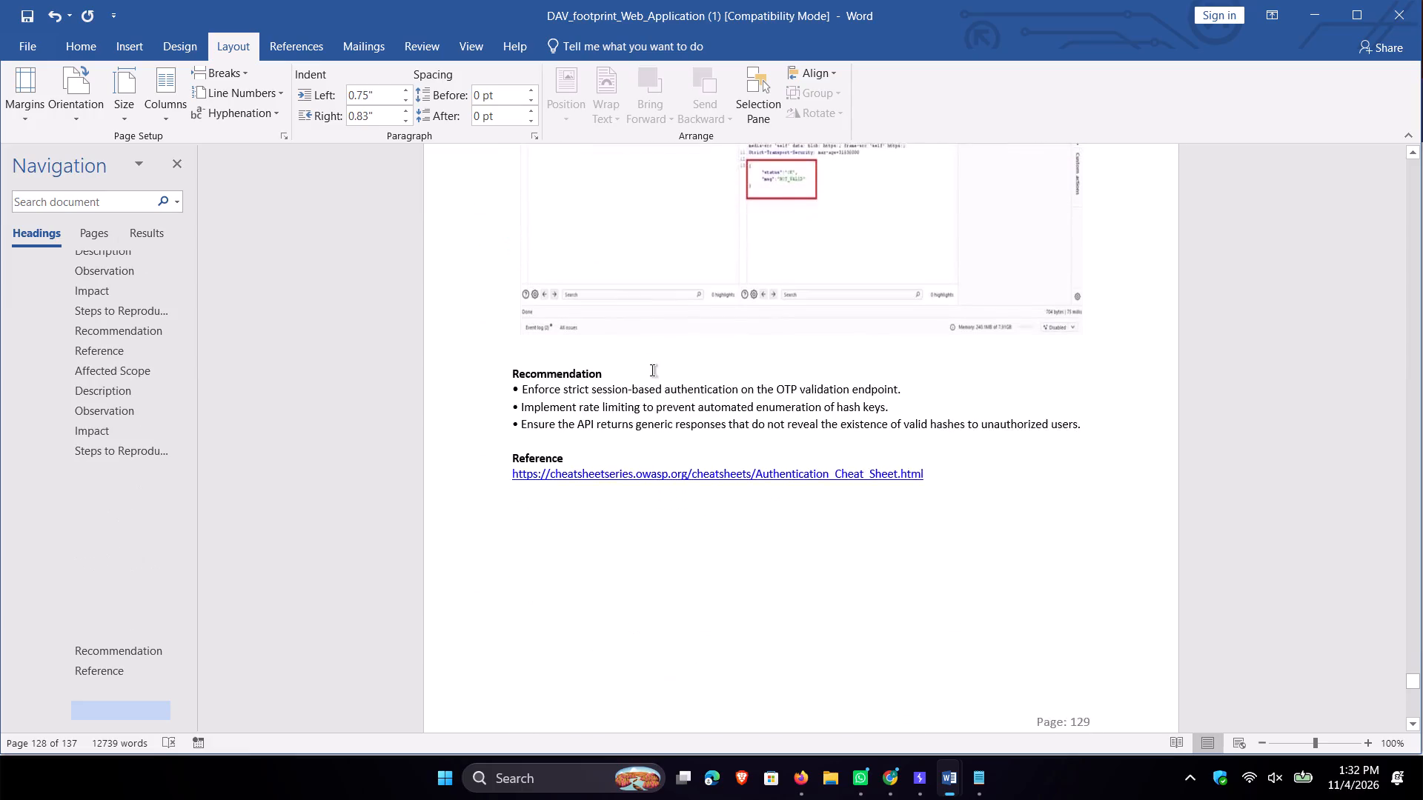
{"action": "scroll", "coordinate": [652, 370], "scroll_direction": "down", "scroll_amount": 14}
{"action": "scroll", "coordinate": [652, 381], "scroll_direction": "down", "scroll_amount": 15}
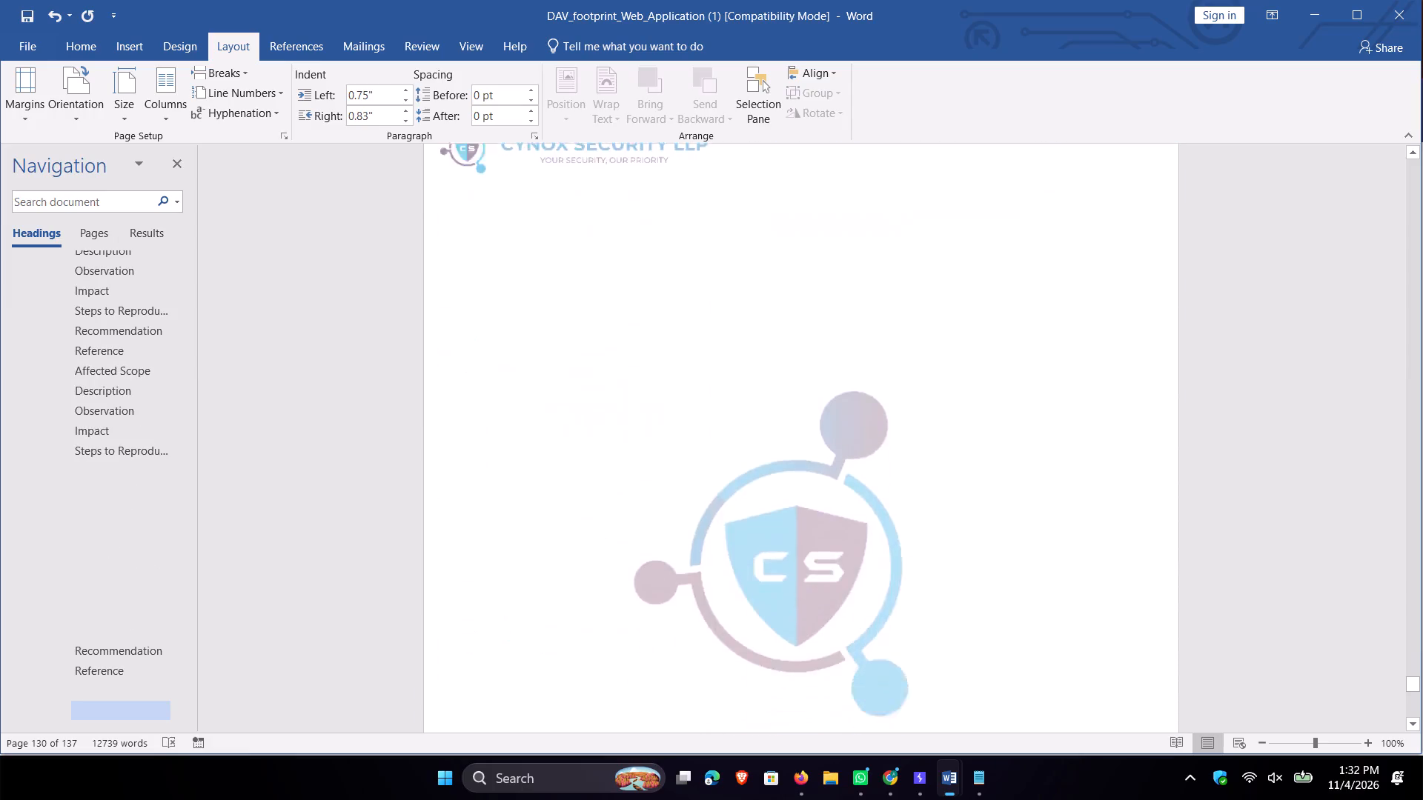
{"action": "scroll", "coordinate": [657, 376], "scroll_direction": "down", "scroll_amount": 15}
{"action": "scroll", "coordinate": [657, 373], "scroll_direction": "down", "scroll_amount": 14}
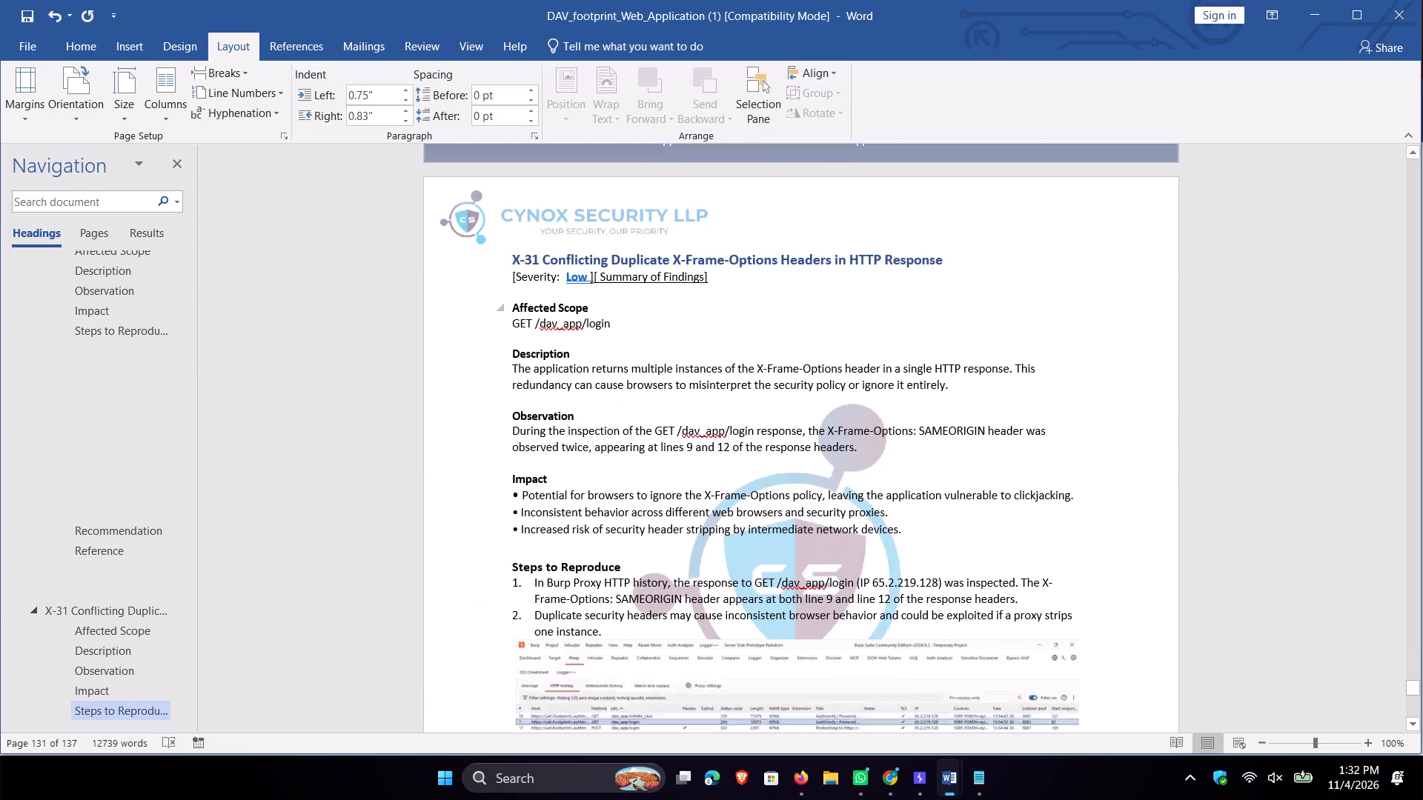
{"action": "scroll", "coordinate": [657, 361], "scroll_direction": "down", "scroll_amount": 20}
{"action": "scroll", "coordinate": [657, 373], "scroll_direction": "down", "scroll_amount": 5}
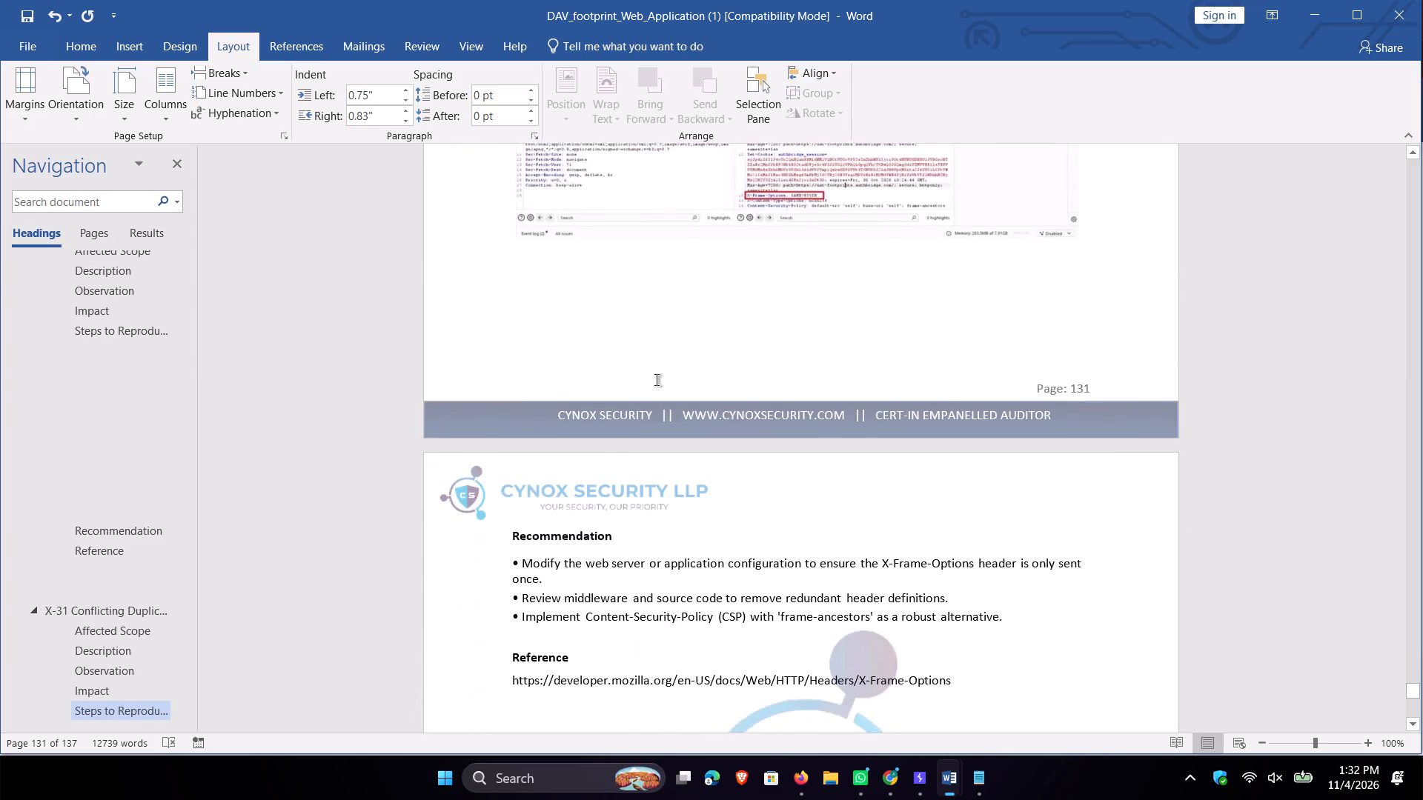
{"action": "scroll", "coordinate": [657, 380], "scroll_direction": "down", "scroll_amount": 16}
{"action": "scroll", "coordinate": [657, 380], "scroll_direction": "down", "scroll_amount": 15}
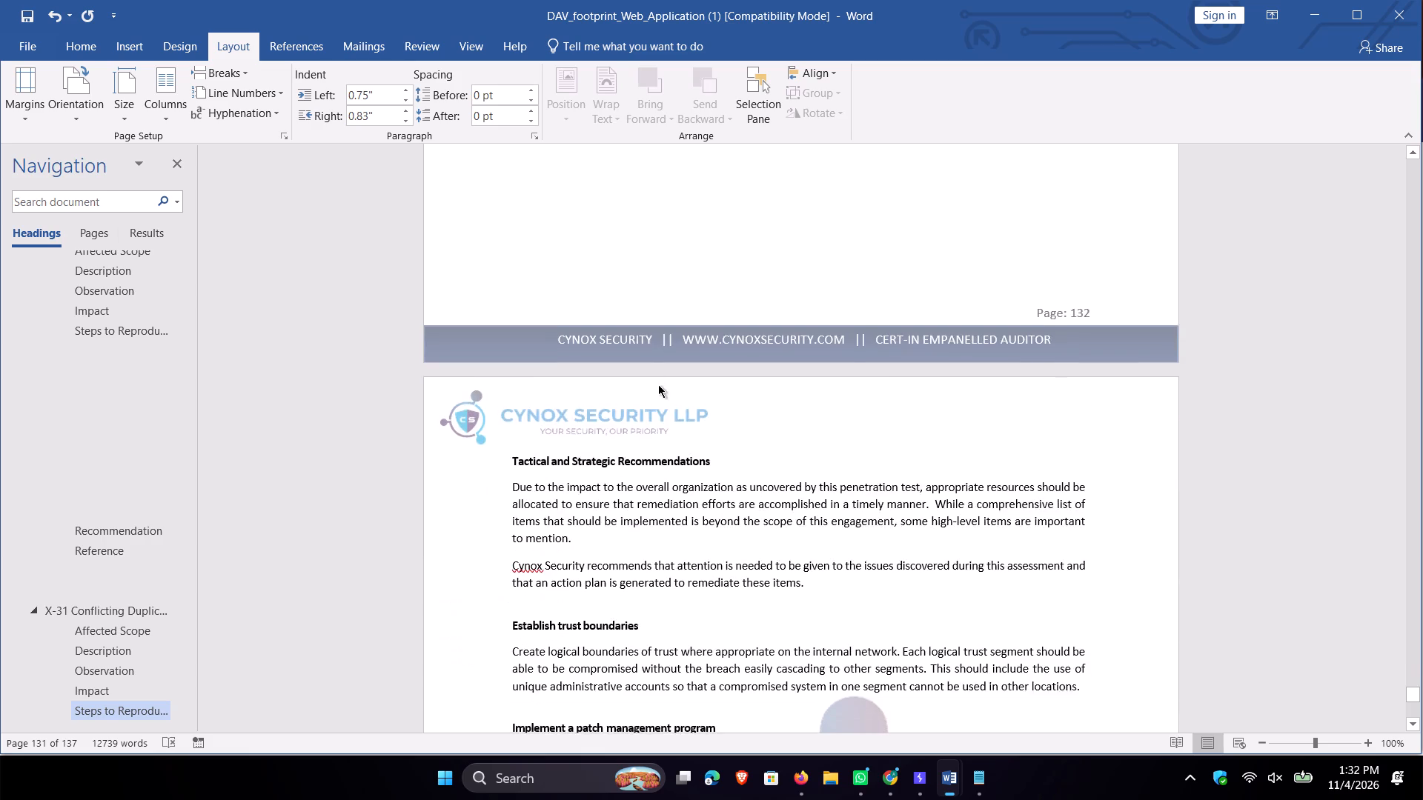
{"action": "scroll", "coordinate": [658, 384], "scroll_direction": "down", "scroll_amount": 14}
{"action": "scroll", "coordinate": [660, 380], "scroll_direction": "down", "scroll_amount": 7}
Save the cleaned-up report under its existing name.
{"action": "key", "text": "ctrl+s"}
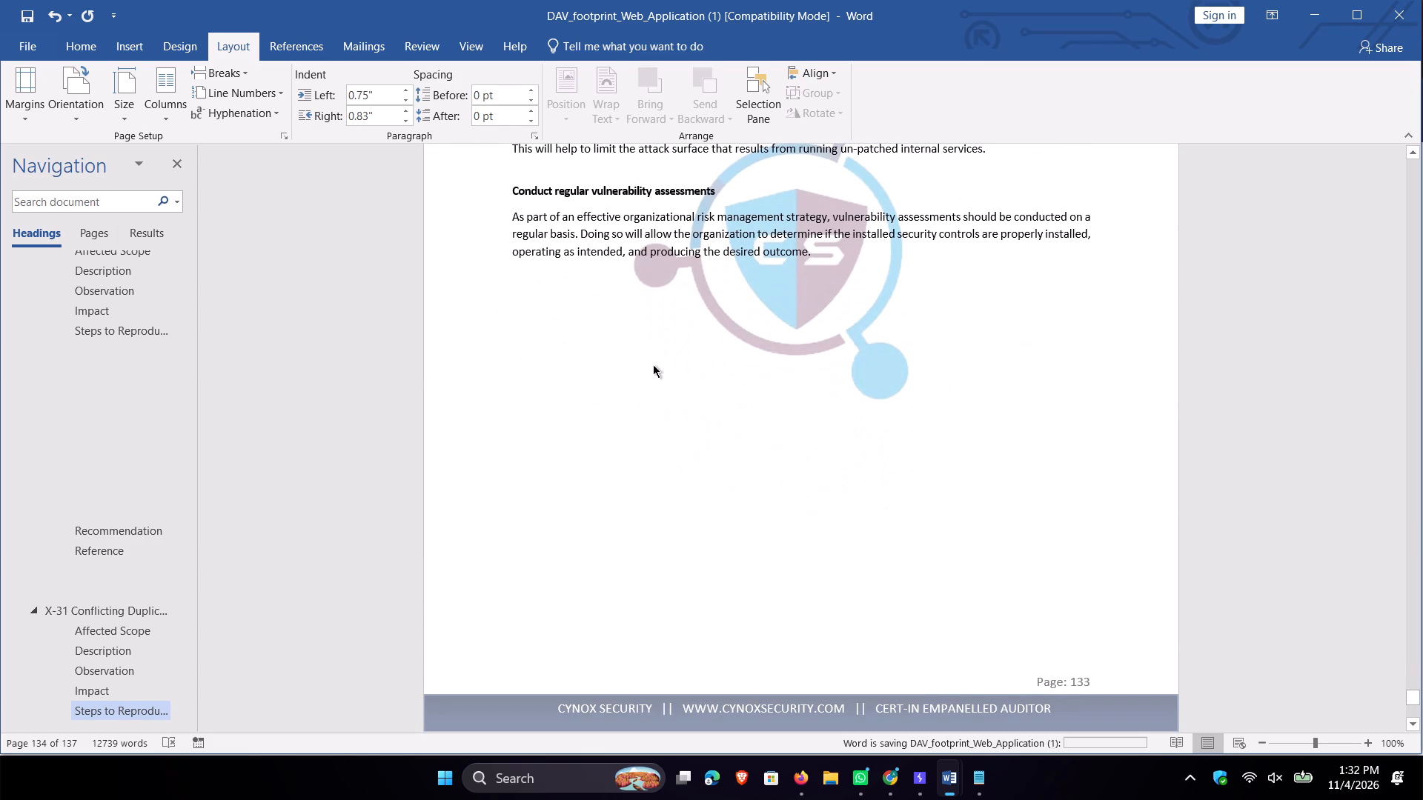
{"action": "key", "text": "ctrl+s"}
{"action": "key", "text": "ctrl+s"}
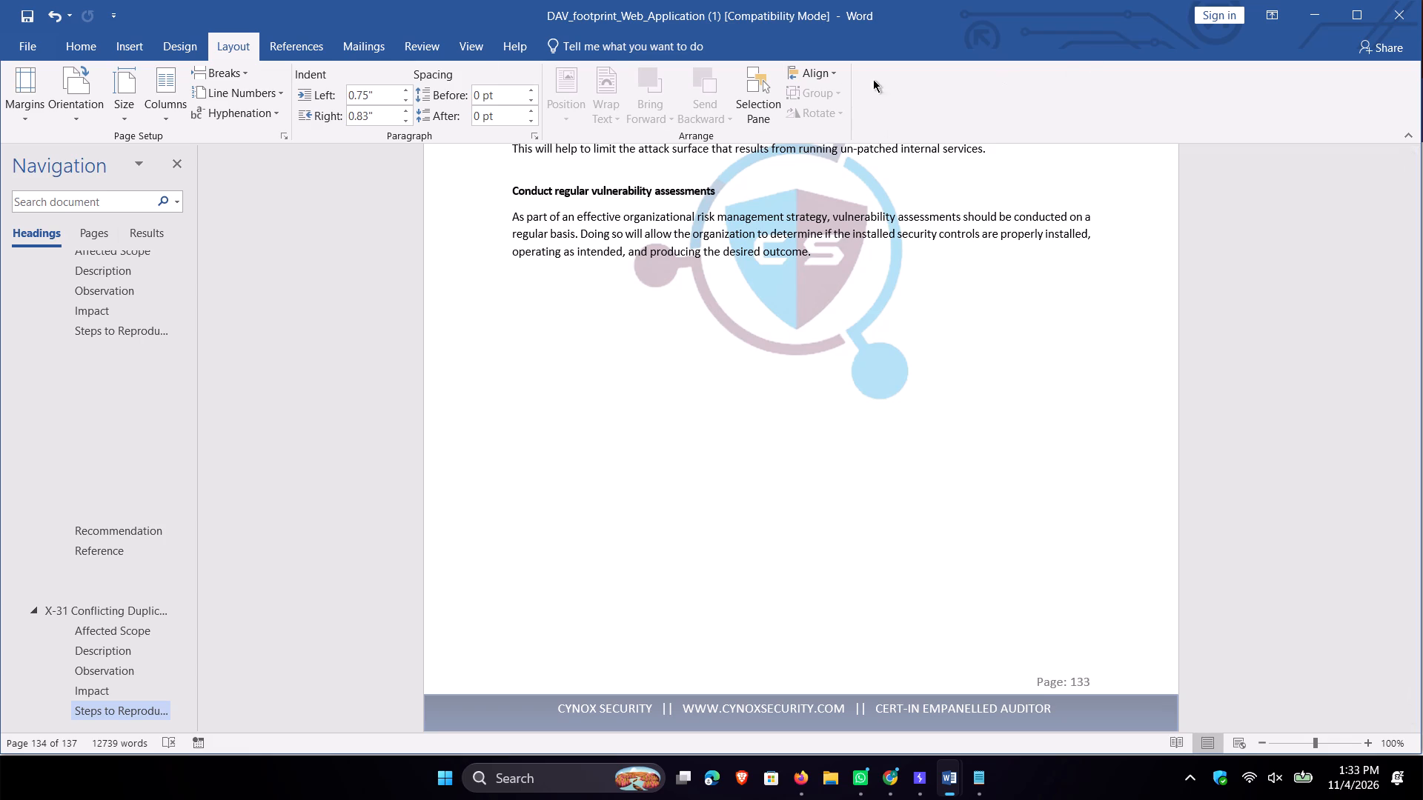
{"action": "left_click", "coordinate": [37, 54]}
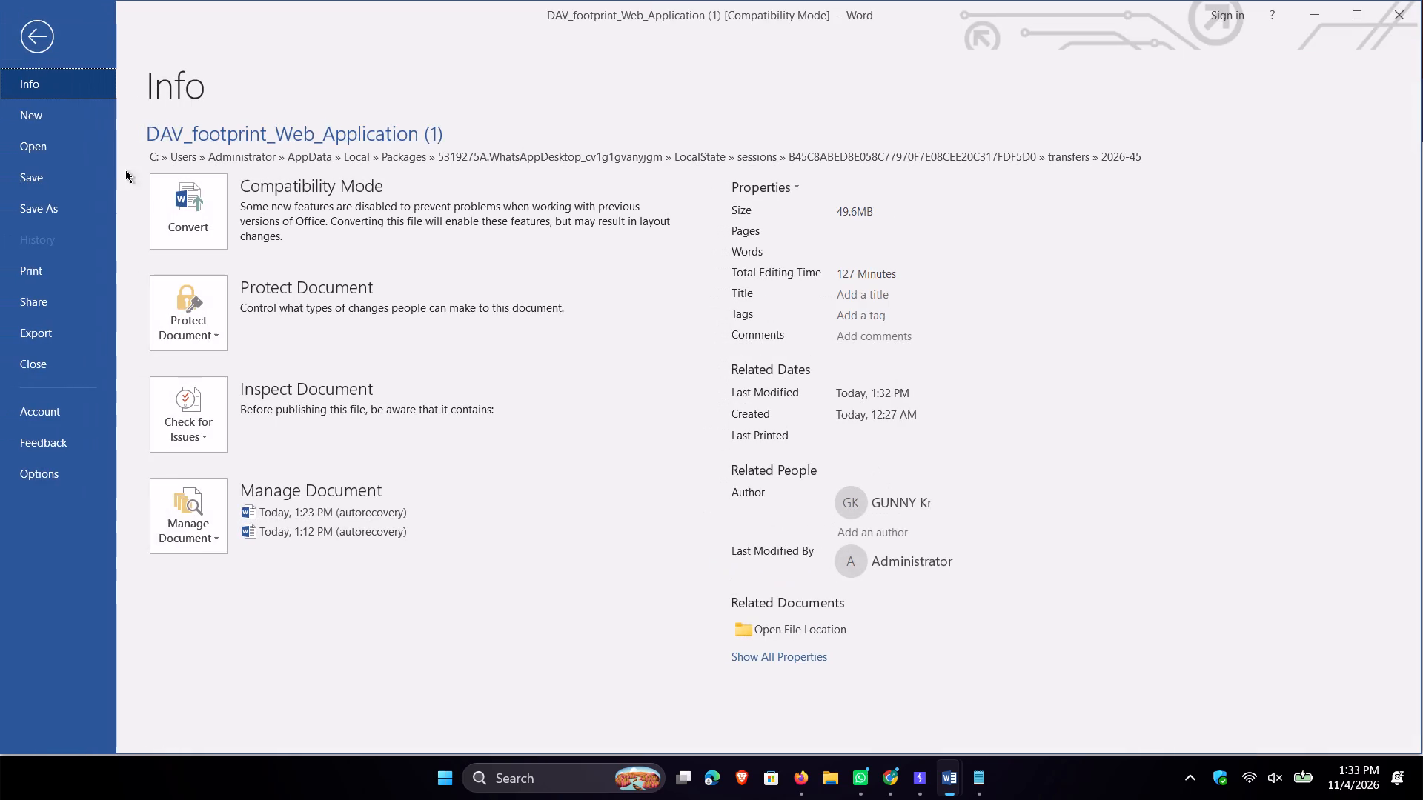
{"action": "left_click", "coordinate": [54, 174]}
Save a copy of the report to the Desktop as a Word Document named DAV_footprint_Web_Application (1).
{"action": "left_click", "coordinate": [36, 42]}
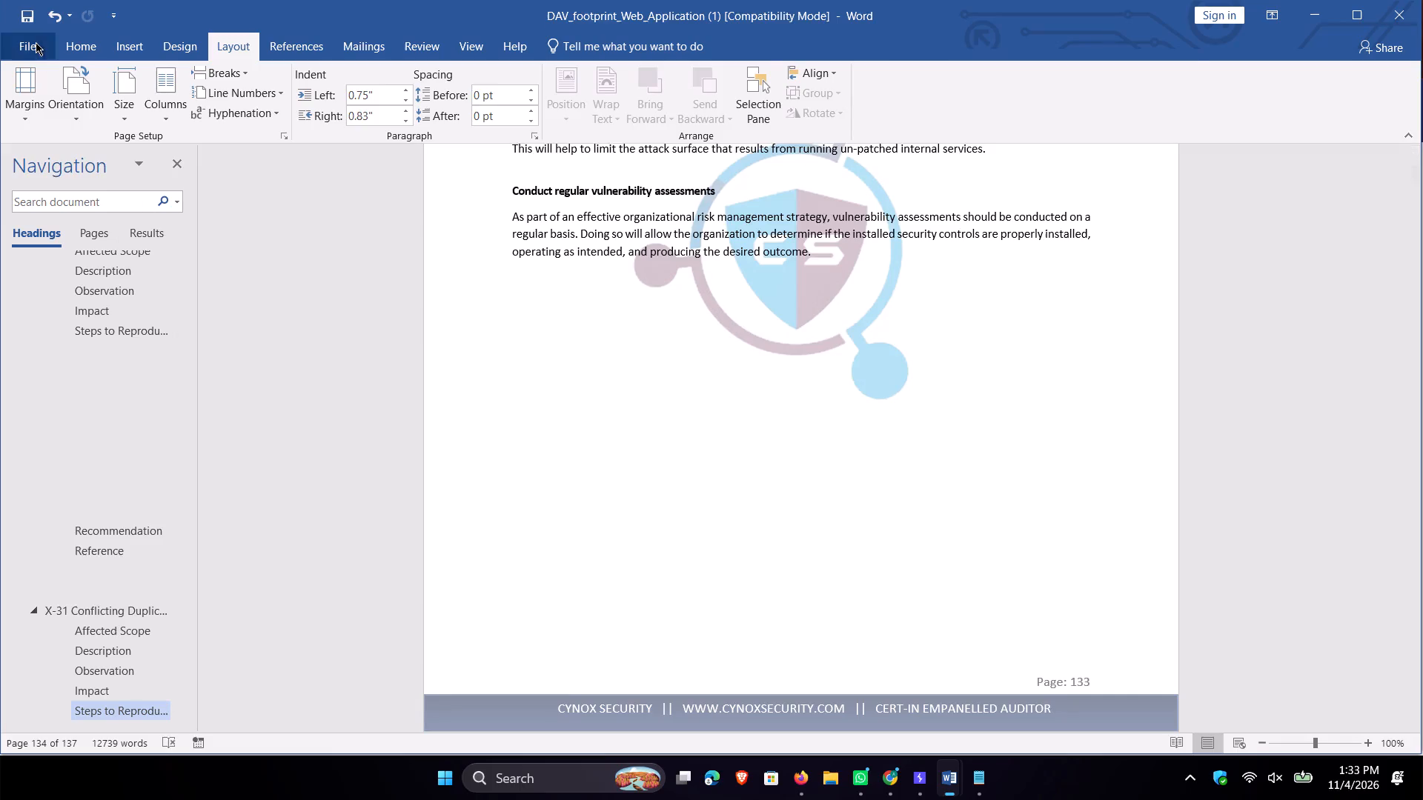
{"action": "left_click", "coordinate": [73, 209]}
{"action": "left_click", "coordinate": [249, 434]}
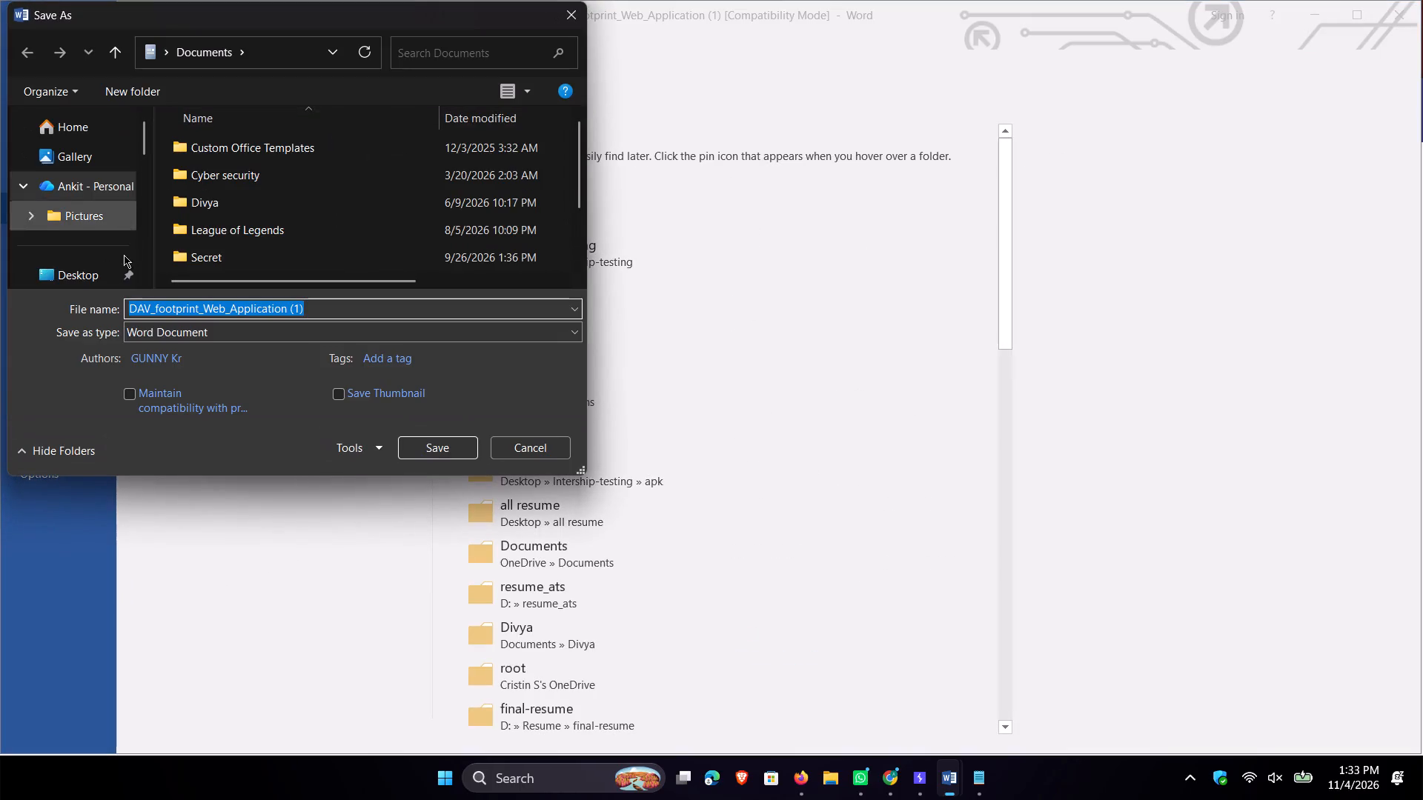
{"action": "left_click", "coordinate": [122, 267]}
{"action": "left_click", "coordinate": [432, 449]}
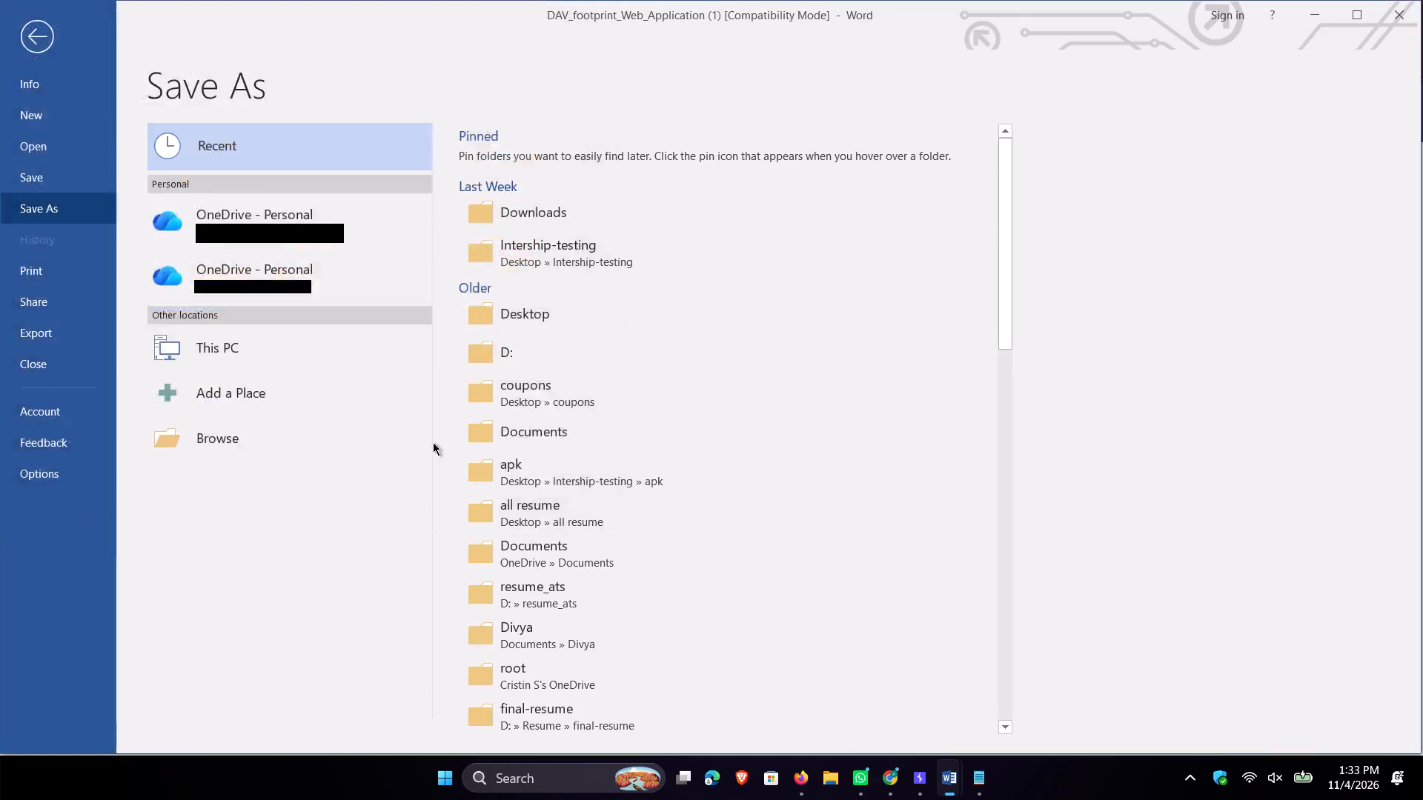
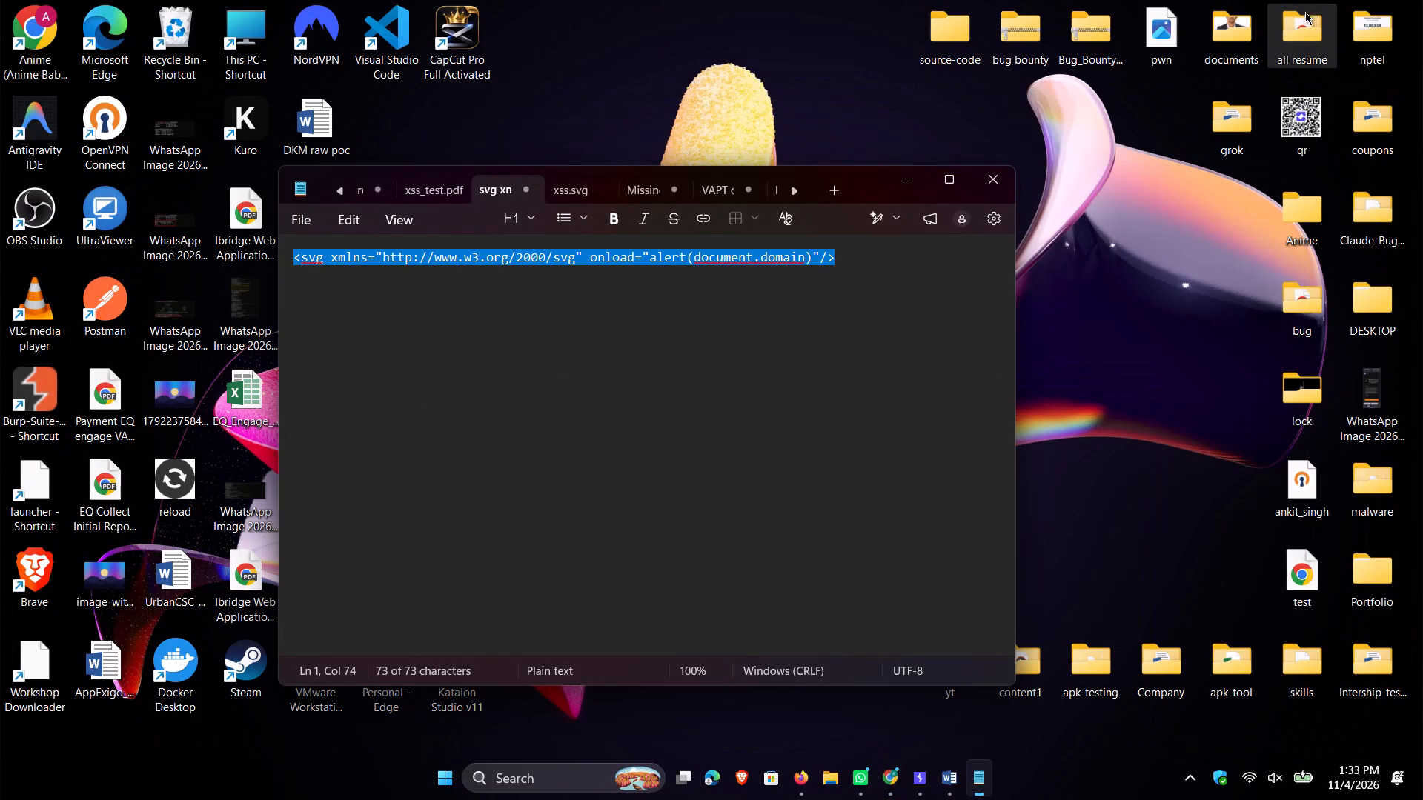
Clear the open text editor window off the desktop and copy the DAV_footprint_Web_Application (1) Word file.
{"action": "left_click", "coordinate": [905, 176]}
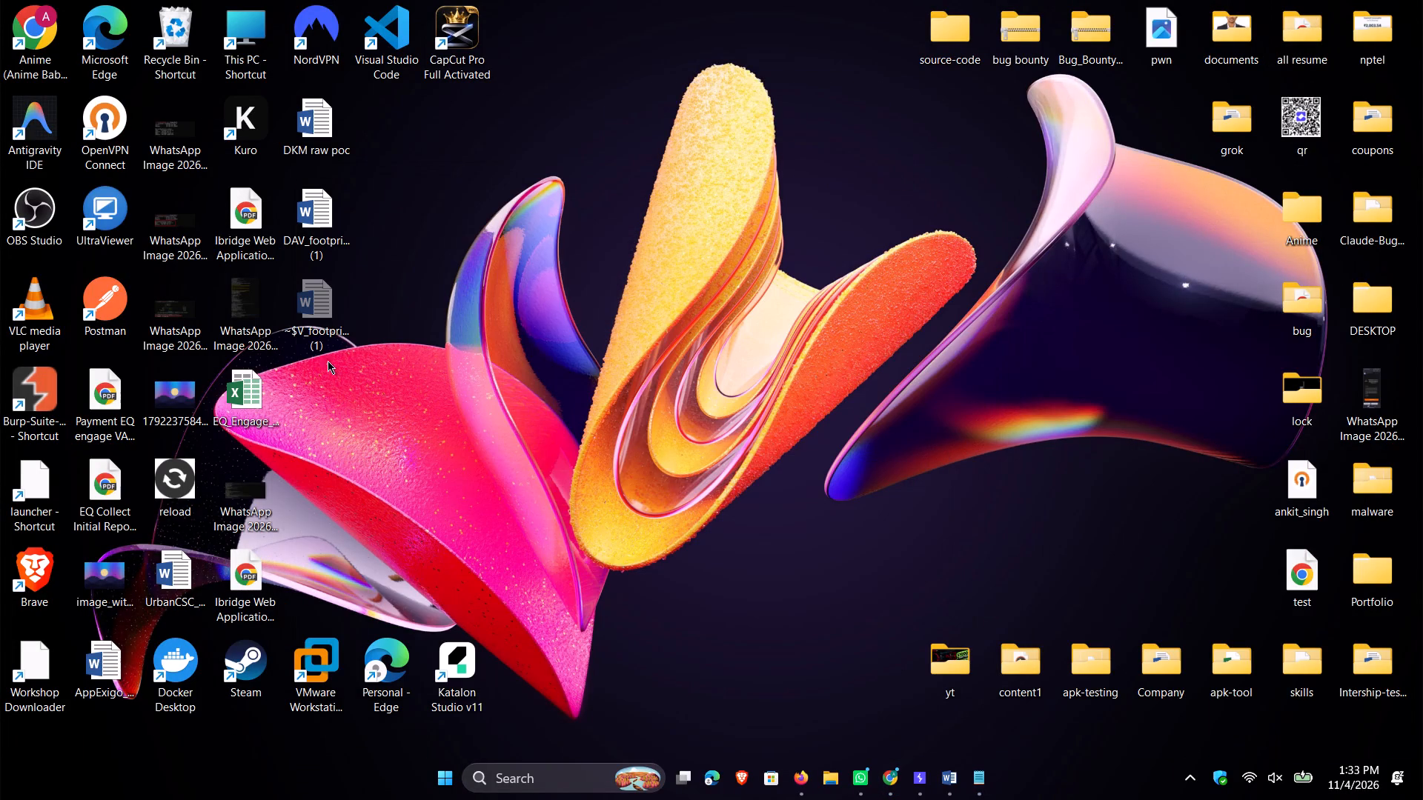
{"action": "left_click", "coordinate": [379, 254]}
{"action": "left_click", "coordinate": [316, 224]}
{"action": "key", "text": "ctrl+c"}
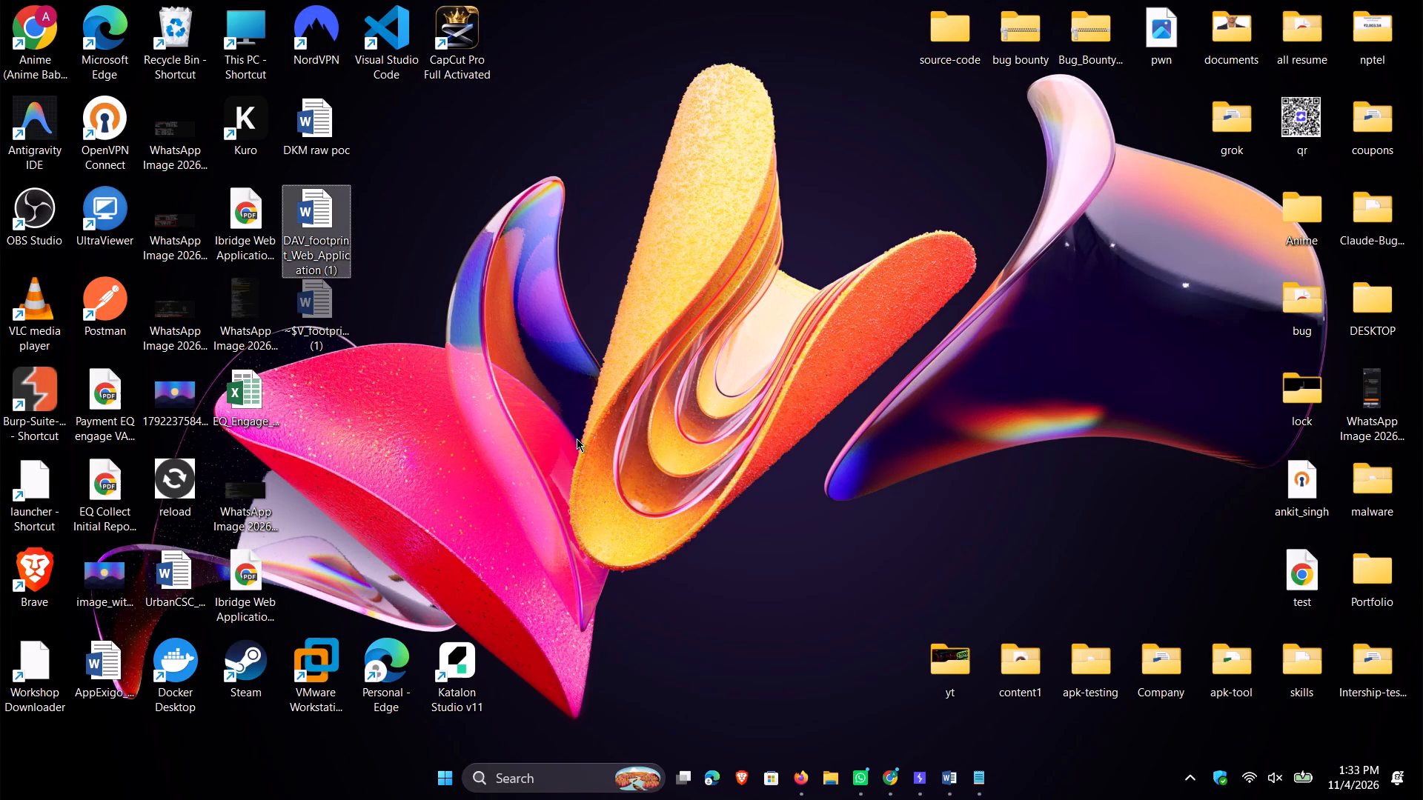